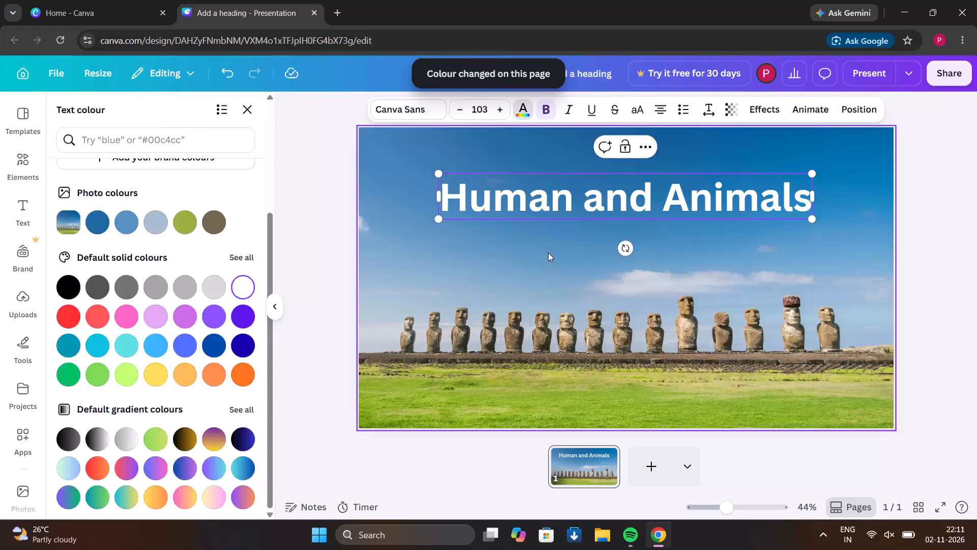
Apply the Outline text effect to the "Human and Animals" heading with a thickness of 43.
left_click(577, 206)
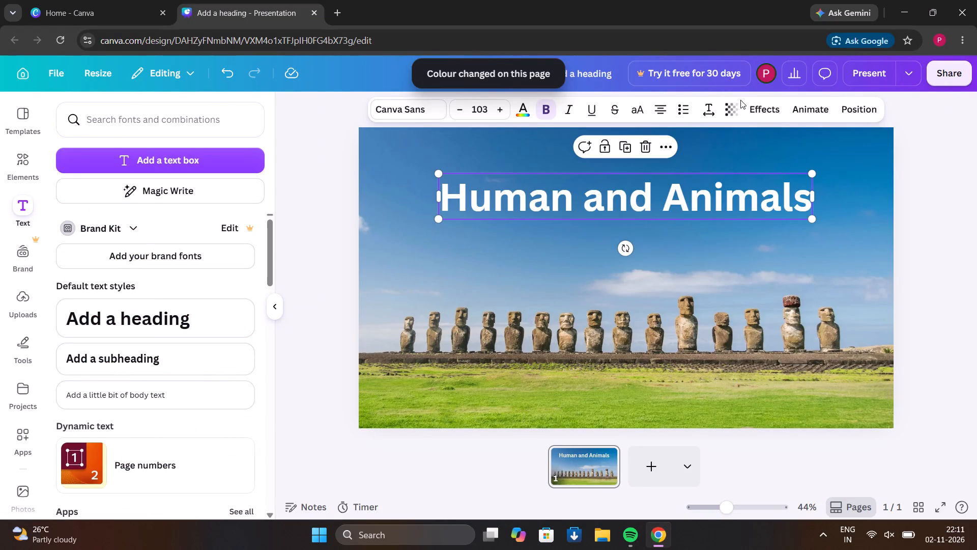
left_click(745, 111)
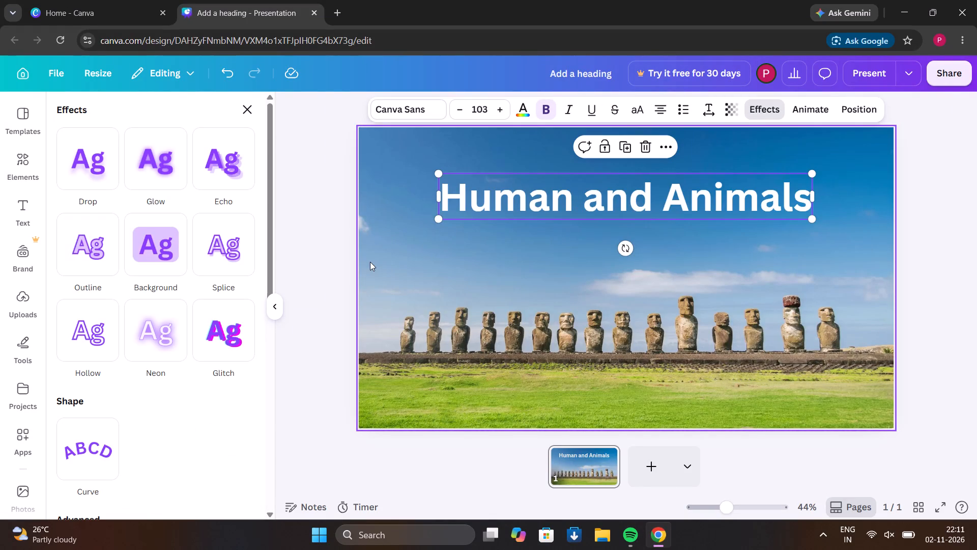
left_click(105, 352)
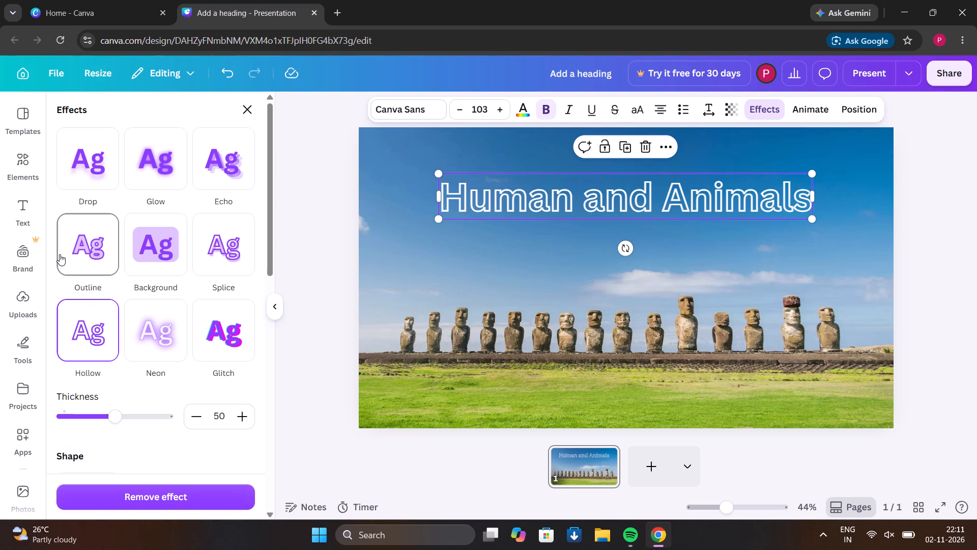
left_click(87, 234)
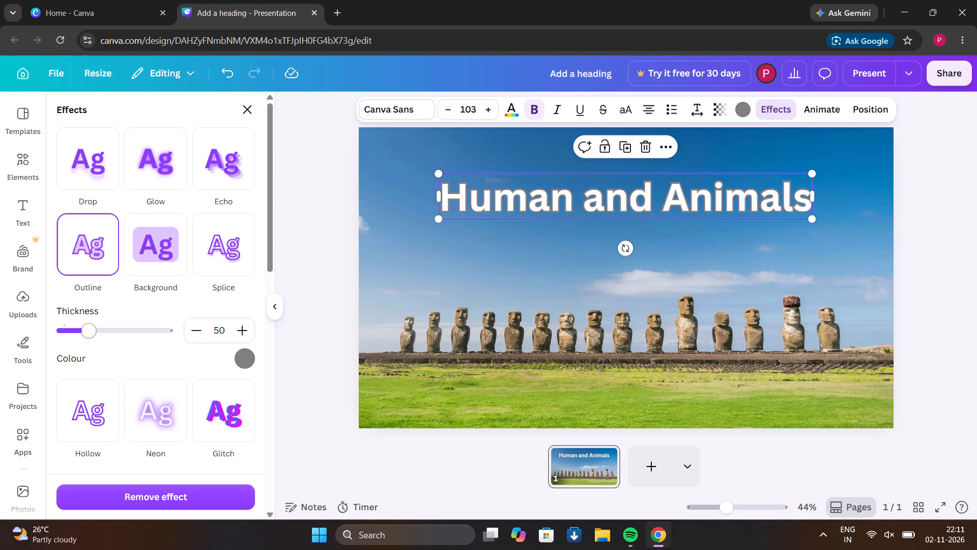
left_click_drag(93, 336, 127, 328)
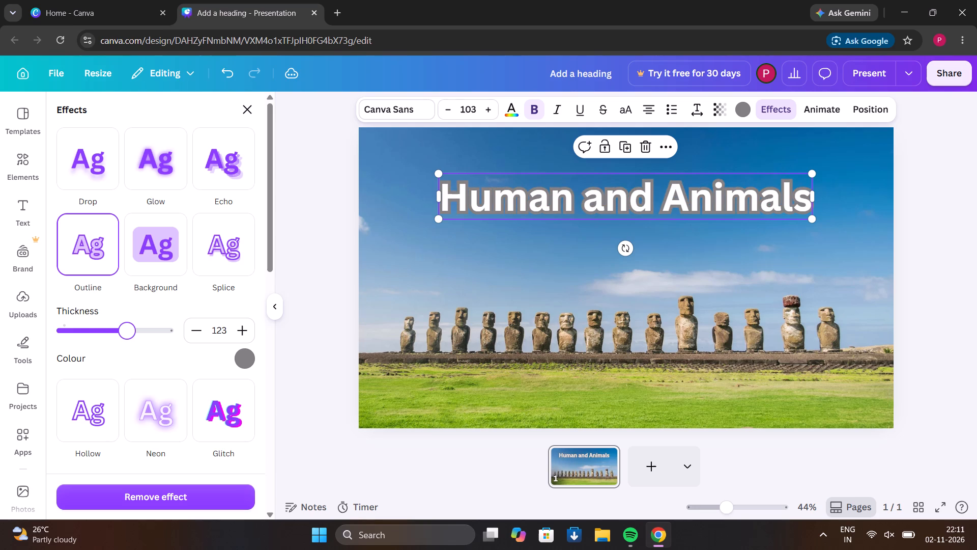
left_click_drag(127, 328, 56, 335)
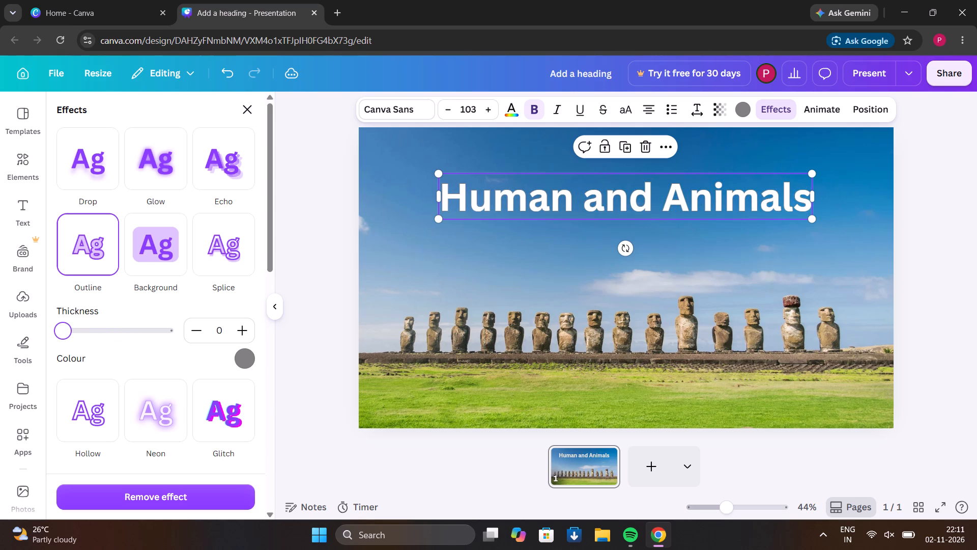
left_click_drag(56, 335, 84, 323)
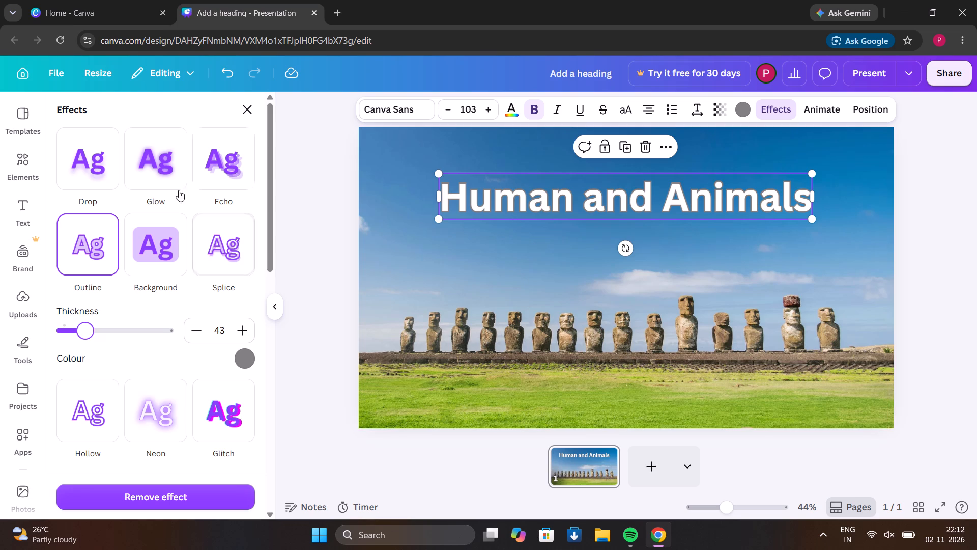
Add a body text box and position it in the sky slightly below the "Human and Animals" heading.
left_click(30, 210)
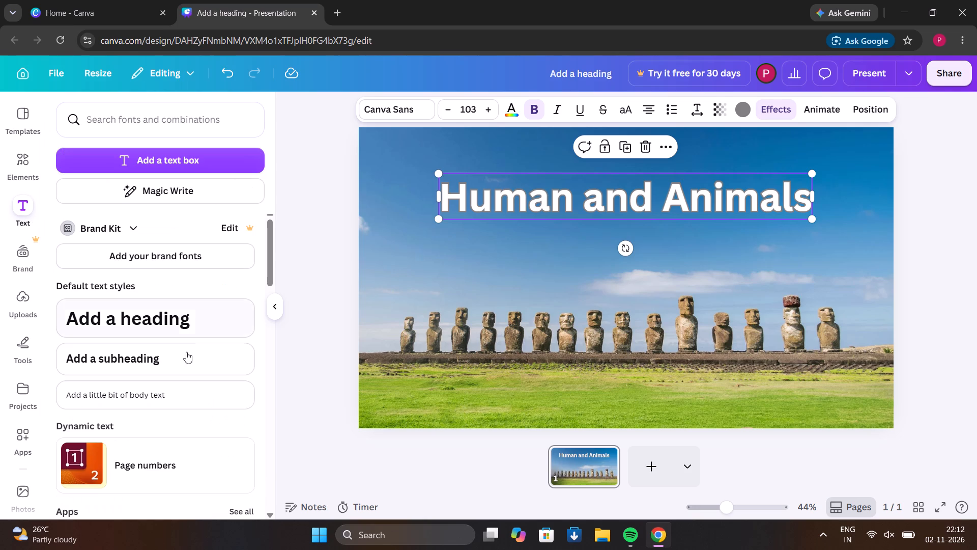
left_click(178, 391)
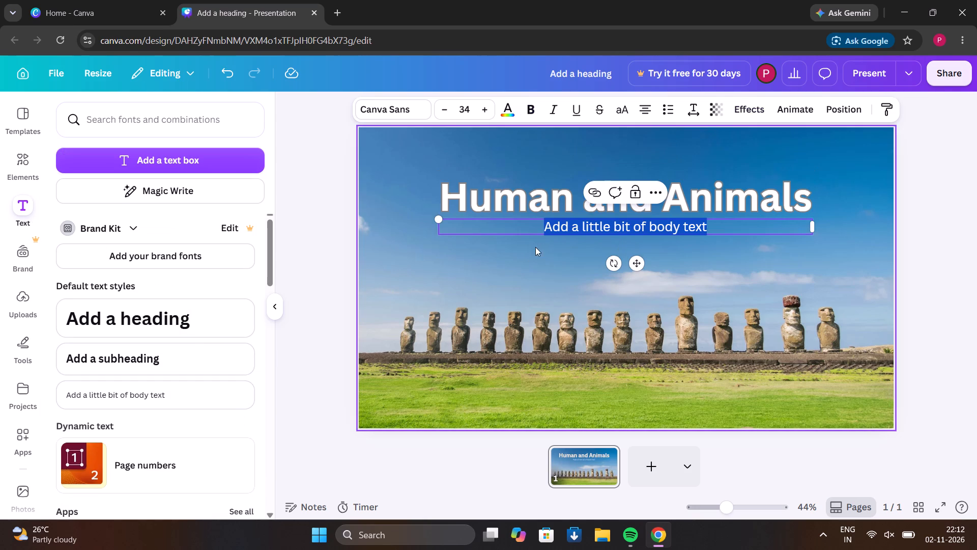
left_click(563, 232)
left_click_drag(561, 235, 509, 335)
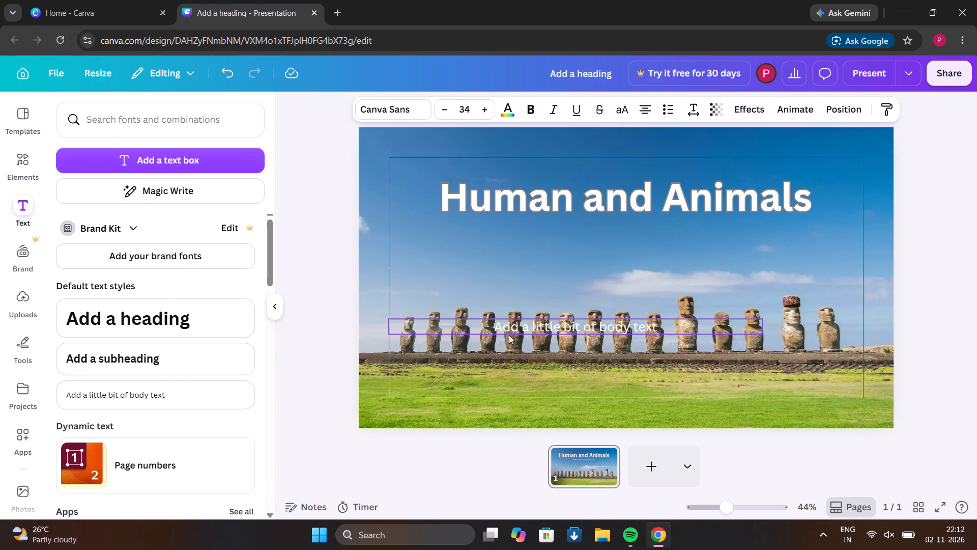
left_click_drag(509, 335, 490, 374)
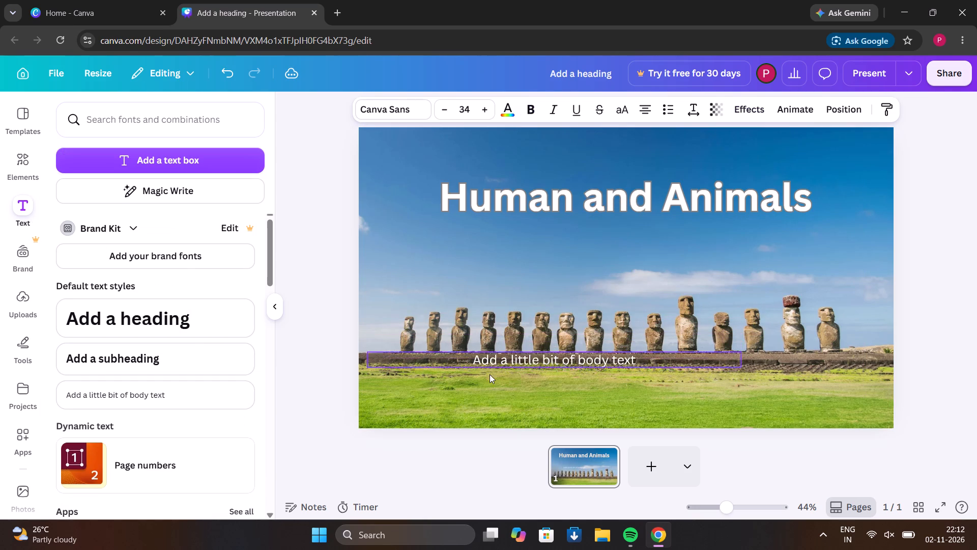
left_click_drag(490, 374, 489, 398)
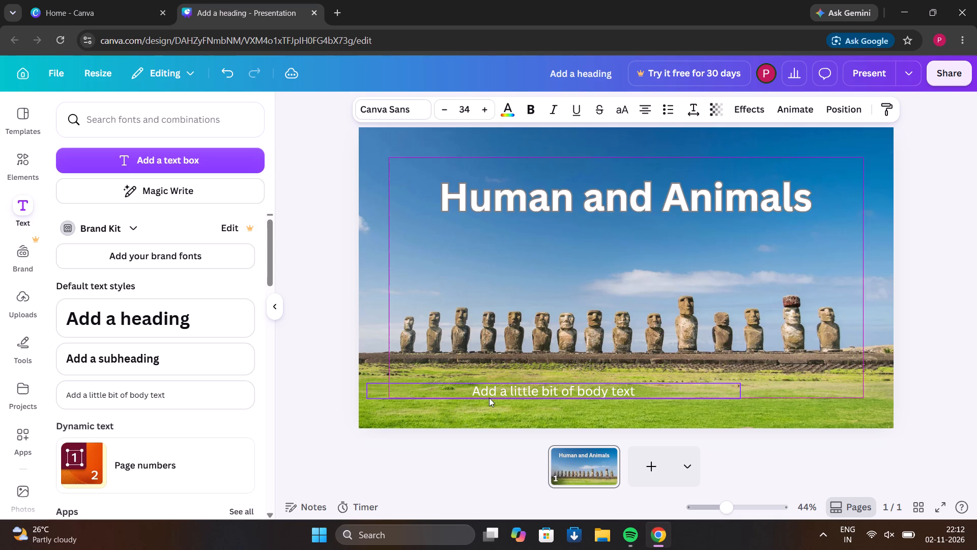
left_click_drag(489, 398, 488, 255)
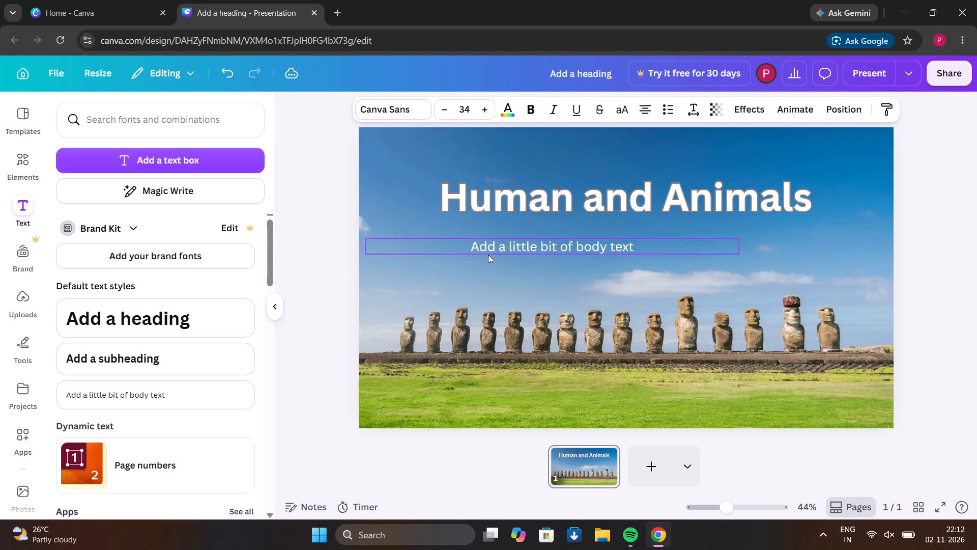
left_click_drag(488, 255, 487, 255)
left_click(491, 257)
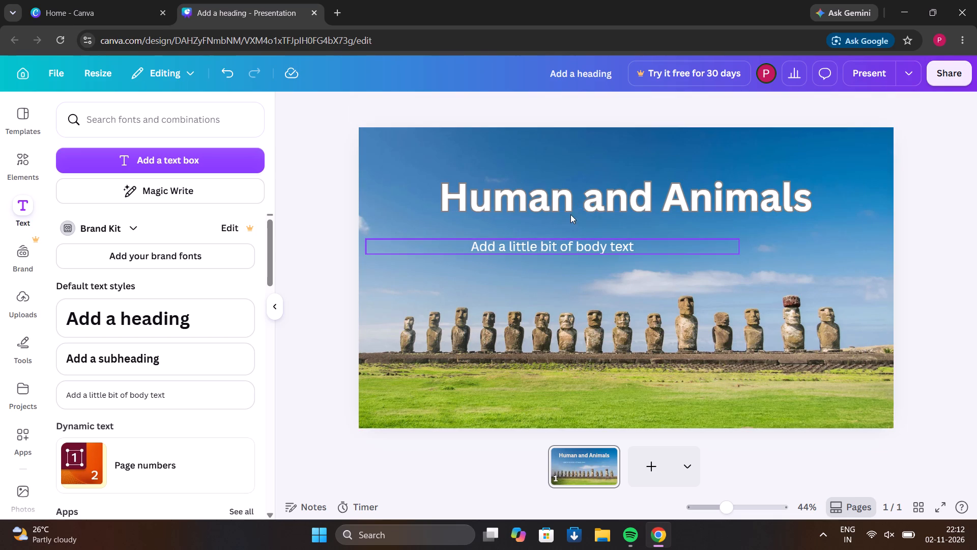
Replace the placeholder body text below the heading with "Understanding similaries ,difference".
left_click(641, 243)
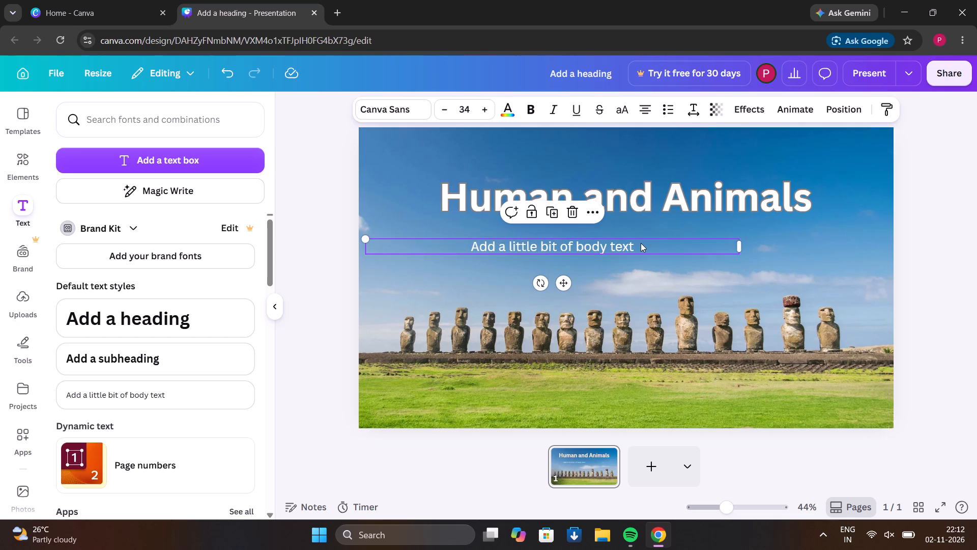
left_click(635, 246)
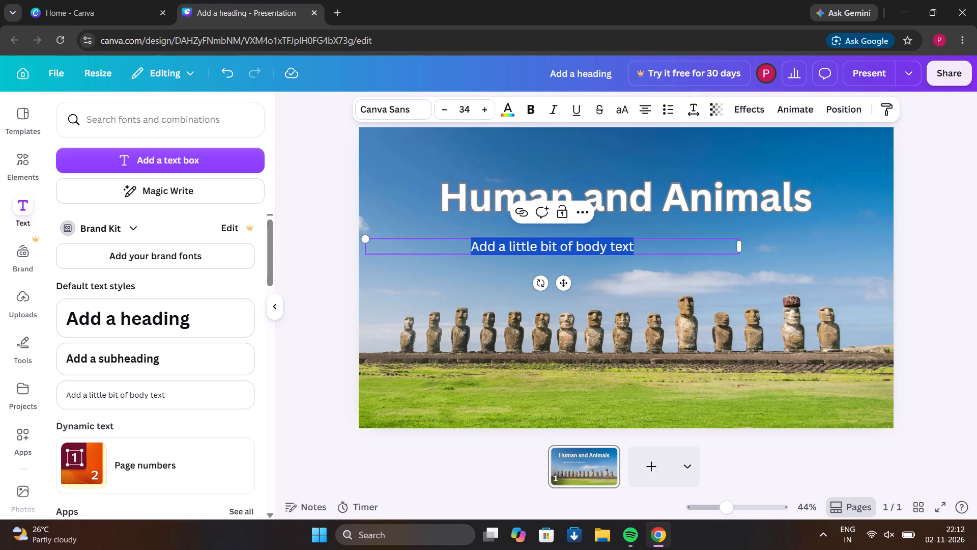
key("BackSpace")
key("shift+u")
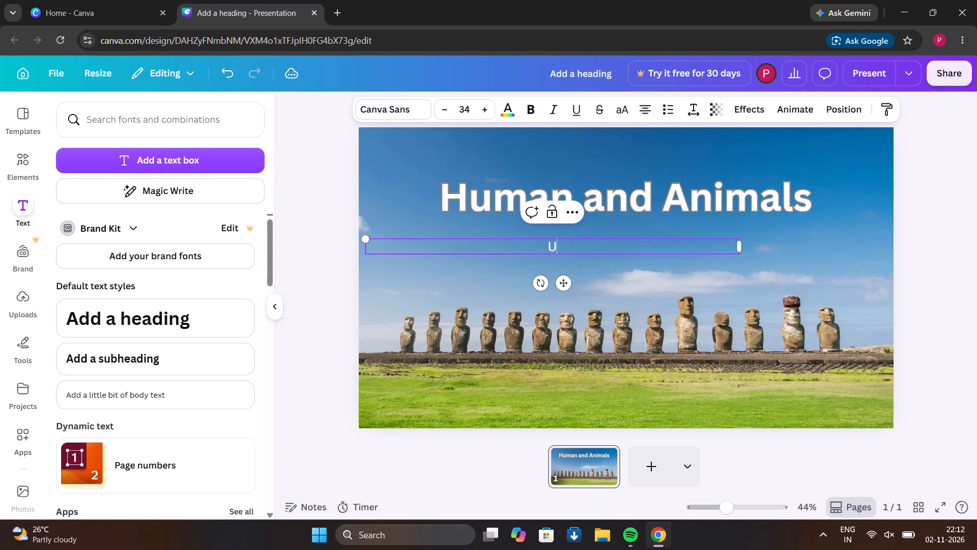
type("nderstanding")
key("space")
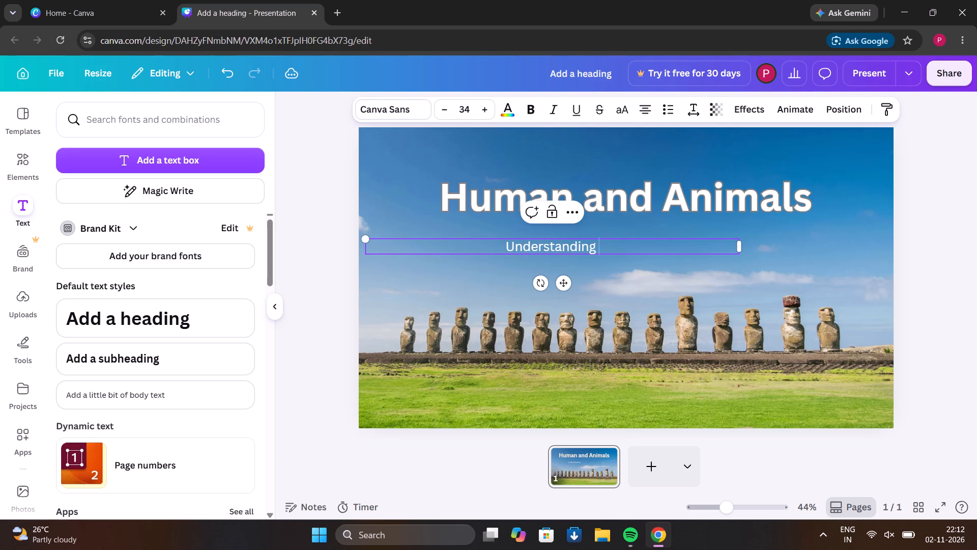
type("simil")
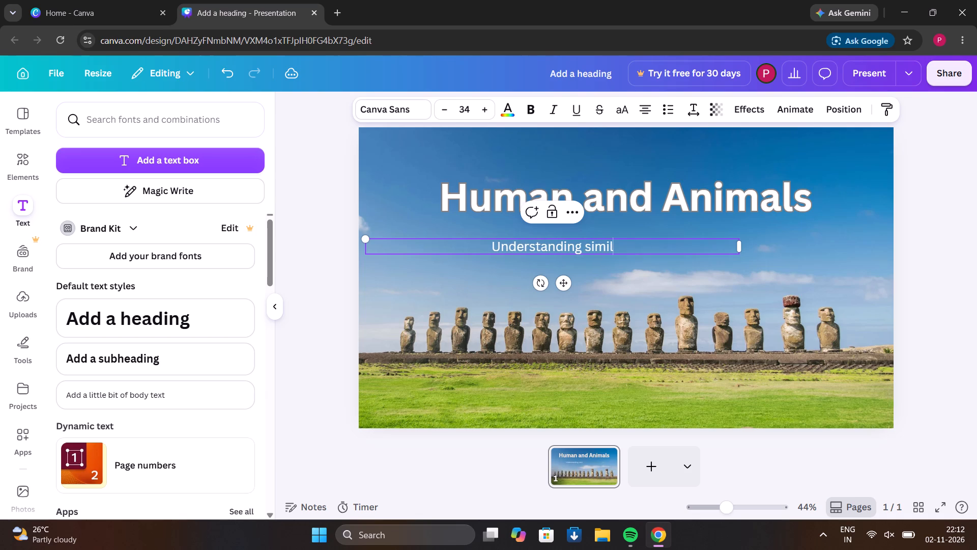
type("aries")
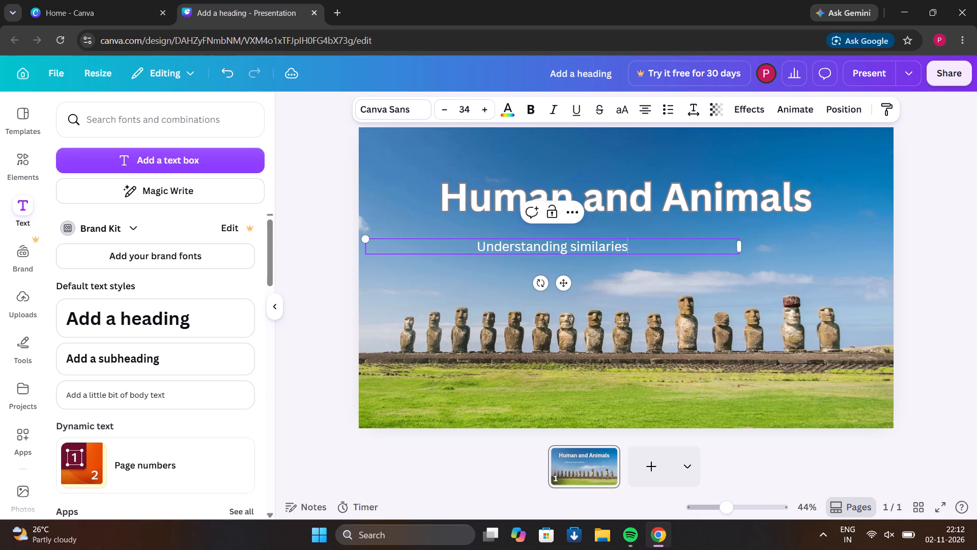
key("space")
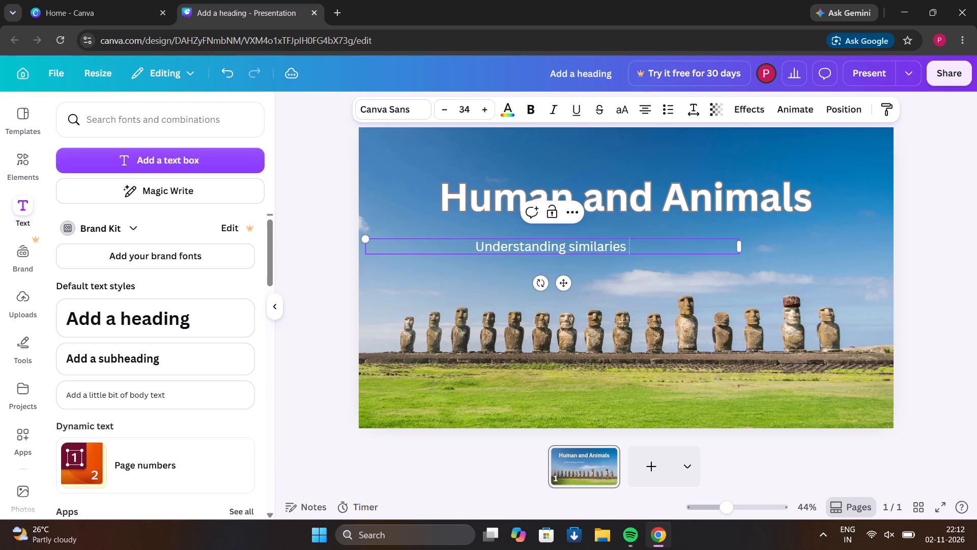
type(",differ")
key("e")
key("n")
key("c")
key("e")
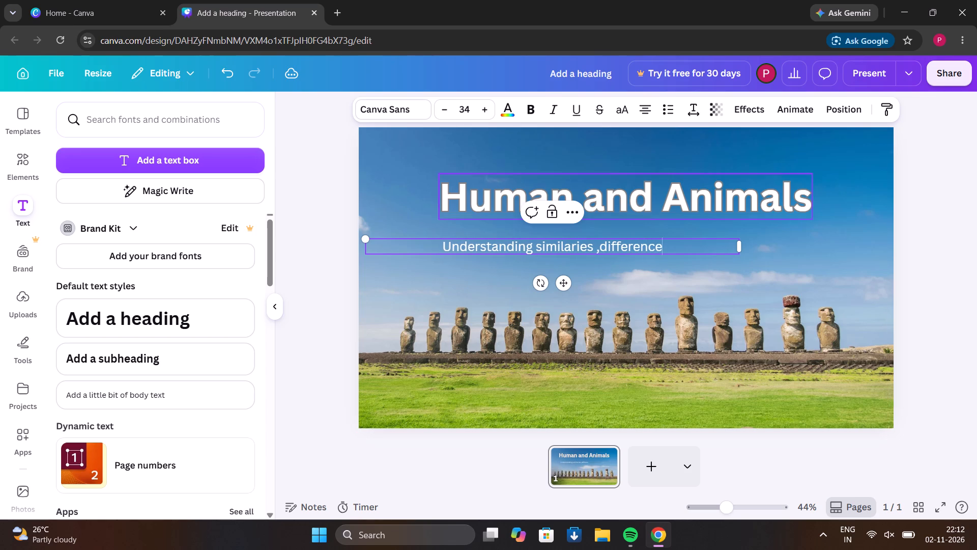
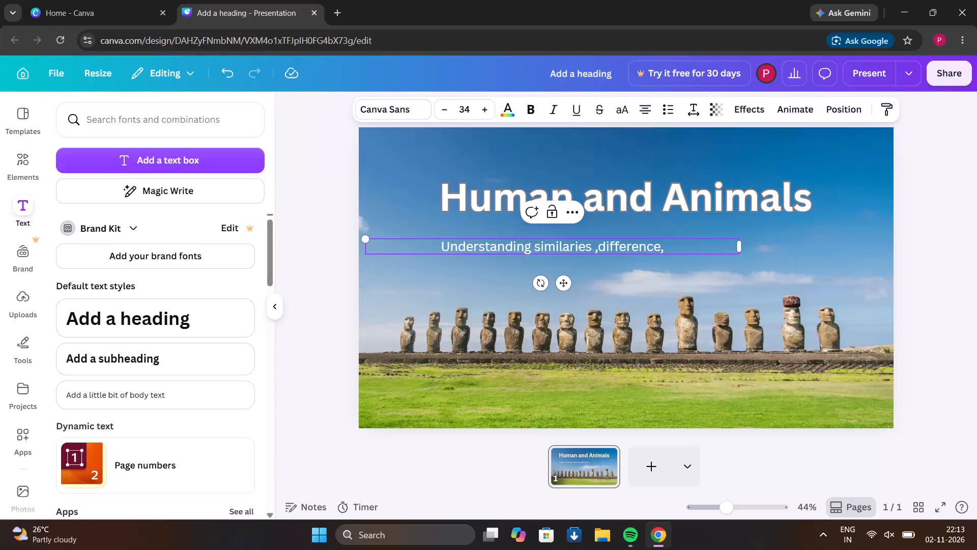
Complete the subtitle line below the heading by adding "and our shared world." after "difference,".
type("am")
key("BackSpace")
type("nd")
key("space")
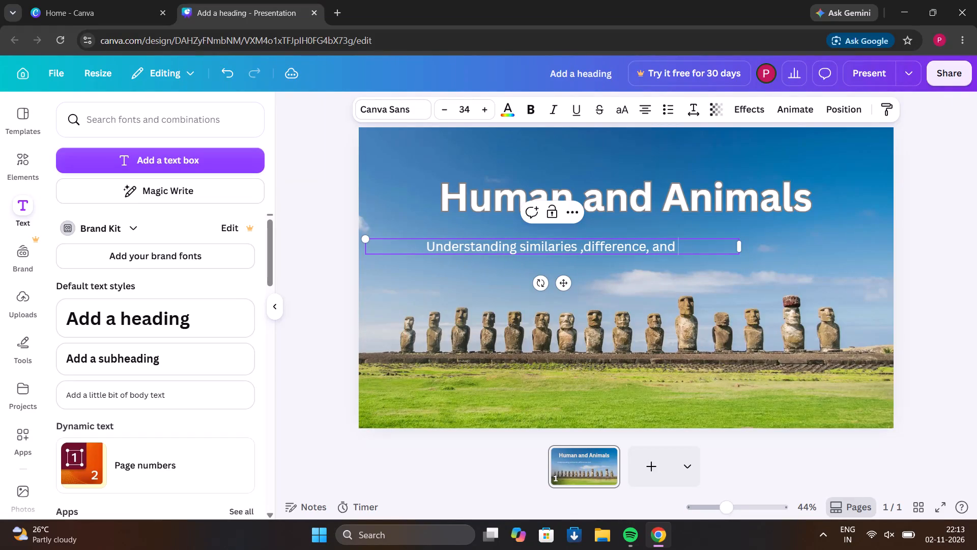
type("our")
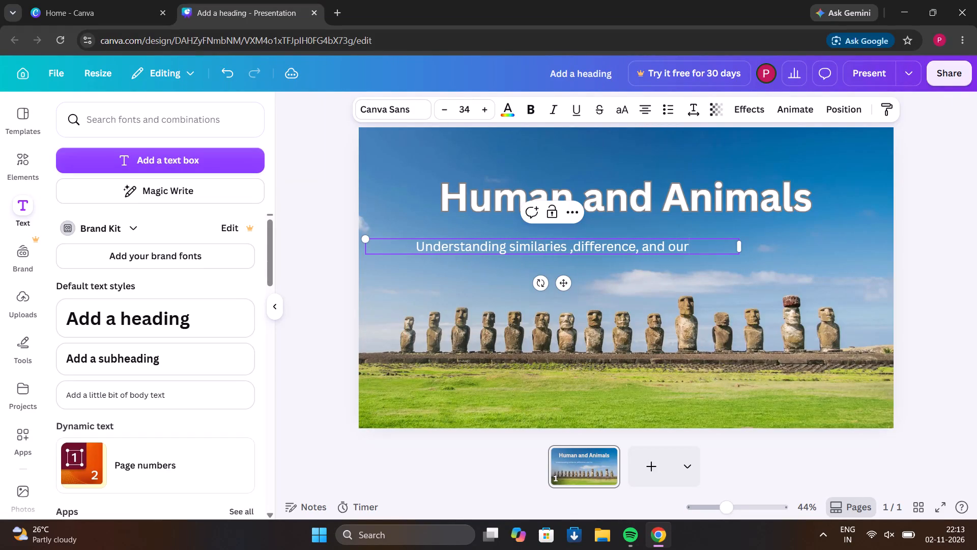
key("space")
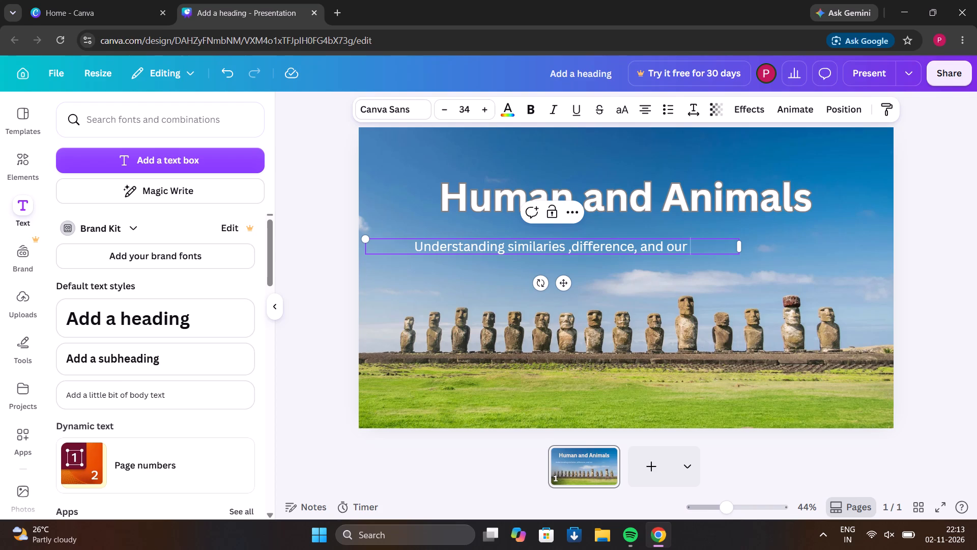
type("shared")
key("space")
type("world")
key("period")
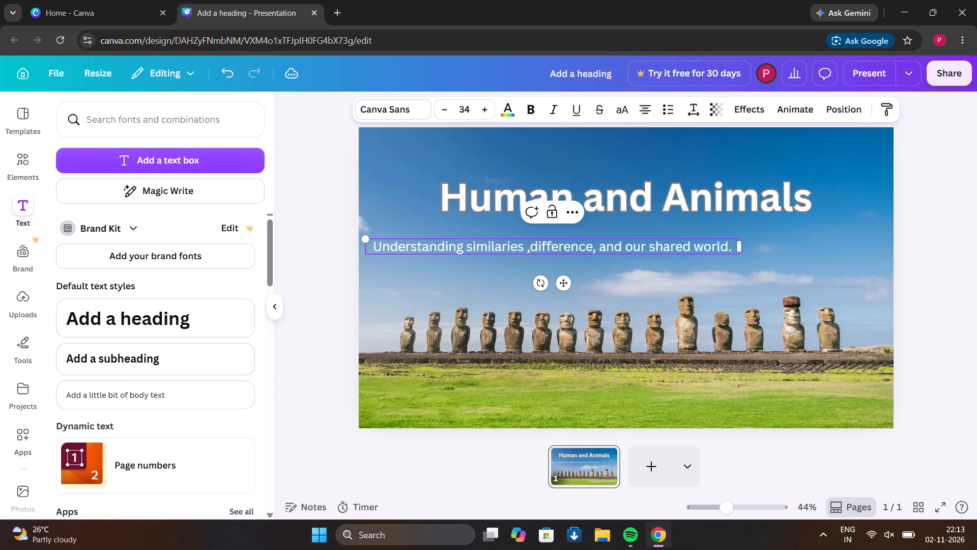
Move the subtitle down onto the grass at the bottom of the slide, slightly left of centre.
left_click_drag(564, 283, 598, 293)
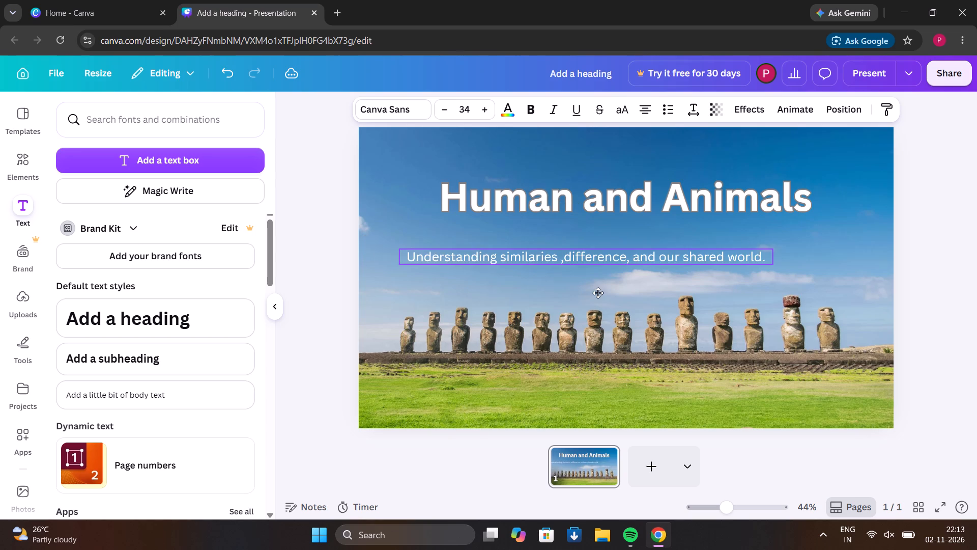
left_click_drag(598, 293, 608, 293)
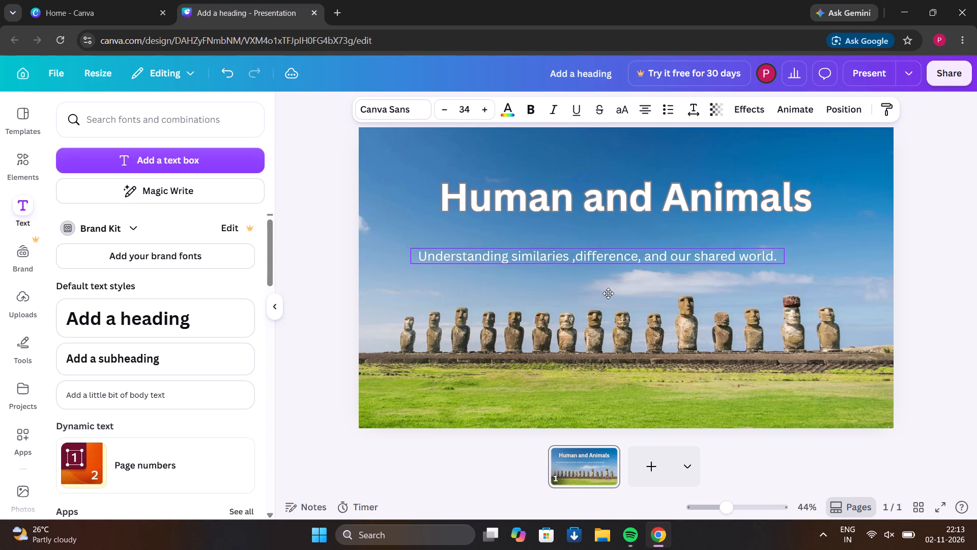
left_click_drag(608, 293, 581, 321)
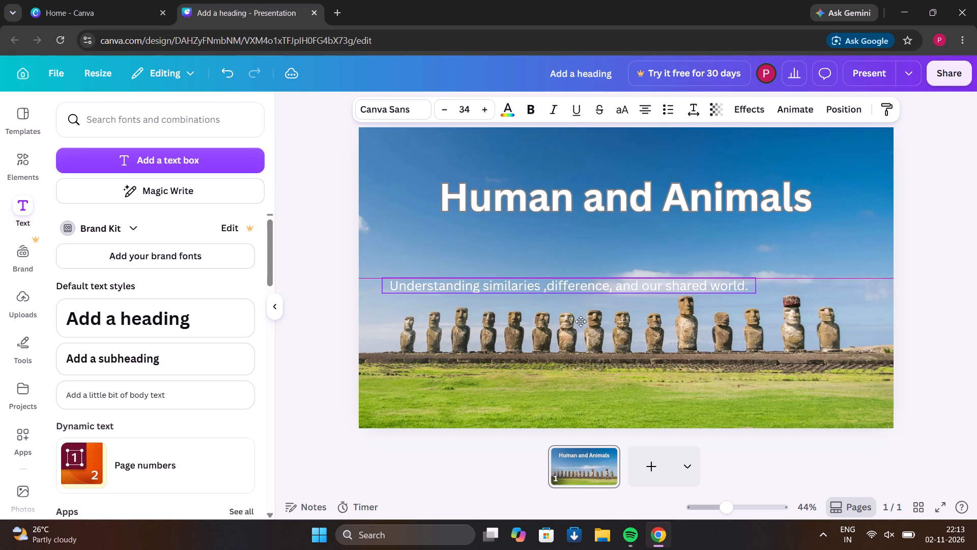
left_click_drag(581, 321, 569, 427)
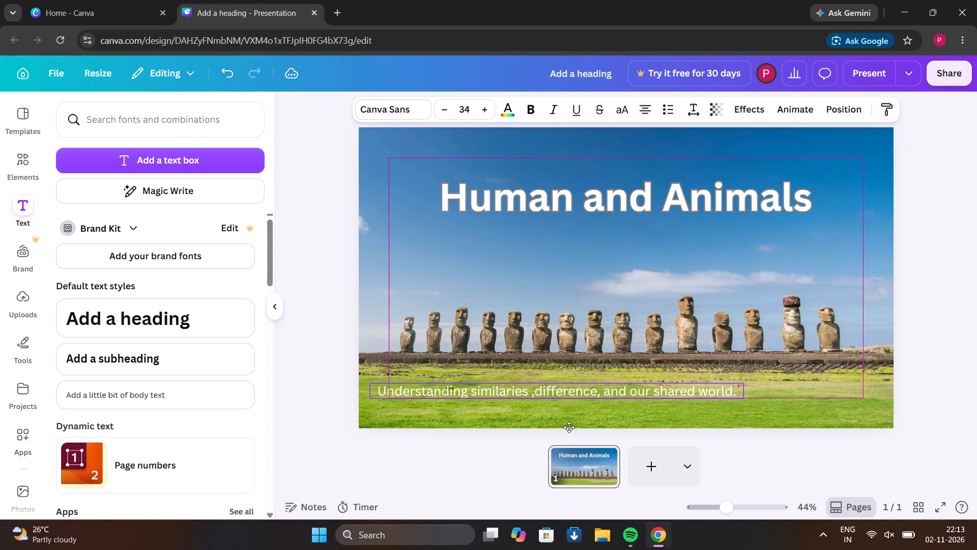
left_click_drag(569, 427, 568, 427)
left_click(665, 336)
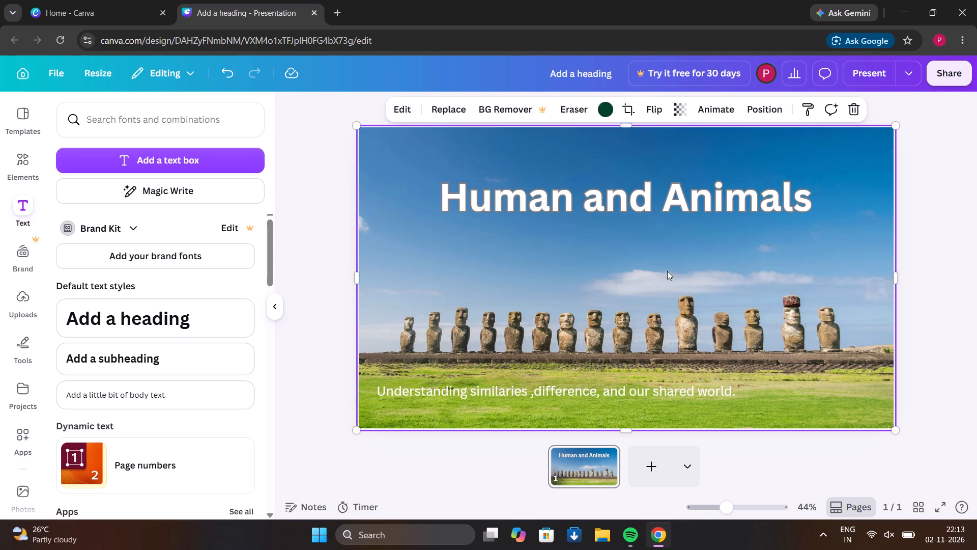
Enlarge the "Human and Animals" heading to font size 117 and place it lower in the sky, just above the statues.
left_click_drag(631, 215, 614, 280)
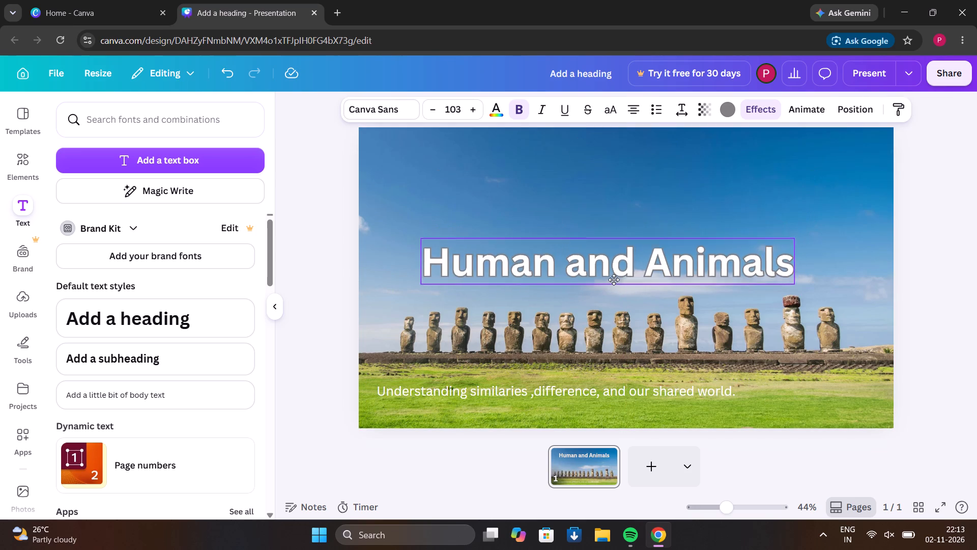
left_click_drag(614, 280, 610, 249)
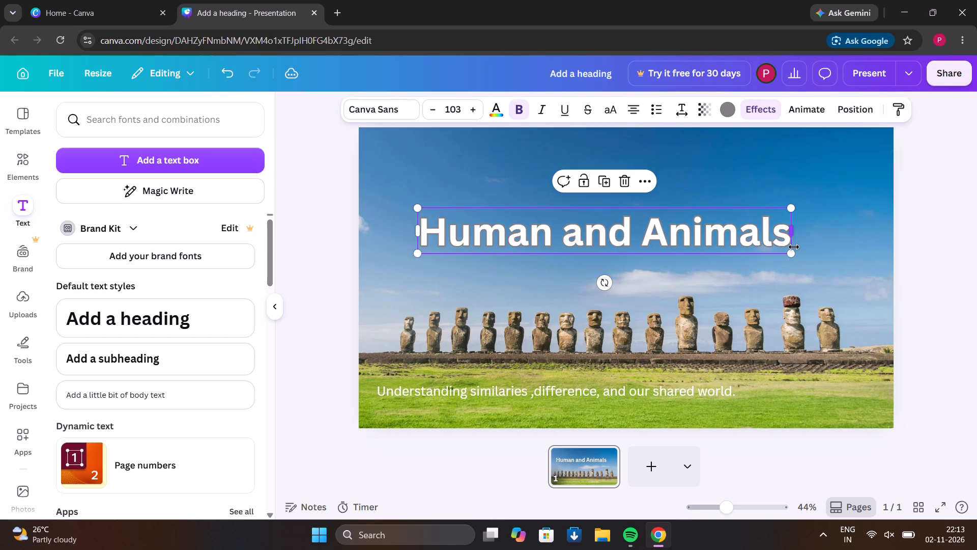
left_click_drag(795, 253, 844, 266)
left_click_drag(676, 230, 660, 218)
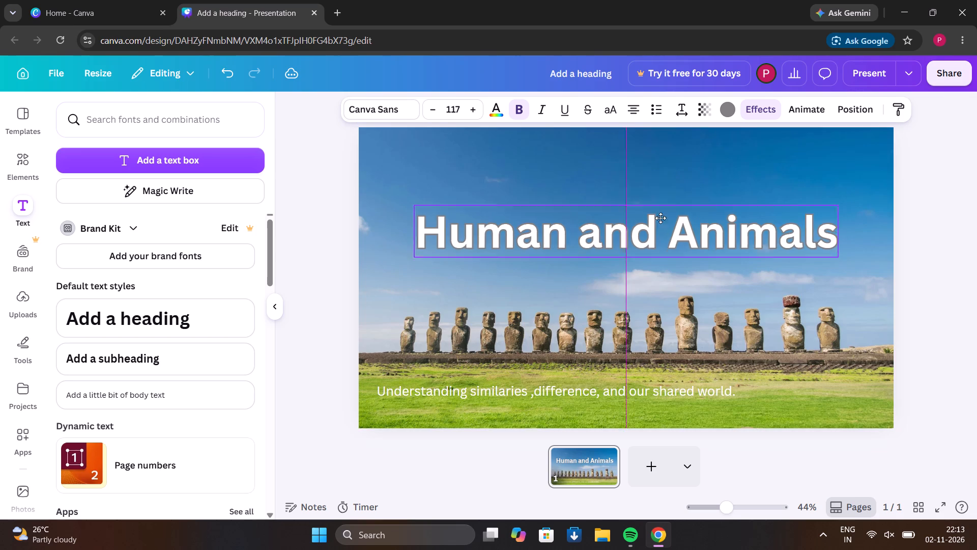
left_click_drag(660, 218, 670, 231)
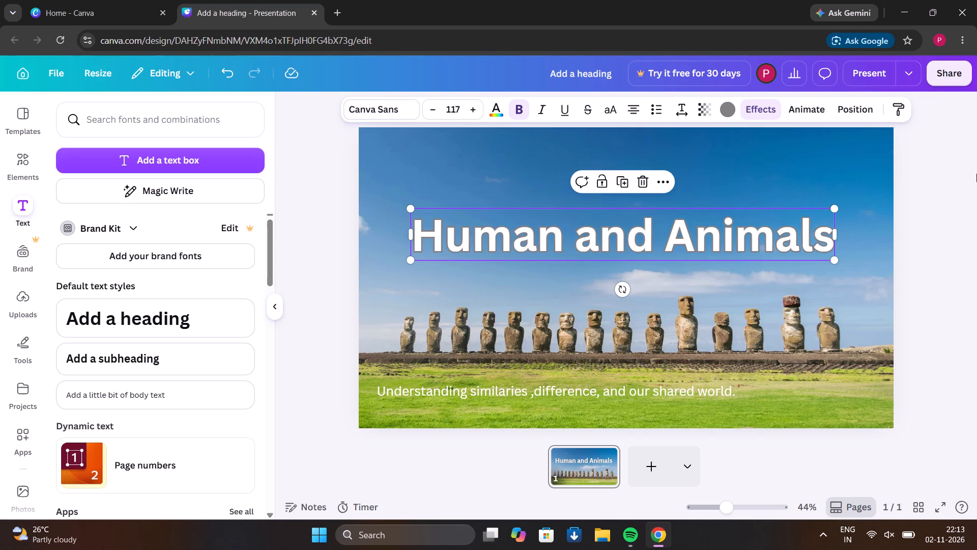
left_click(946, 182)
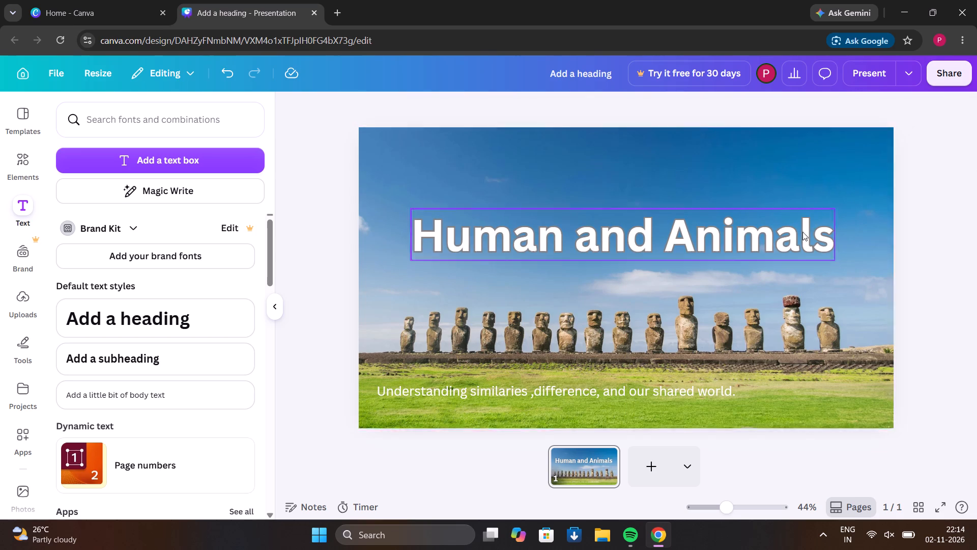
Add a second page to the presentation.
left_click(646, 463)
left_click_drag(646, 463, 518, 270)
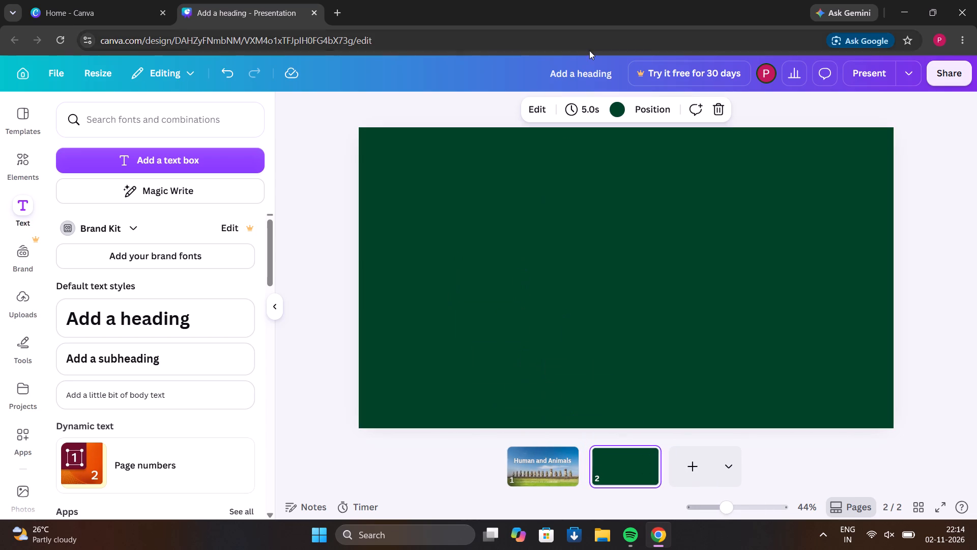
Set the background of page 2 to the default linear gradient running from purple to turquoise.
left_click(609, 110)
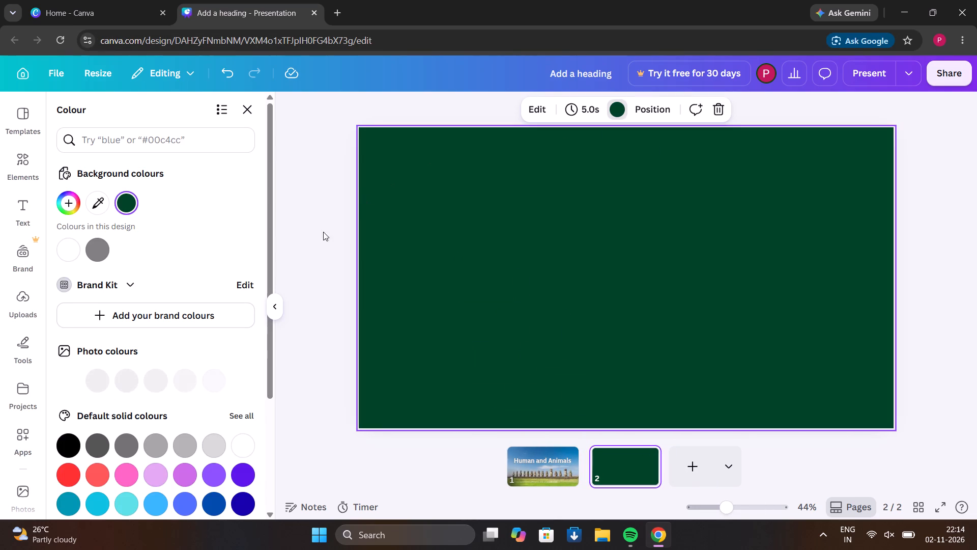
scroll(232, 340, "down", 2)
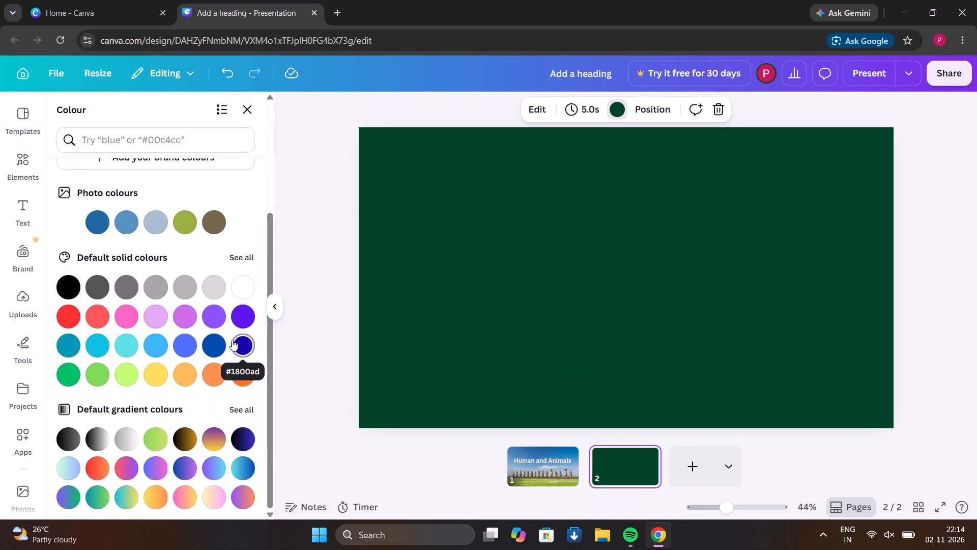
scroll(232, 340, "up", 1)
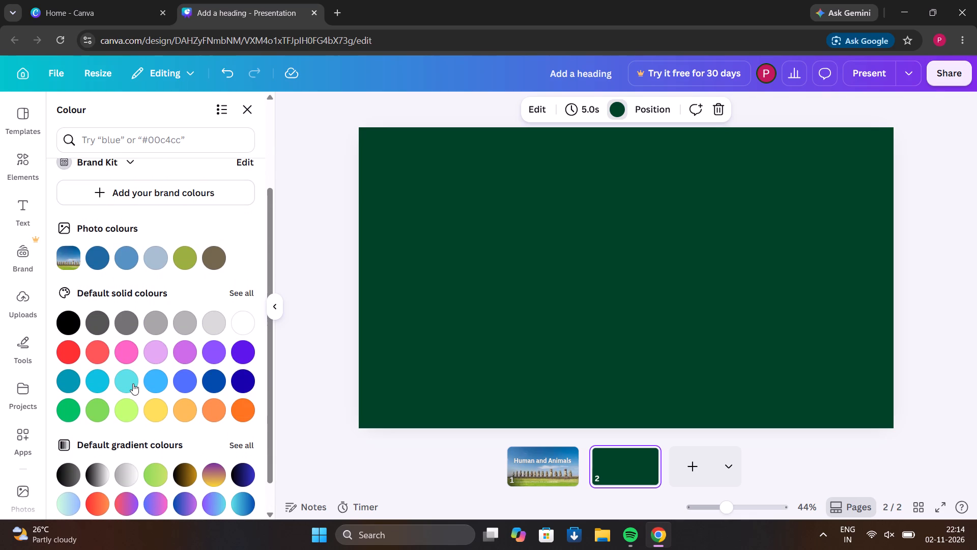
left_click(131, 383)
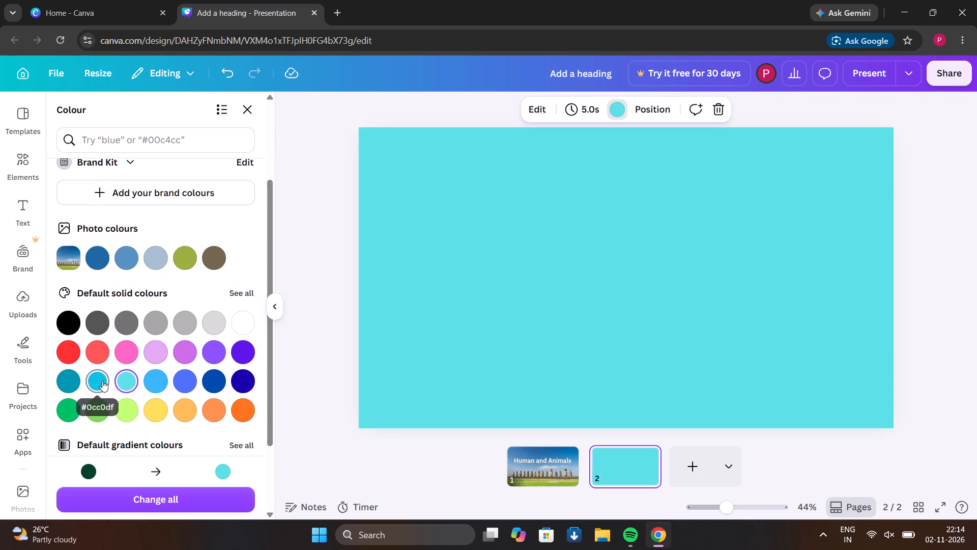
left_click(102, 380)
scroll(102, 380, "down", 2)
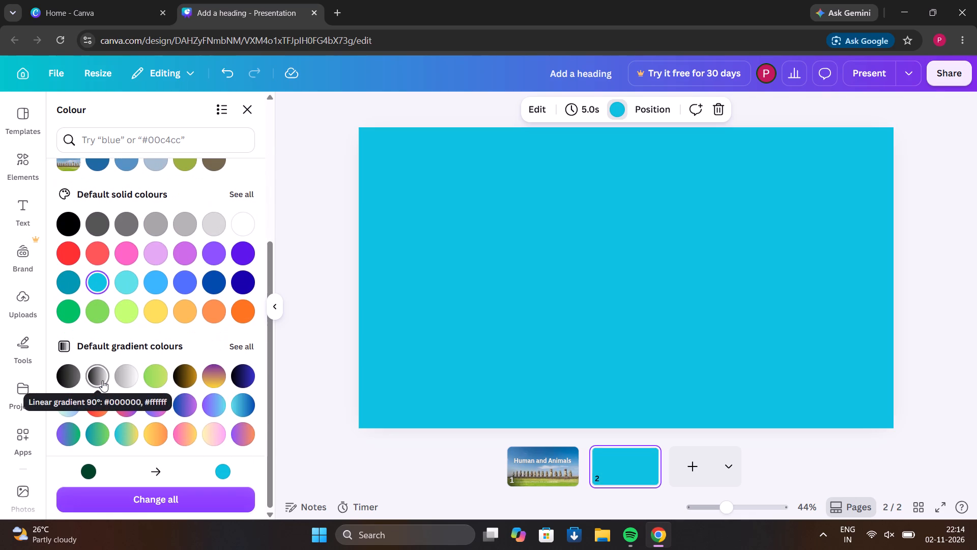
left_click(222, 401)
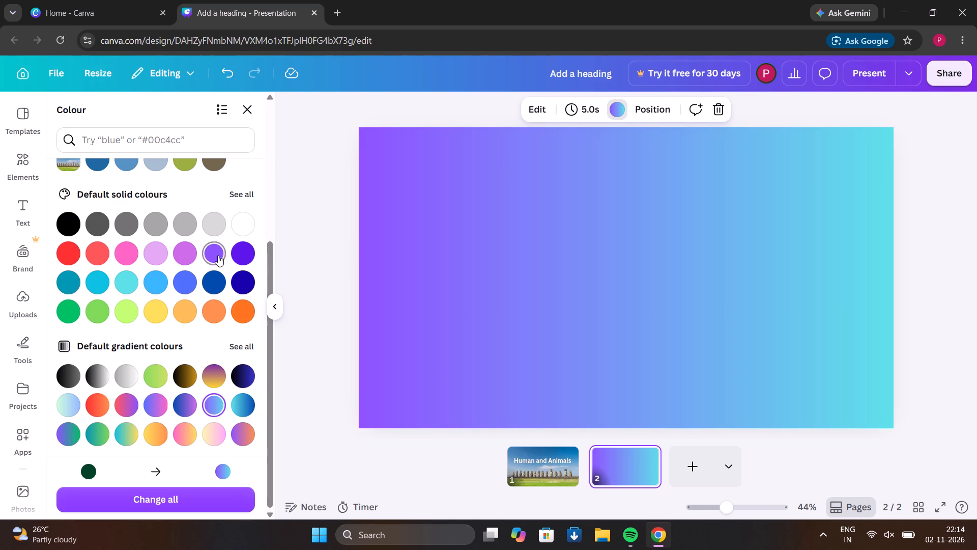
Add a heading reading "Introduction" near the upper-left corner of page 2.
left_click(18, 199)
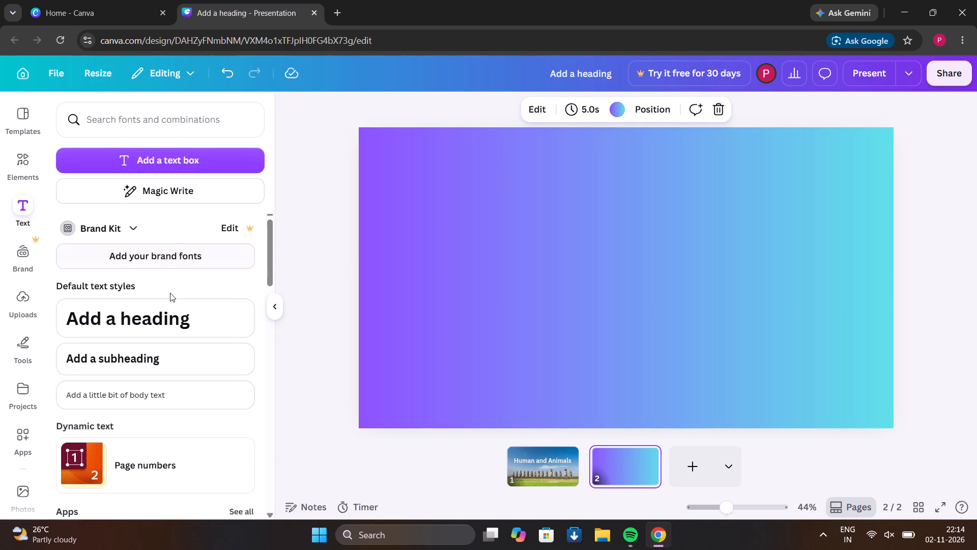
left_click(171, 315)
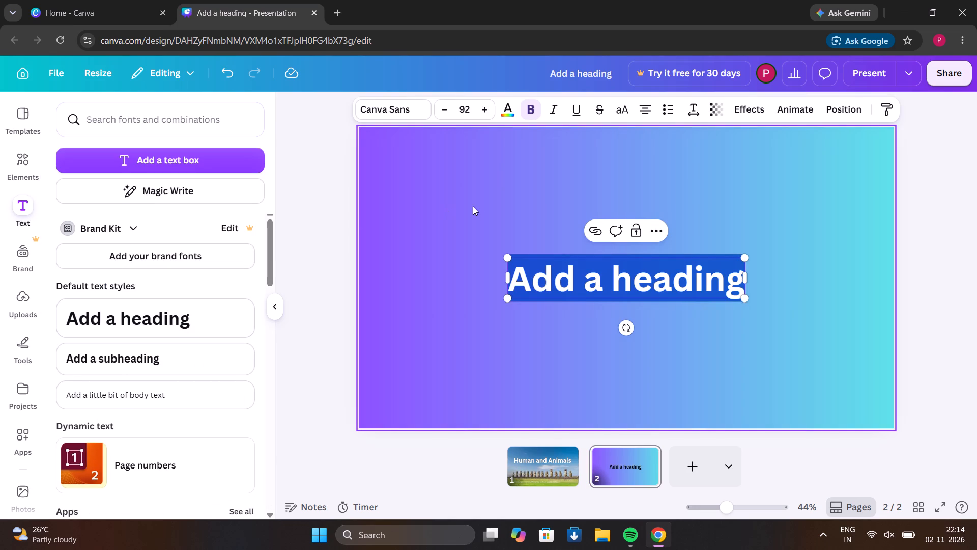
left_click_drag(519, 254, 390, 158)
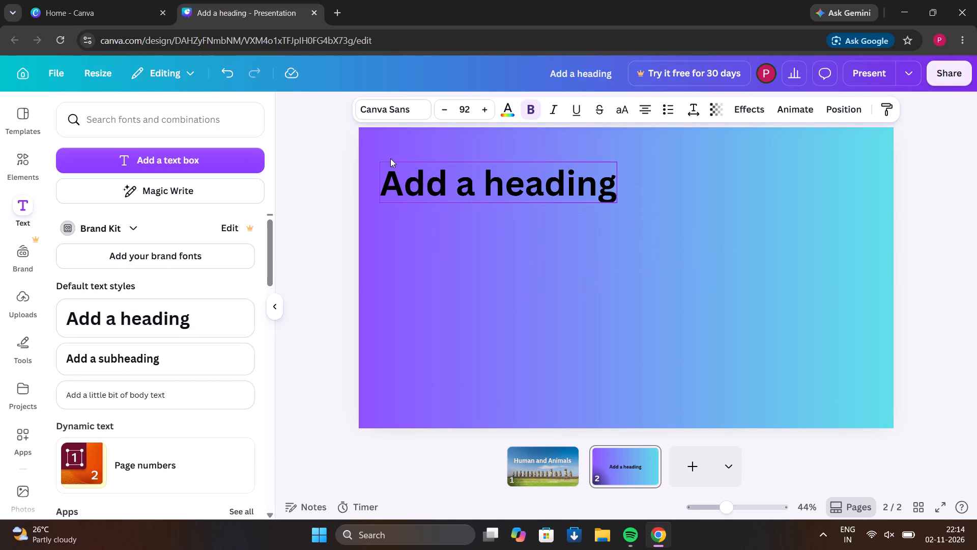
left_click_drag(390, 158, 389, 155)
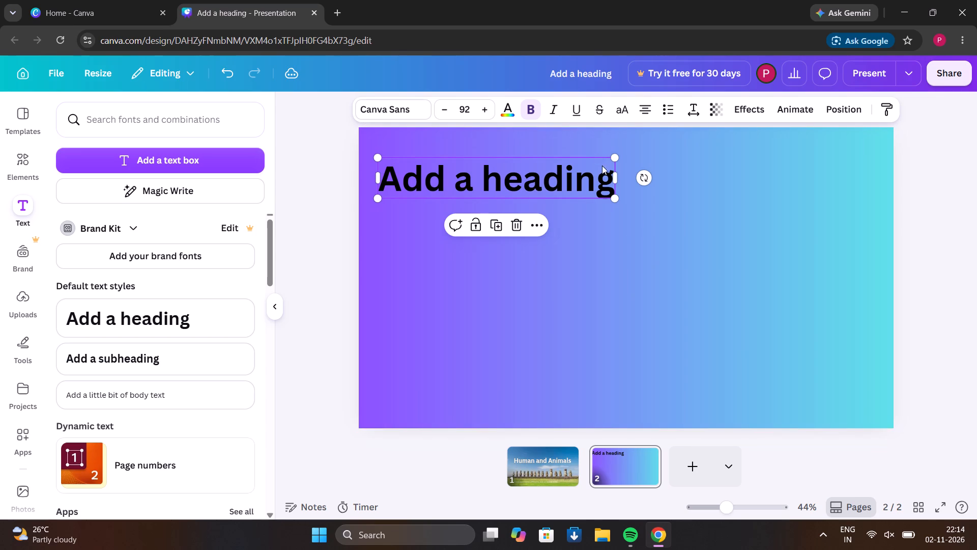
left_click(613, 187)
key("BackSpace")
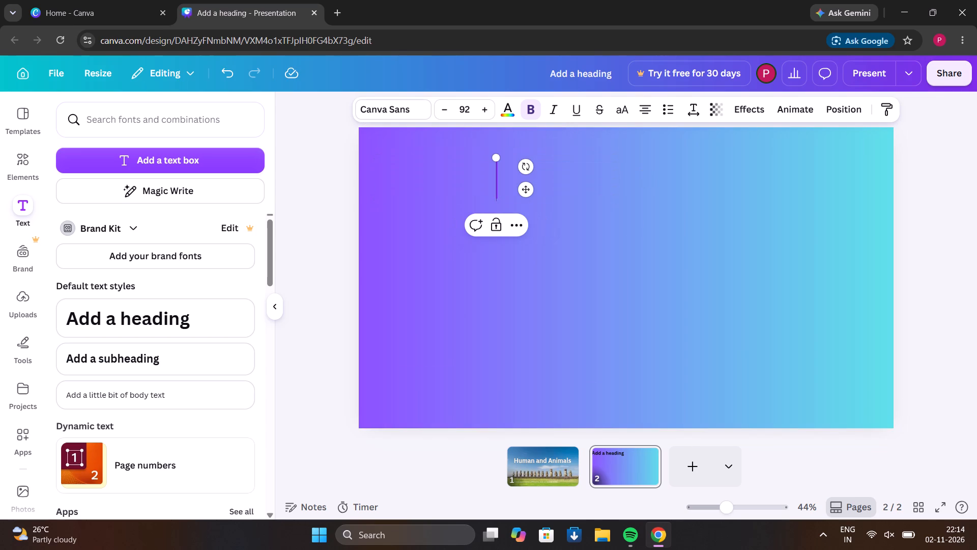
type("Introducto")
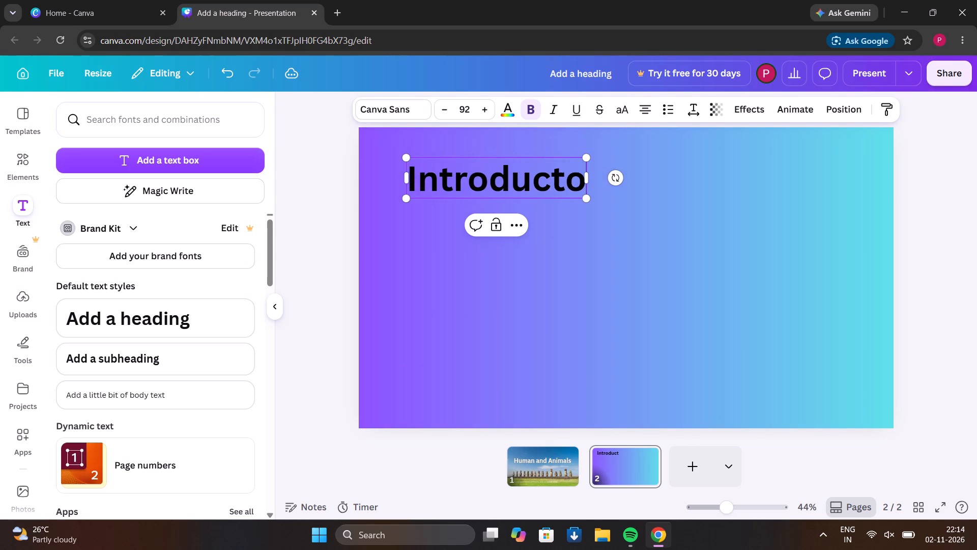
key("BackSpace")
type("ion")
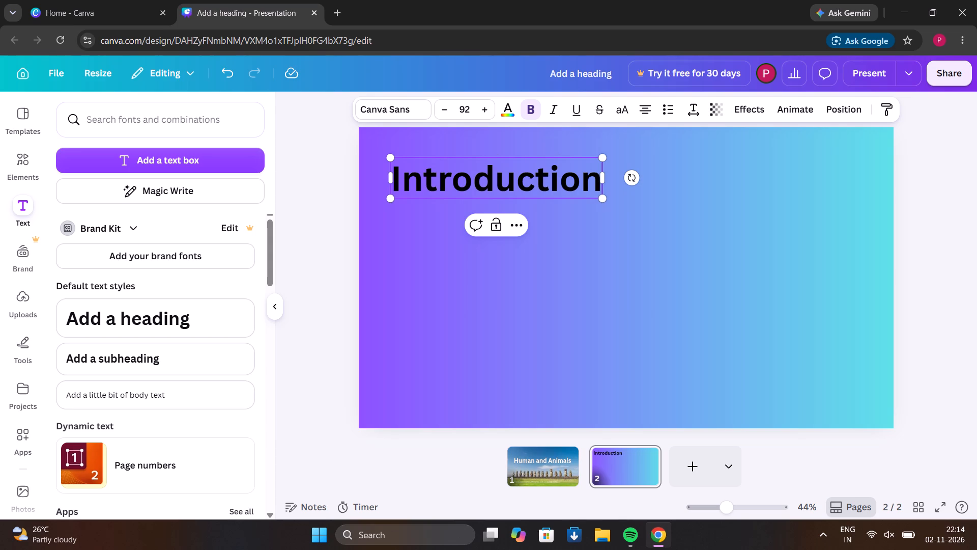
Change the "Introduction" heading's text colour to white and apply the colour change across the page.
left_click(515, 111)
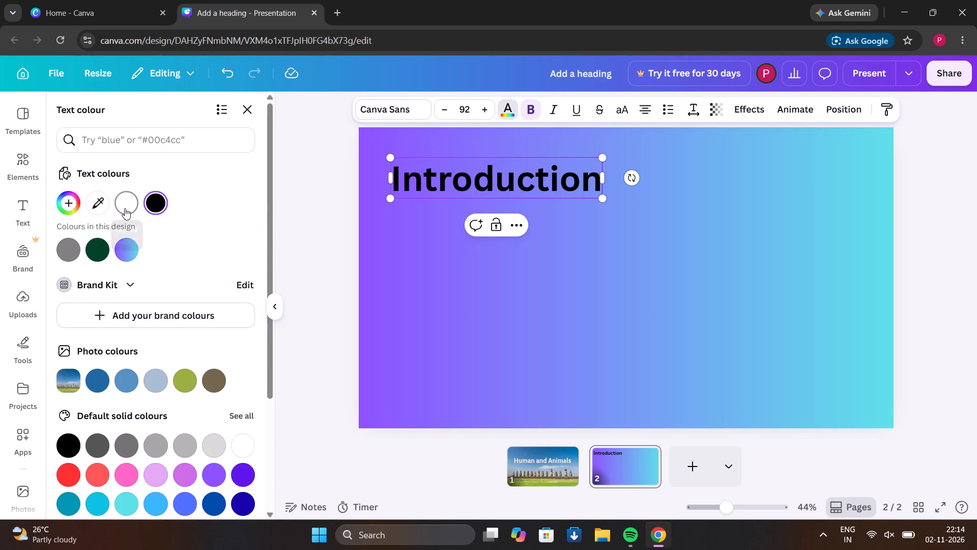
left_click(125, 207)
left_click(169, 498)
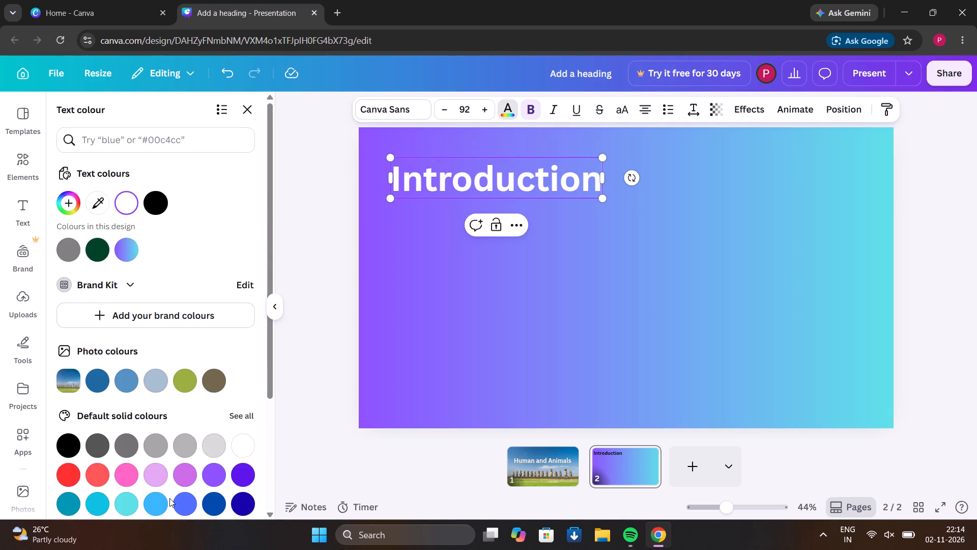
left_click(349, 401)
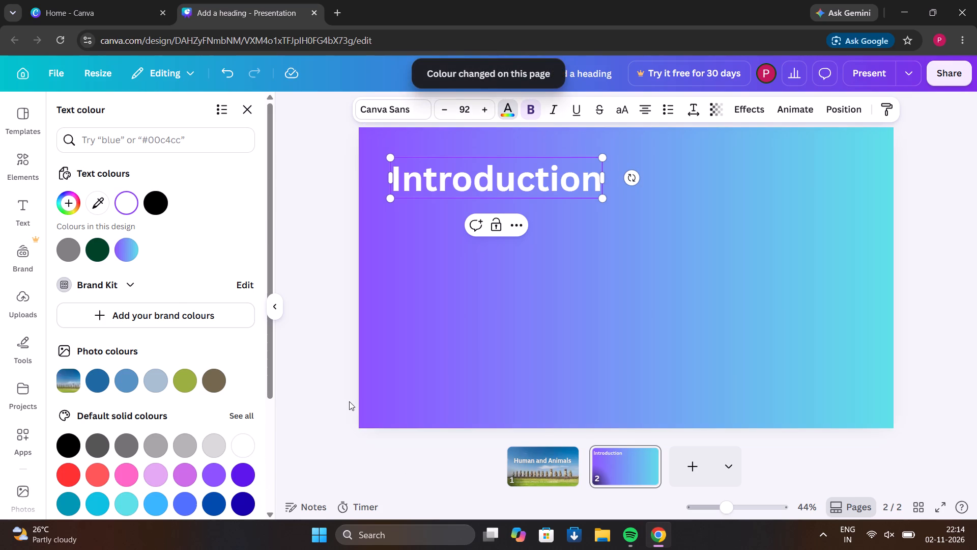
left_click(597, 318)
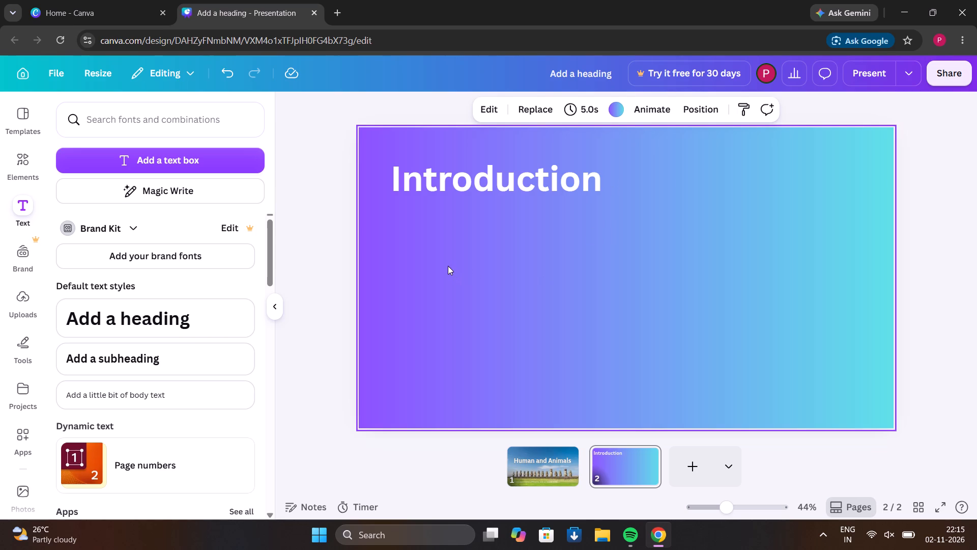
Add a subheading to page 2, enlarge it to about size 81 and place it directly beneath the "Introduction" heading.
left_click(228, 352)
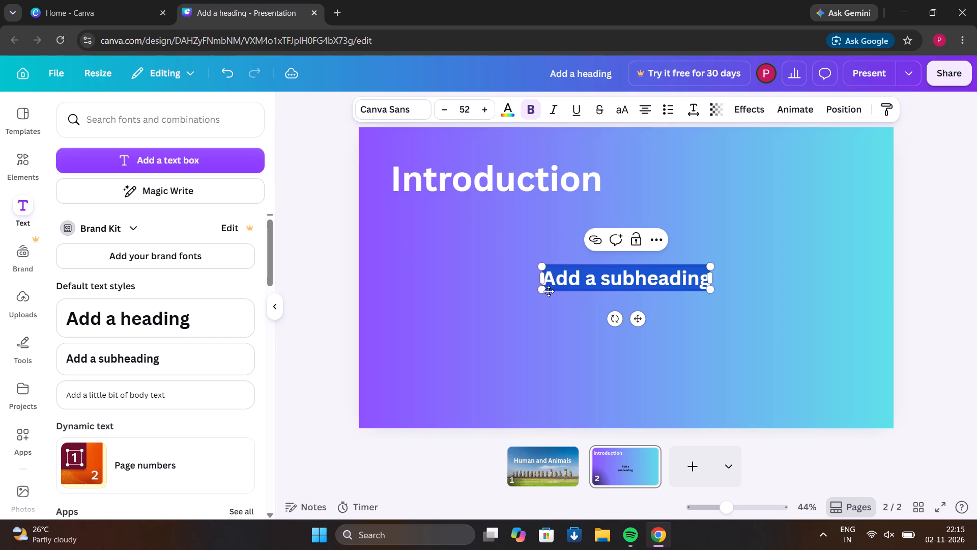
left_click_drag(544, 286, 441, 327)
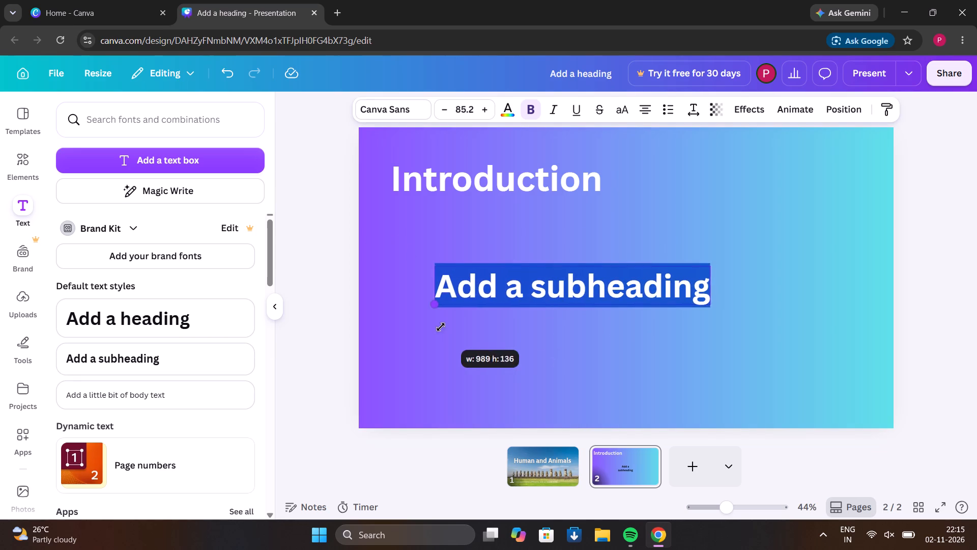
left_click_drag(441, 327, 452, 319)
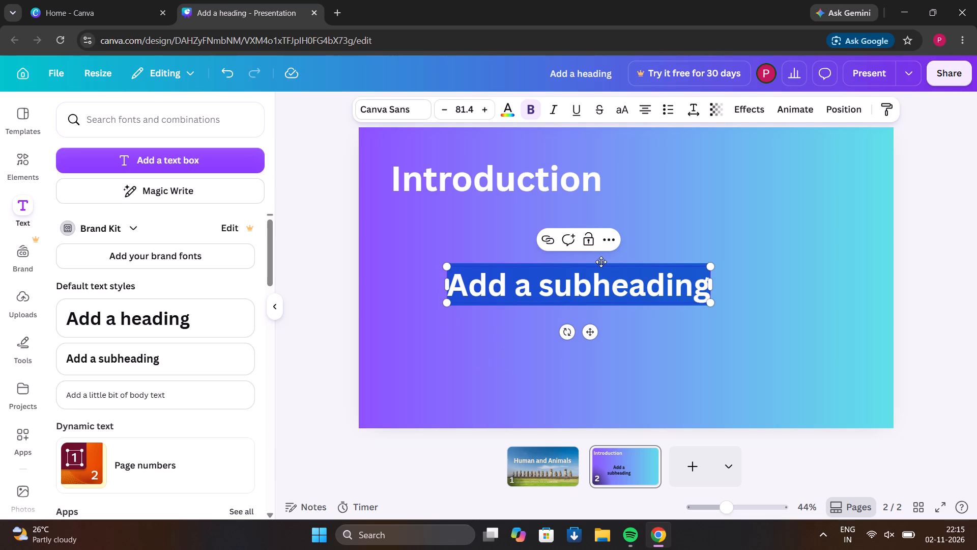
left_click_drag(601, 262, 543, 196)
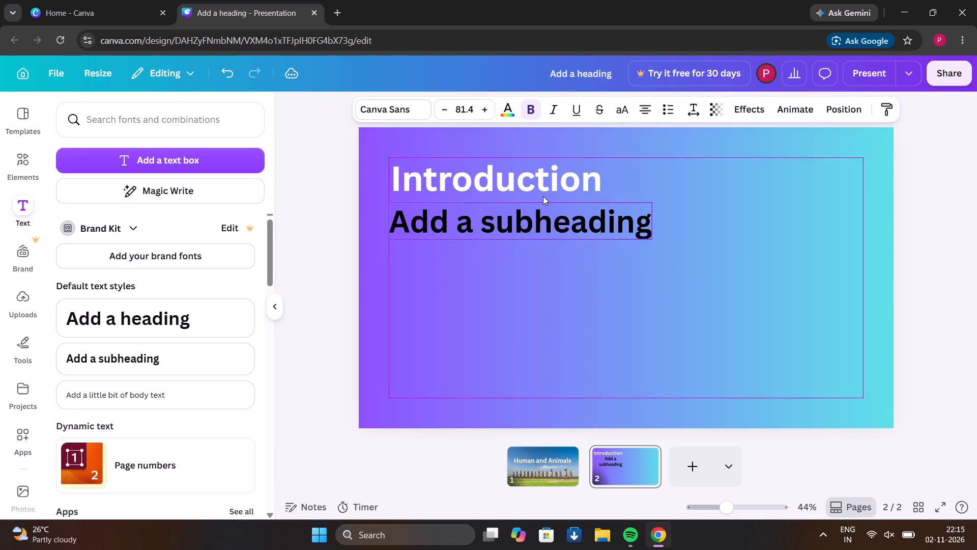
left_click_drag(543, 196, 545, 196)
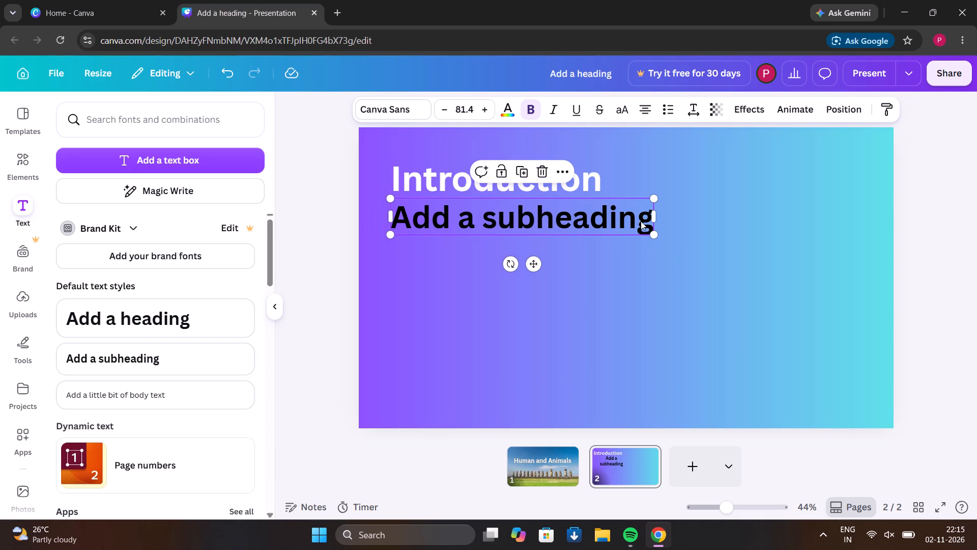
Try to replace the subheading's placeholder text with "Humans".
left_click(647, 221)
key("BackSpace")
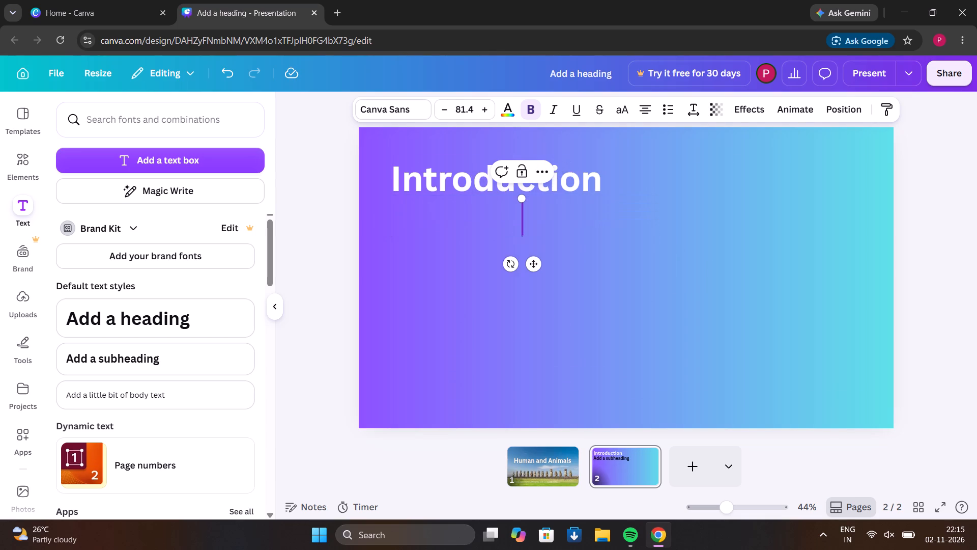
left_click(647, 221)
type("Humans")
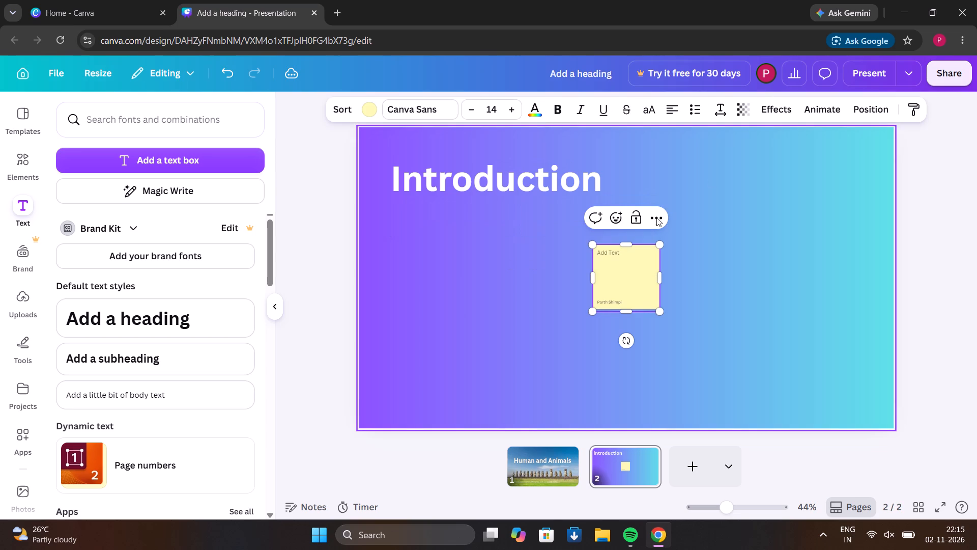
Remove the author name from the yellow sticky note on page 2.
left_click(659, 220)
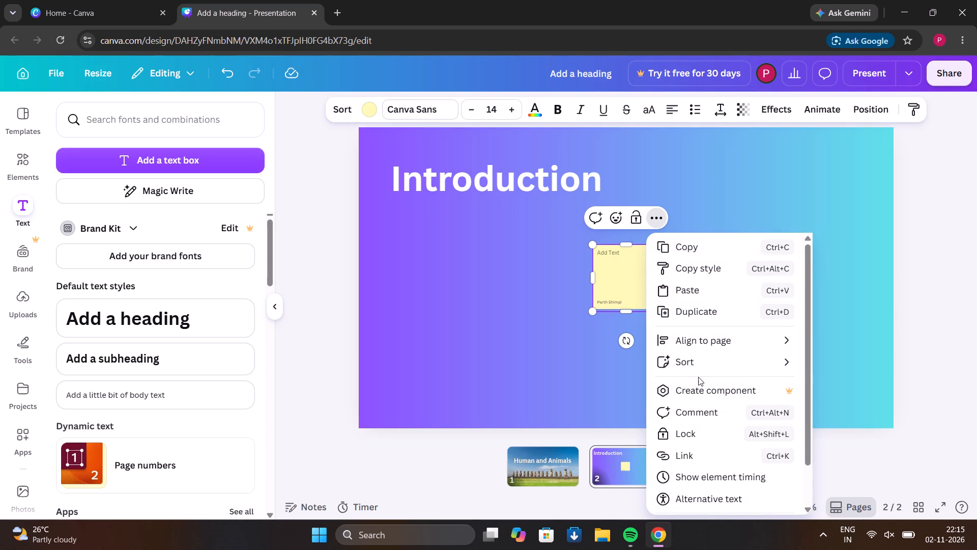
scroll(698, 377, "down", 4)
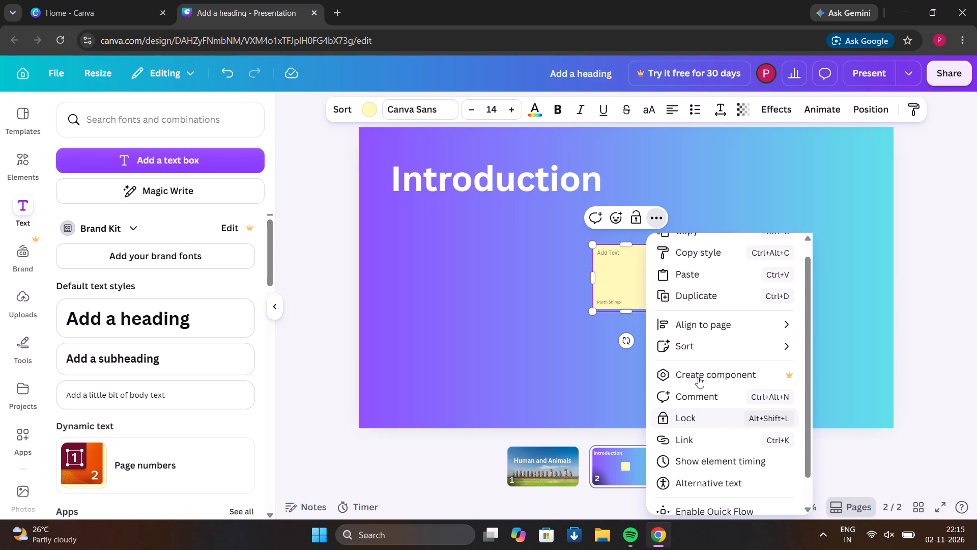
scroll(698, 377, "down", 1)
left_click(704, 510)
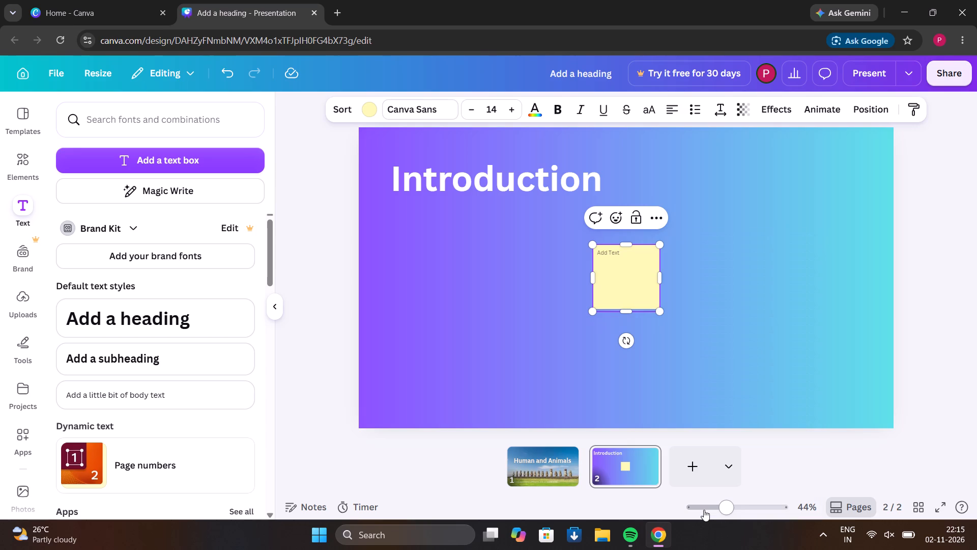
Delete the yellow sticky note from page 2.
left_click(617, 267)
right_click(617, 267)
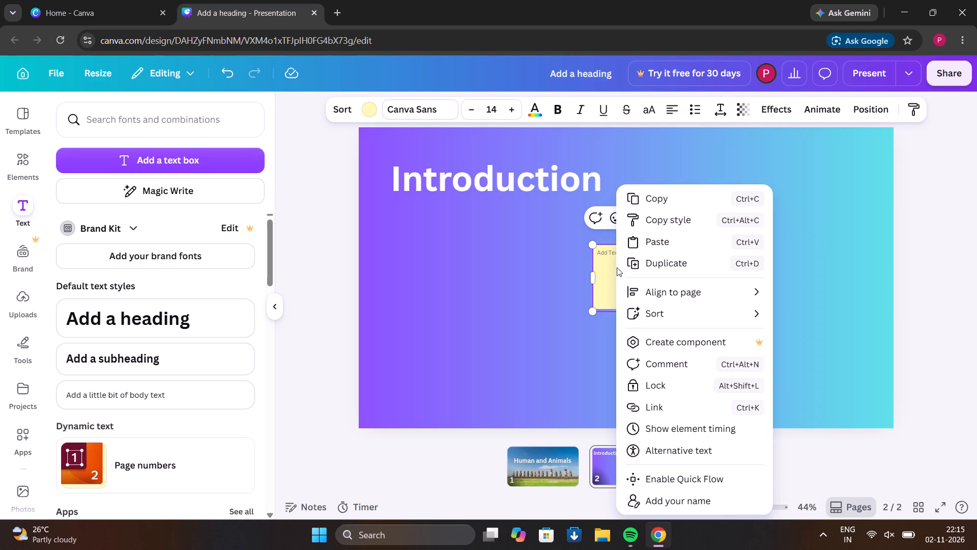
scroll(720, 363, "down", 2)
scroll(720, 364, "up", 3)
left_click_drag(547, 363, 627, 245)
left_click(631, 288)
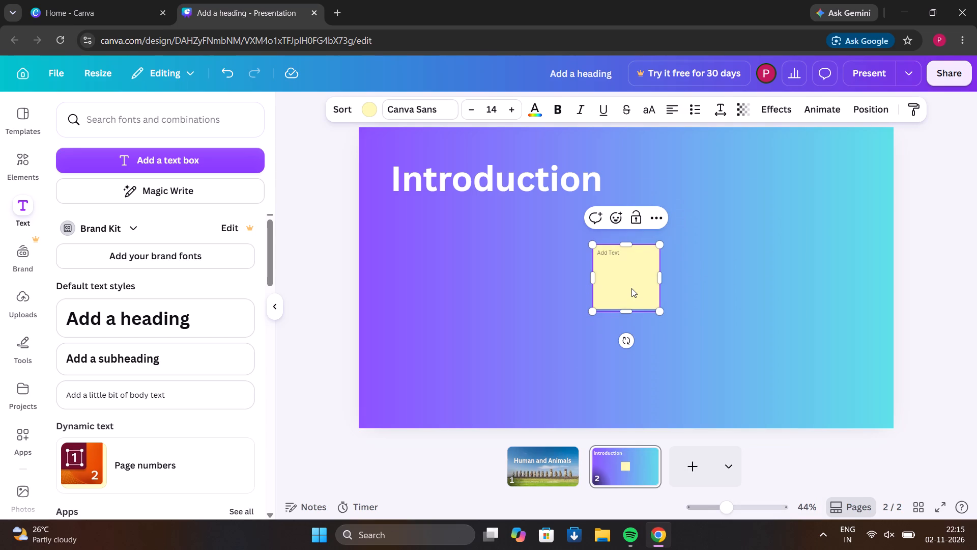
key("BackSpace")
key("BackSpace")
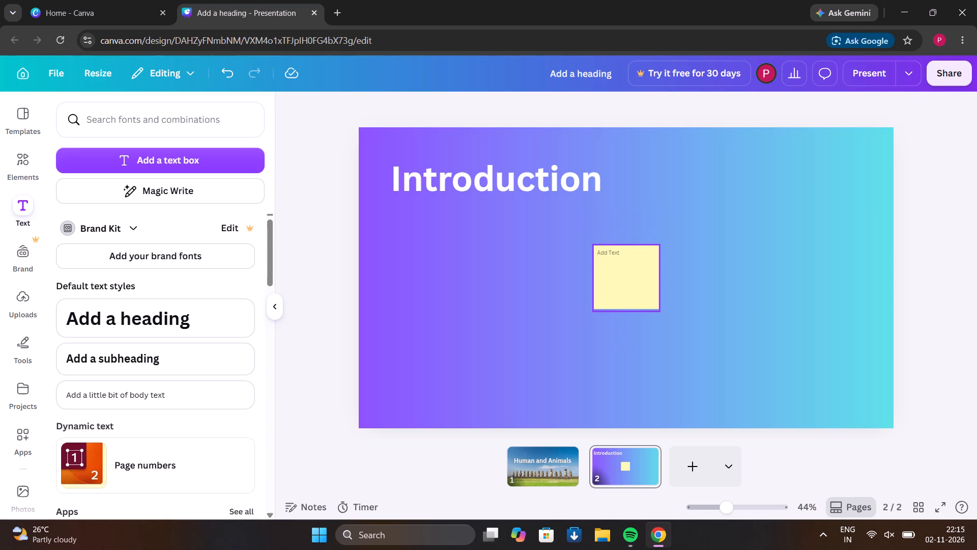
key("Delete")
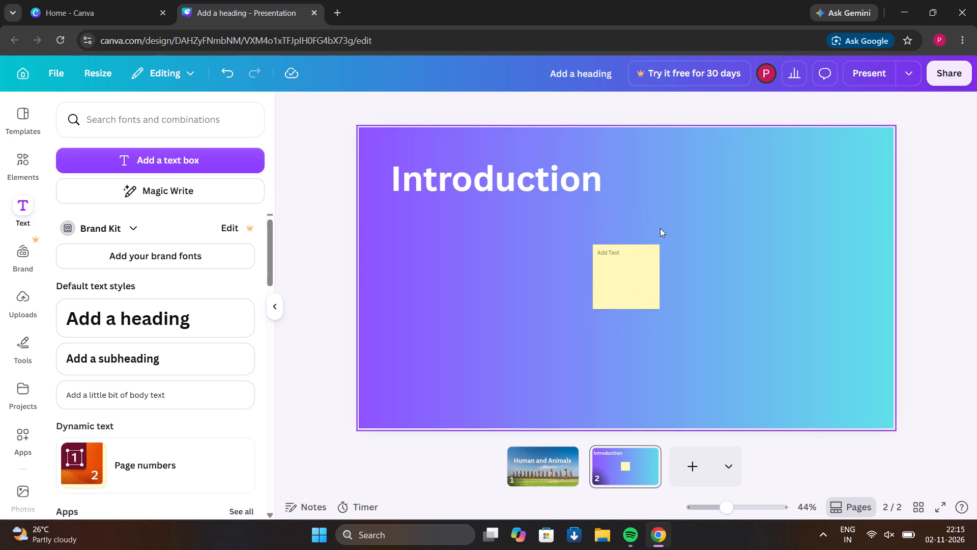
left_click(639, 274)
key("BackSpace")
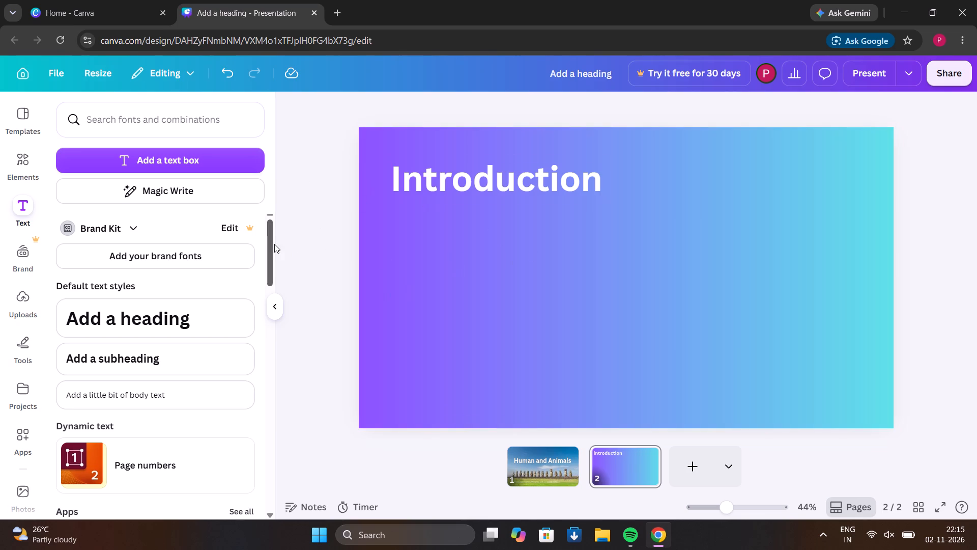
Add a body text box to page 2, enlarged to about size 58.6 and placed directly beneath the "Introduction" heading.
left_click(213, 396)
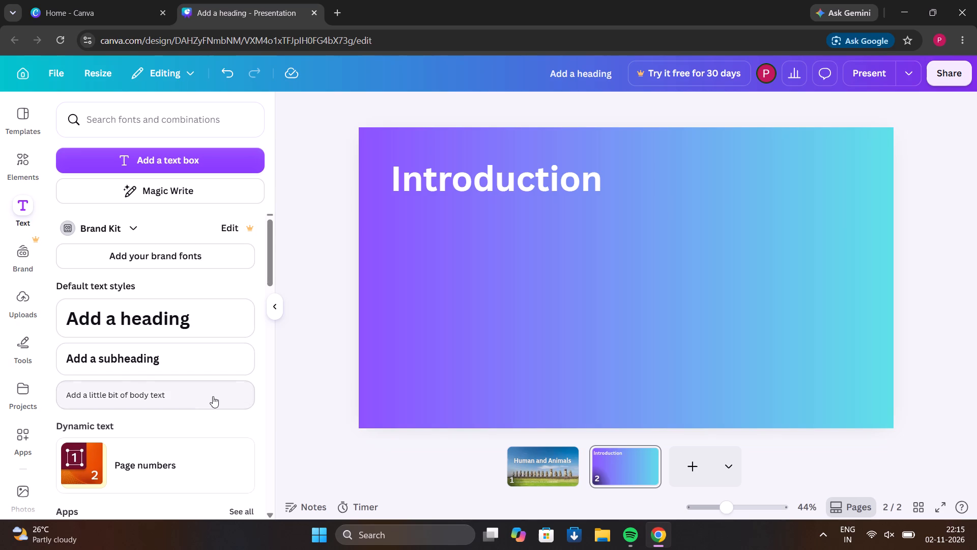
left_click_drag(543, 265, 420, 243)
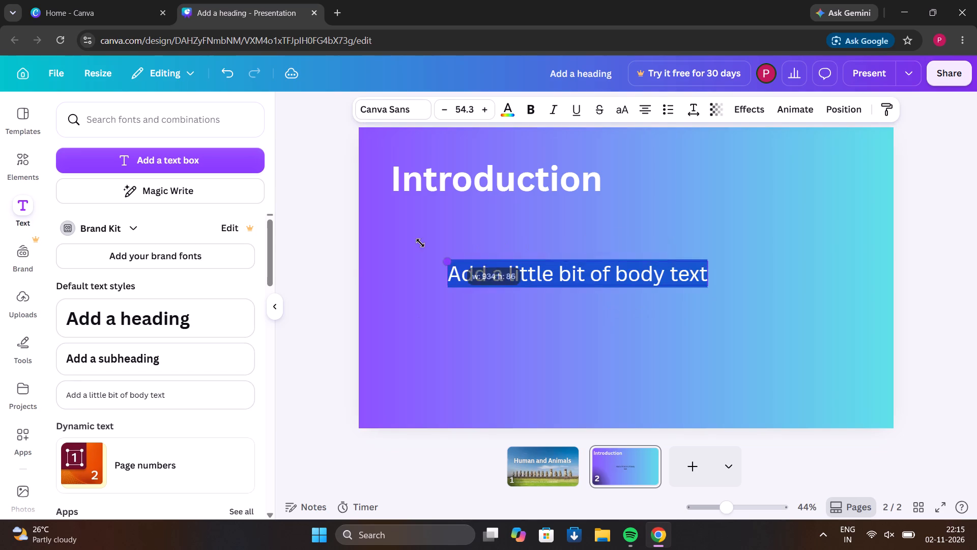
left_click_drag(420, 243, 426, 243)
left_click_drag(445, 243, 456, 243)
left_click(586, 311)
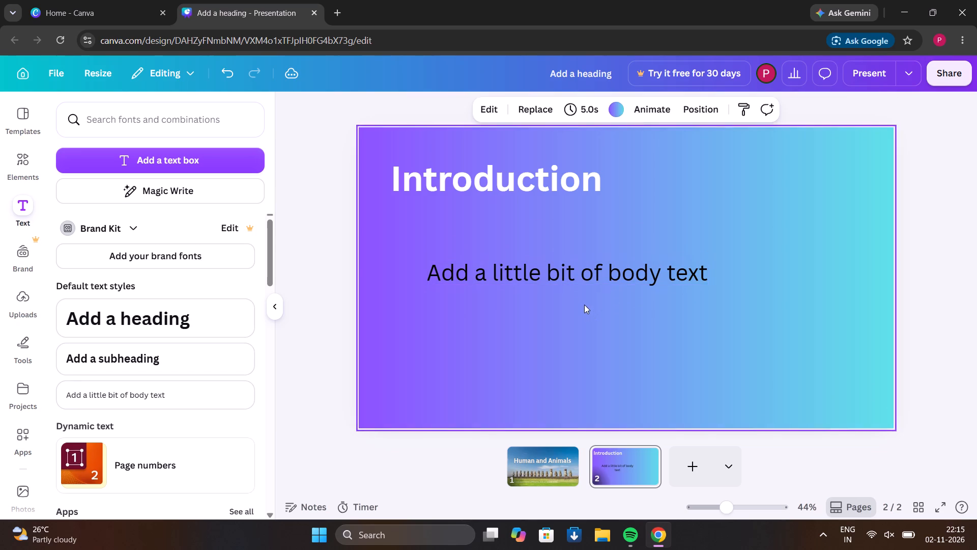
left_click(578, 270)
left_click_drag(581, 313, 543, 259)
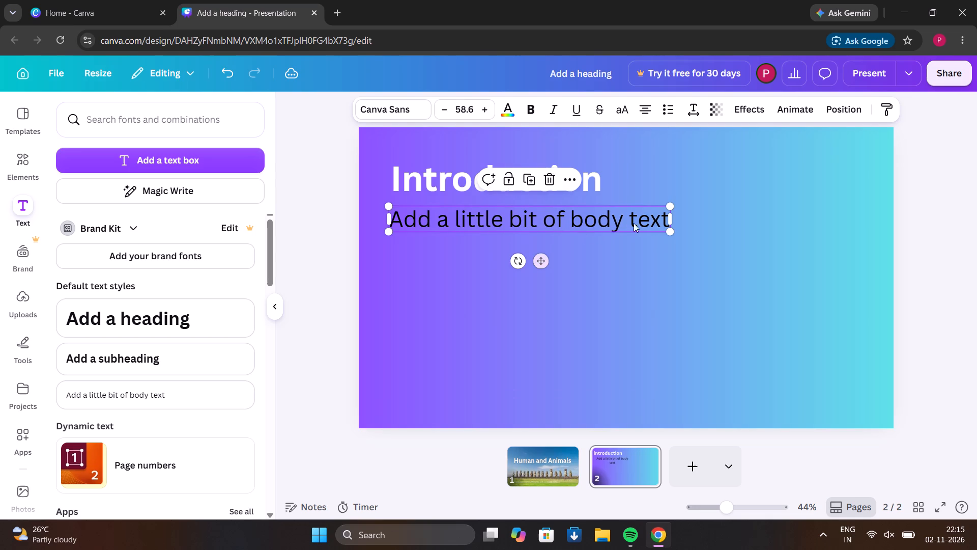
Replace the body text placeholder with the word "Human".
double_click(669, 217)
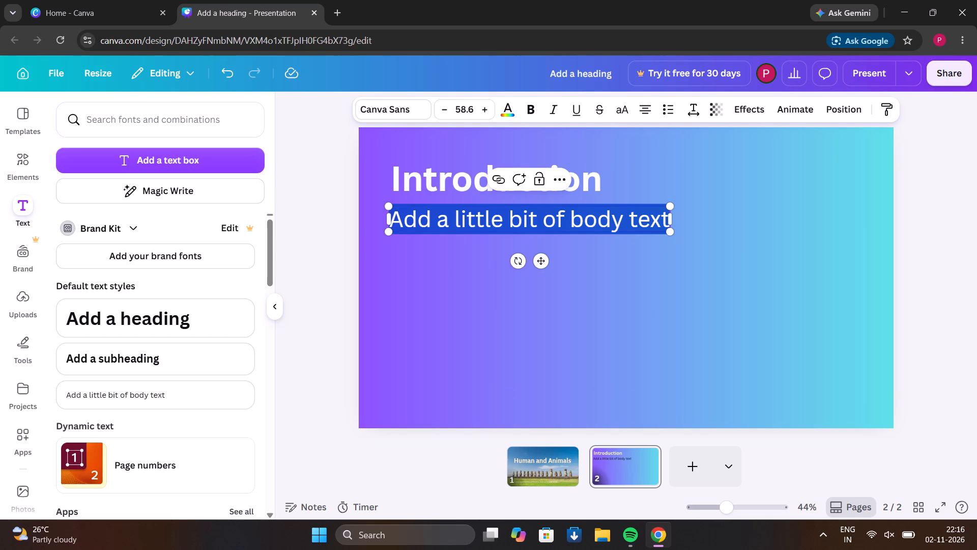
key("BackSpace")
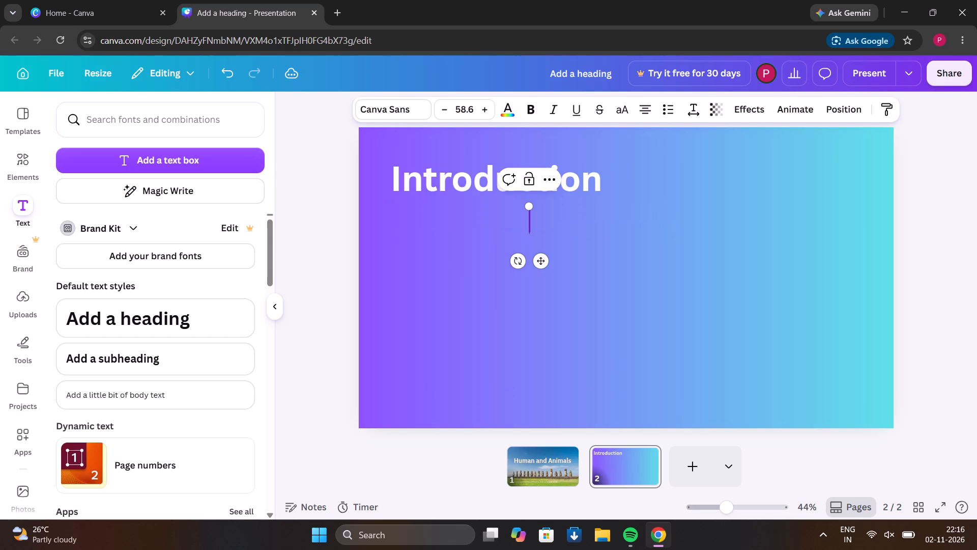
type("Hu")
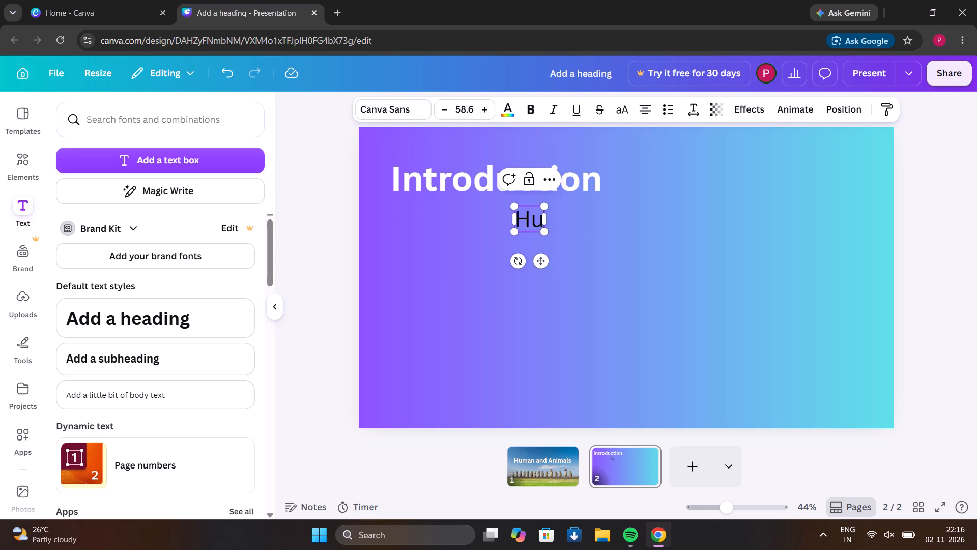
type("man")
key("space")
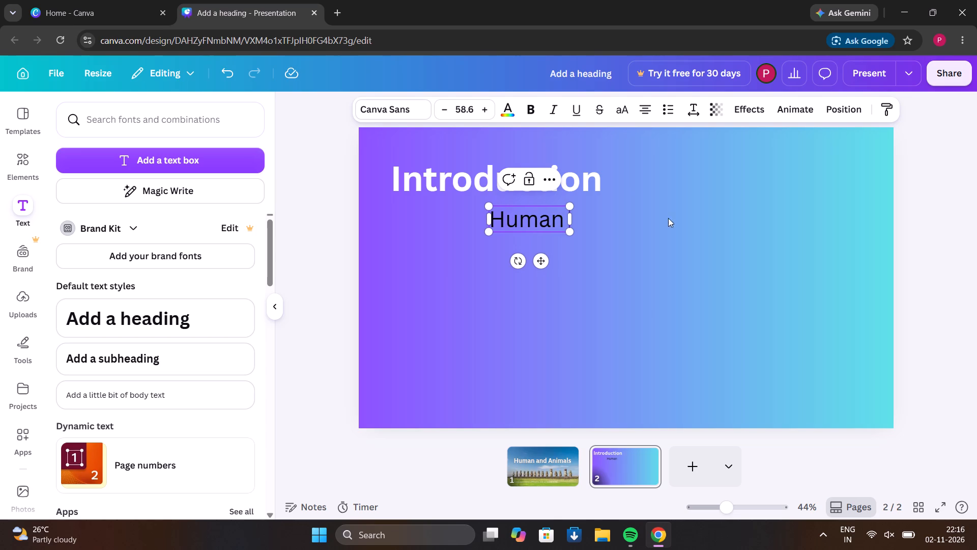
Change the body text colour from black to white and apply the change across the page.
left_click(519, 113)
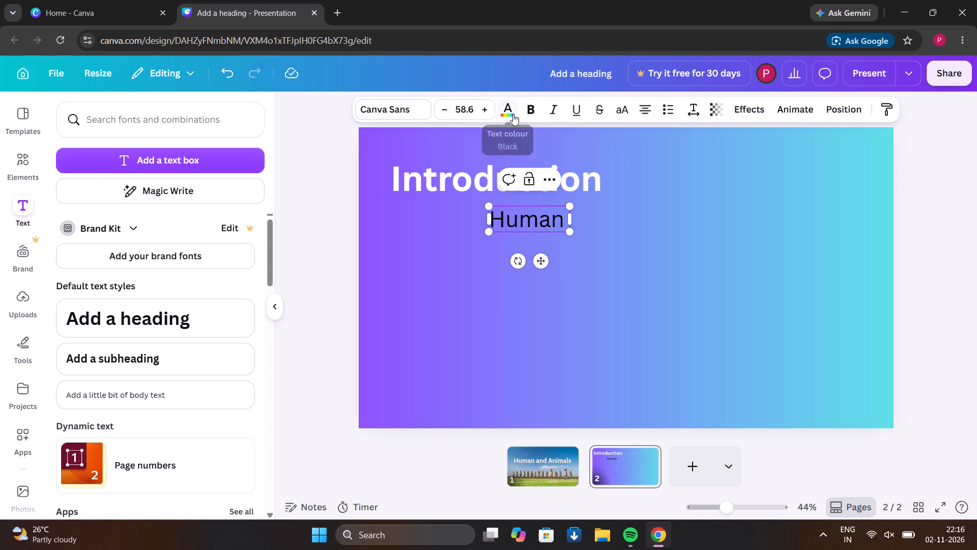
left_click(513, 114)
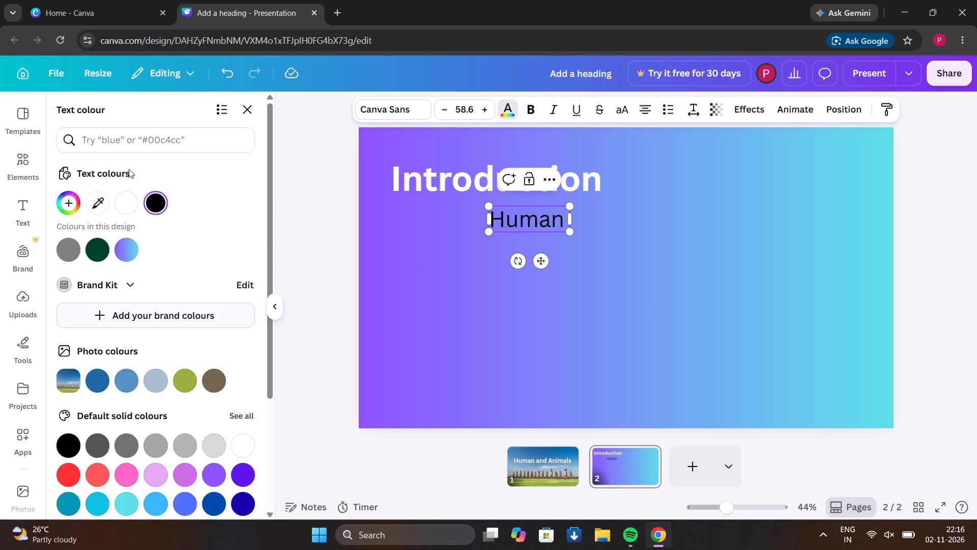
left_click(127, 199)
double_click(127, 199)
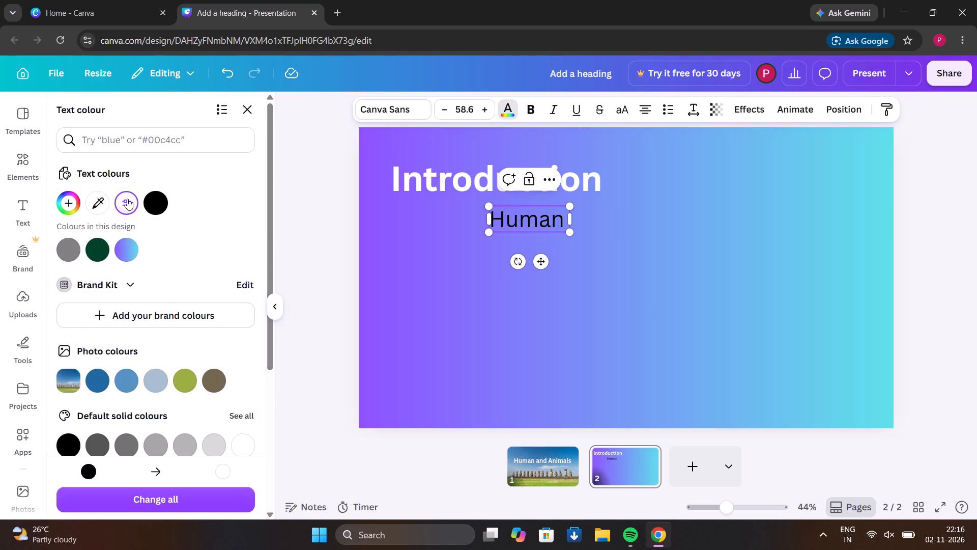
left_click(171, 493)
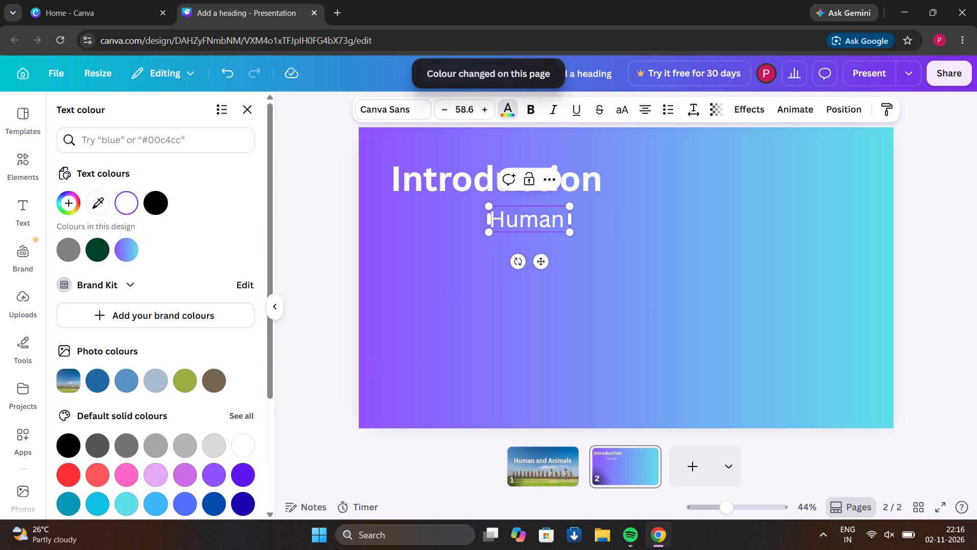
Extend the body text beneath the "Introduction" heading to read "Human and animals".
left_click(565, 221)
key("space")
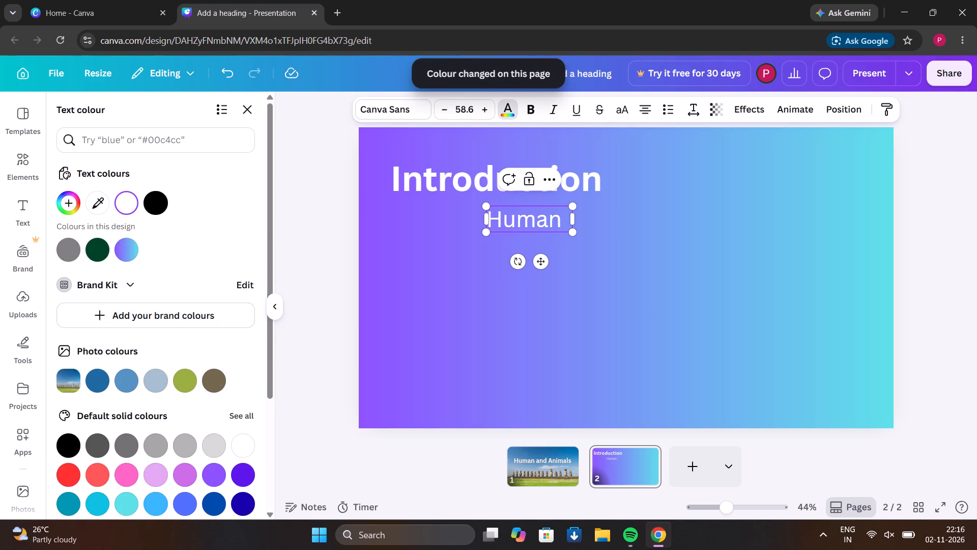
type("and animlas")
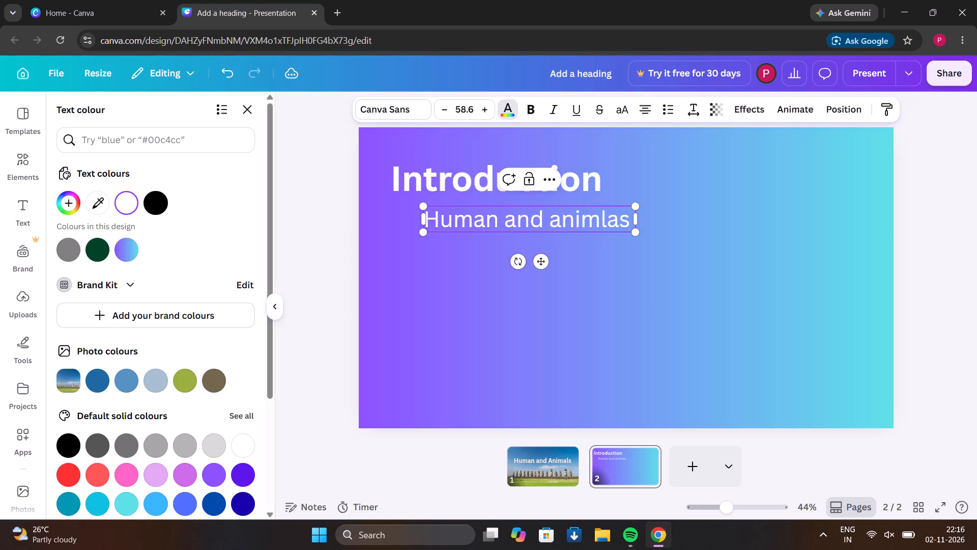
key("BackSpace")
key("BackSpace")
key("BackSpace")
type("als")
key("space")
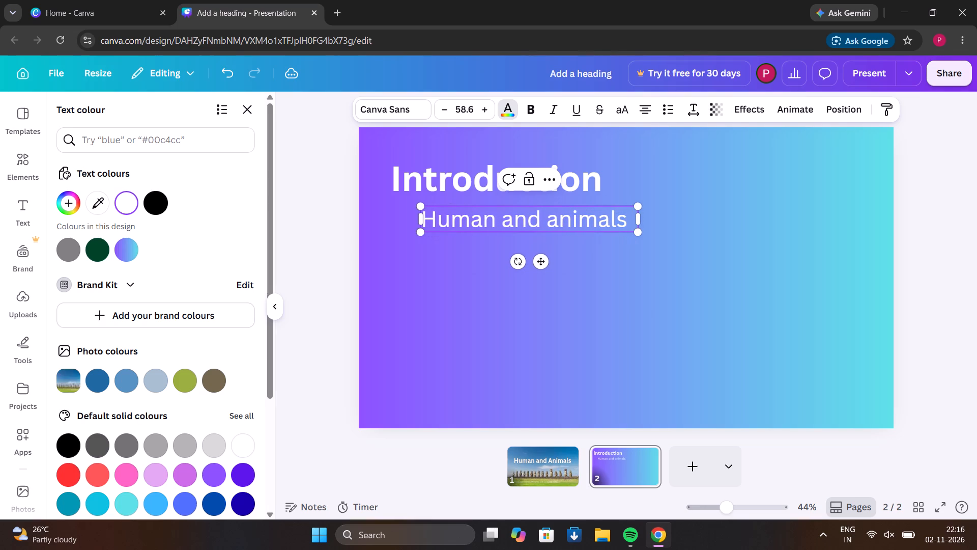
Continue the body text with "are both living organisms." to complete the sentence.
type("aarw")
key("BackSpace")
key("BackSpace")
key("BackSpace")
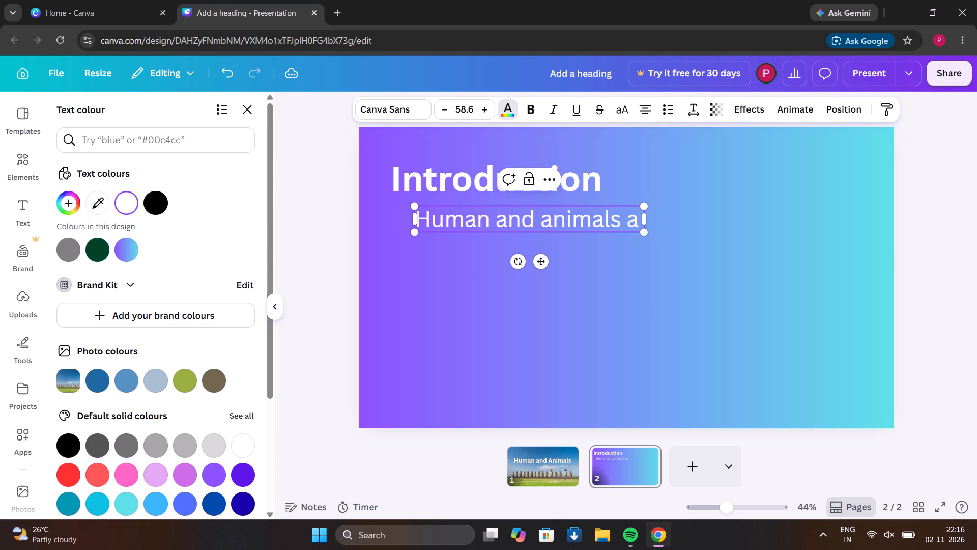
type("re both")
key("space")
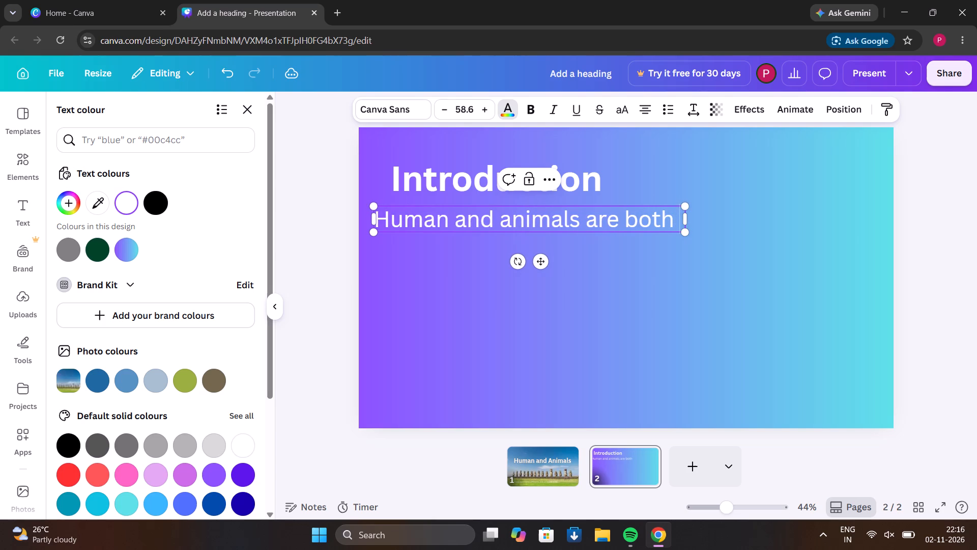
type("li")
type("vin")
key("g")
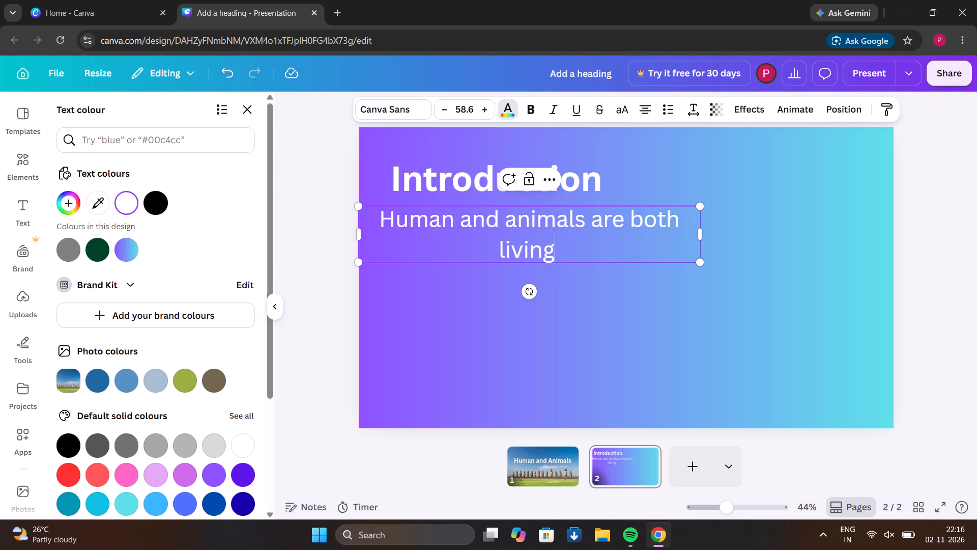
key("space")
type("org")
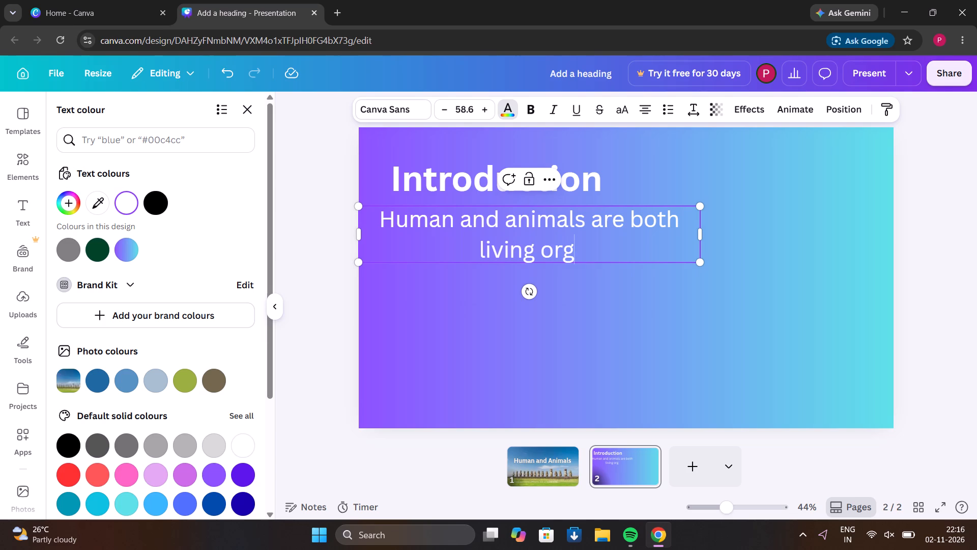
type("anism")
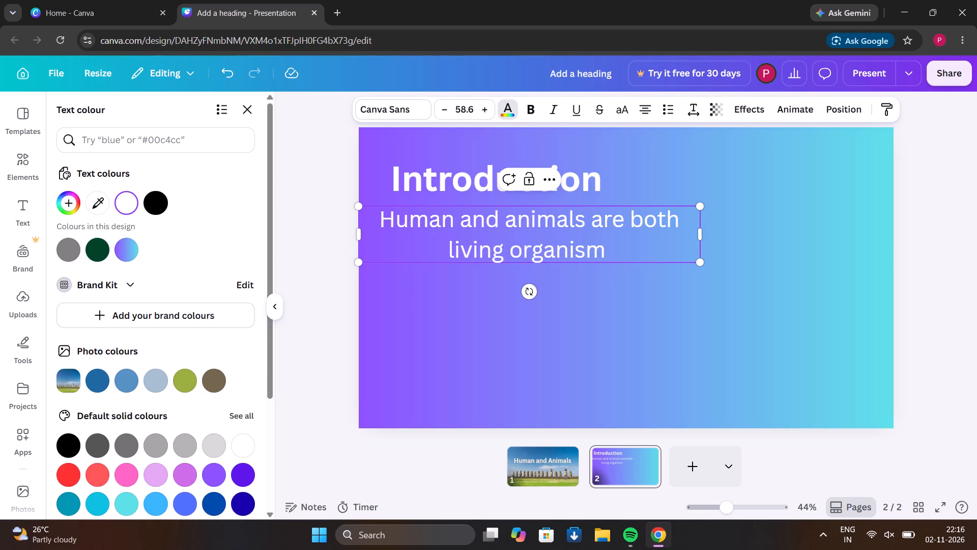
key("s")
key("period")
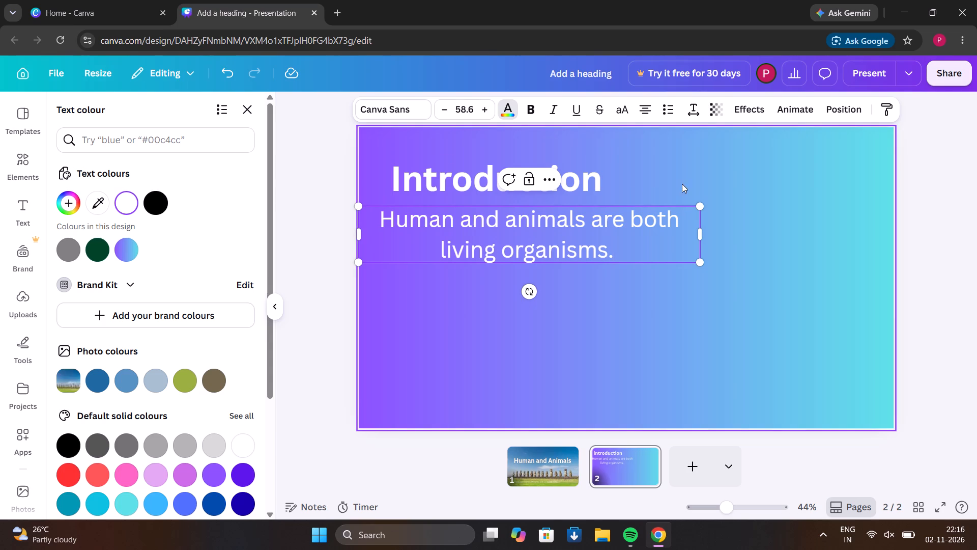
Resize the body text to about size 51.1 and position it slightly below the "Introduction" heading, clear of the slide's left edge.
left_click_drag(704, 207, 768, 120)
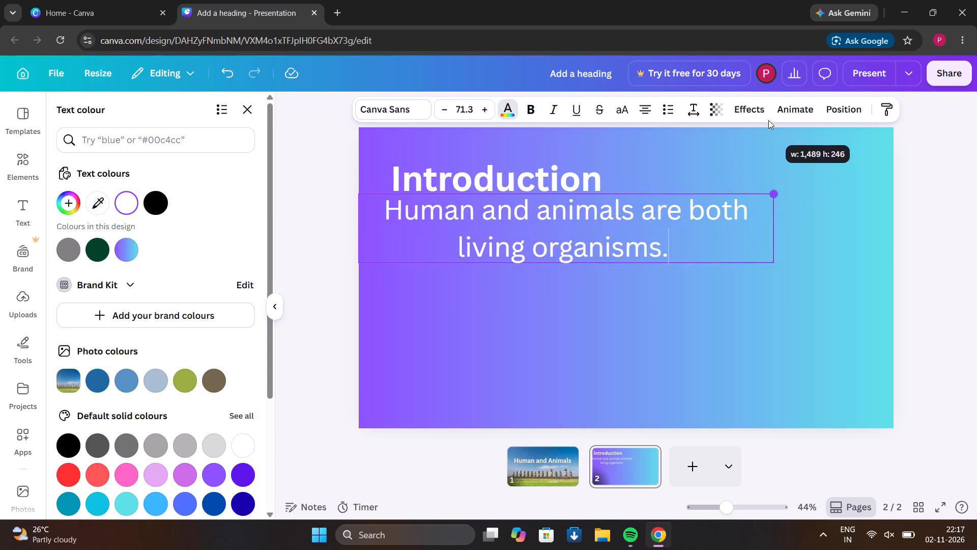
left_click_drag(768, 120, 782, 159)
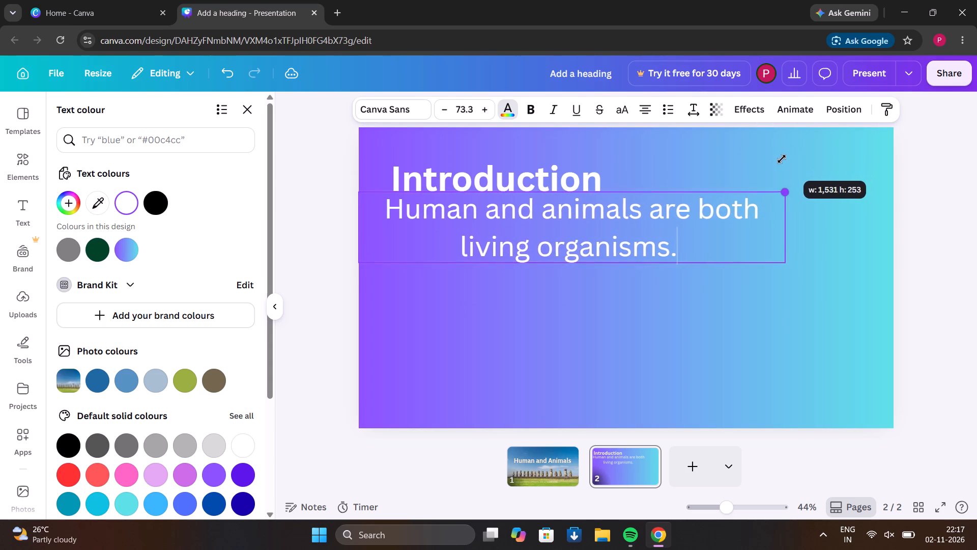
left_click_drag(782, 159, 659, 168)
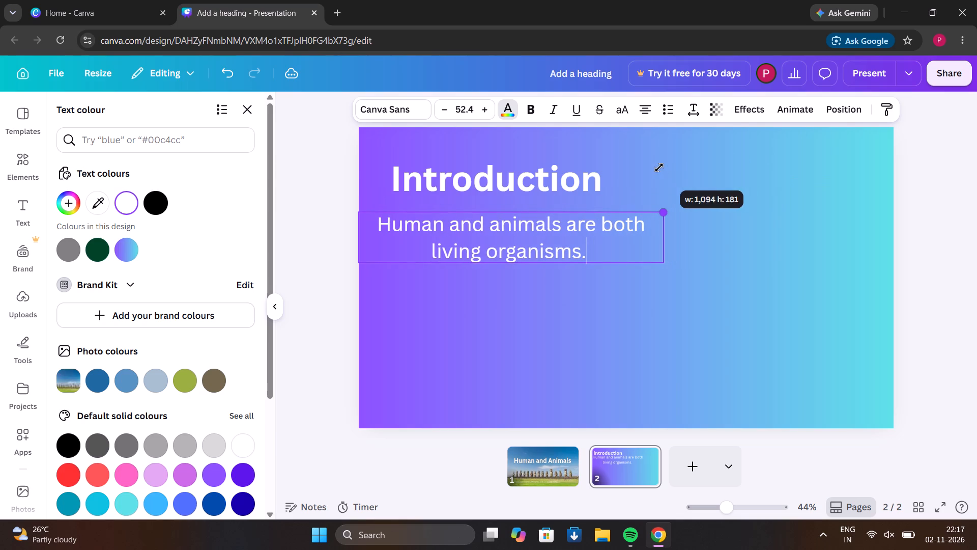
left_click_drag(659, 168, 658, 168)
left_click_drag(644, 250, 662, 228)
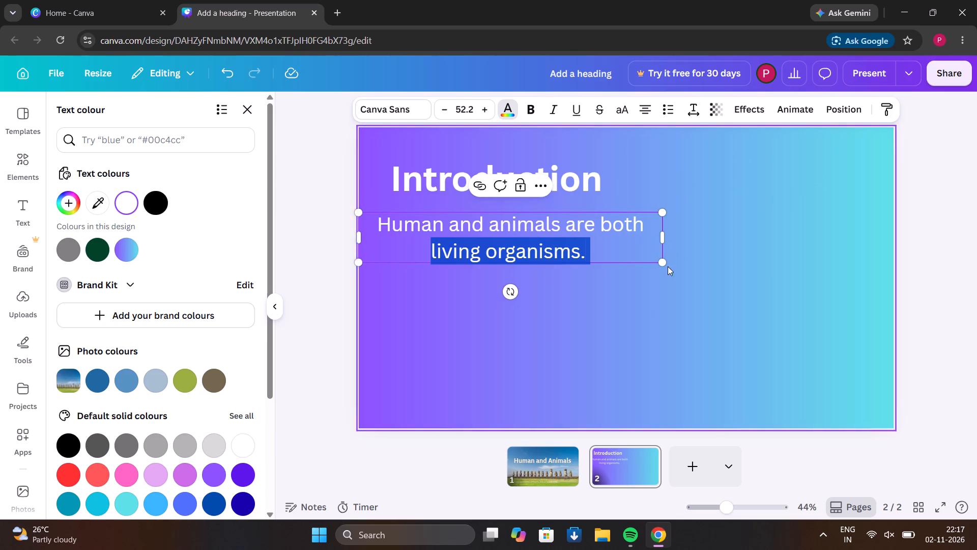
left_click(647, 260)
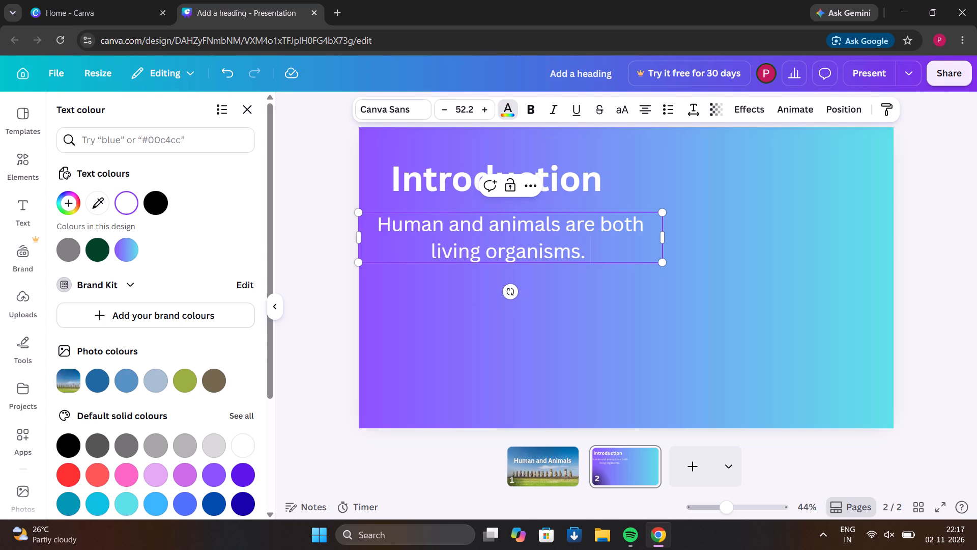
left_click_drag(613, 210, 631, 193)
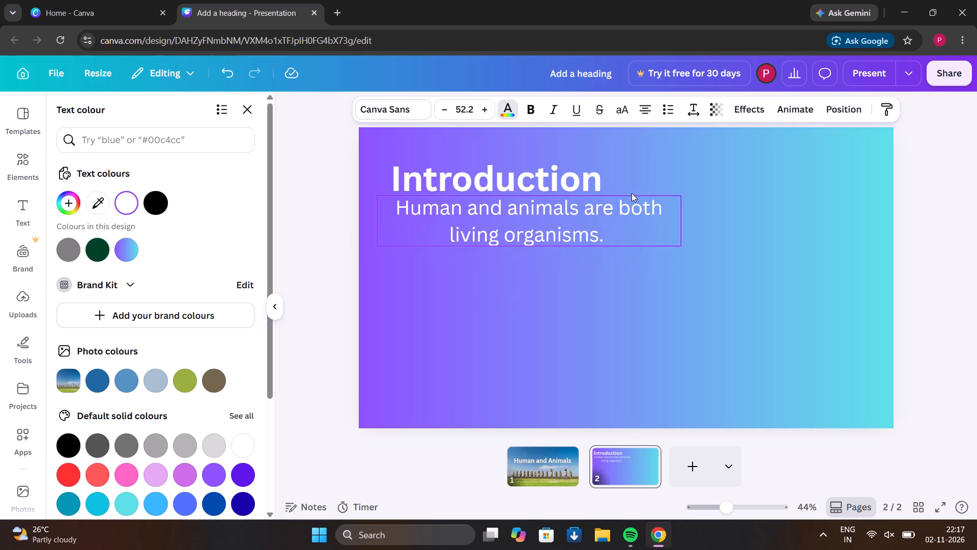
left_click_drag(631, 193, 630, 211)
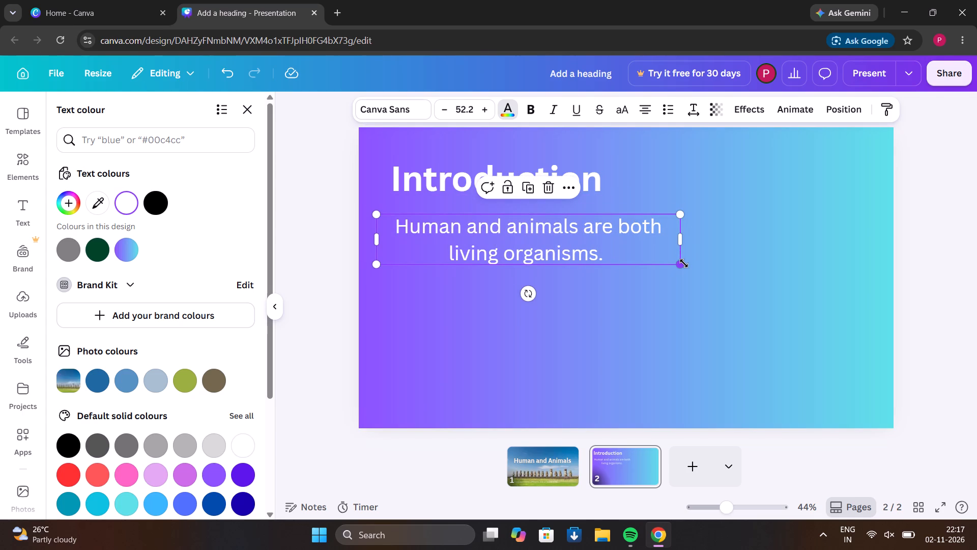
left_click_drag(684, 263, 775, 158)
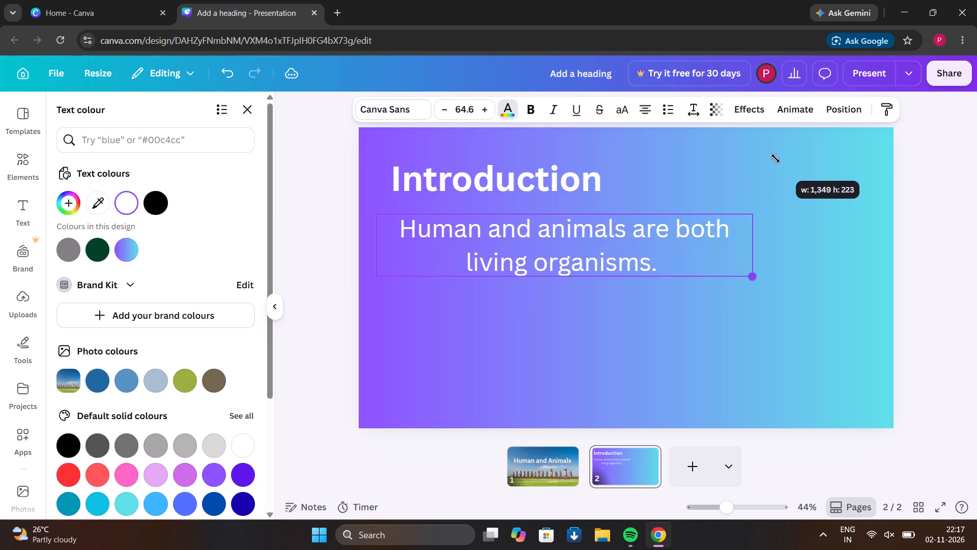
left_click_drag(775, 158, 715, 111)
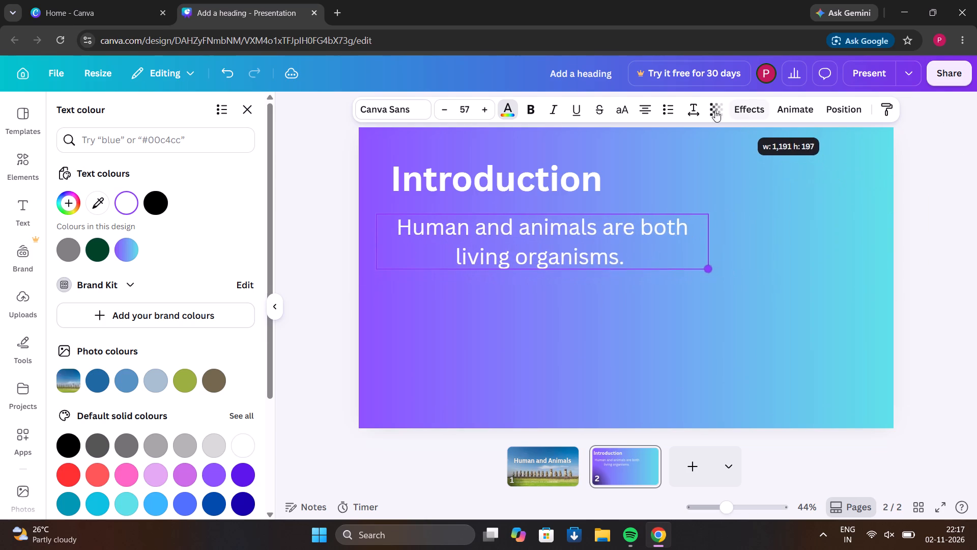
left_click_drag(715, 111, 704, 104)
left_click(824, 251)
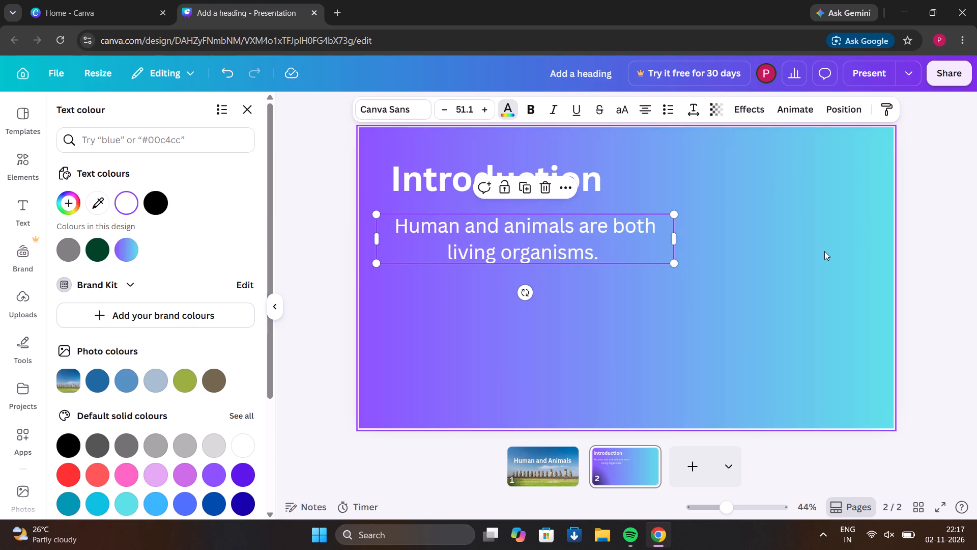
left_click_drag(824, 251, 824, 258)
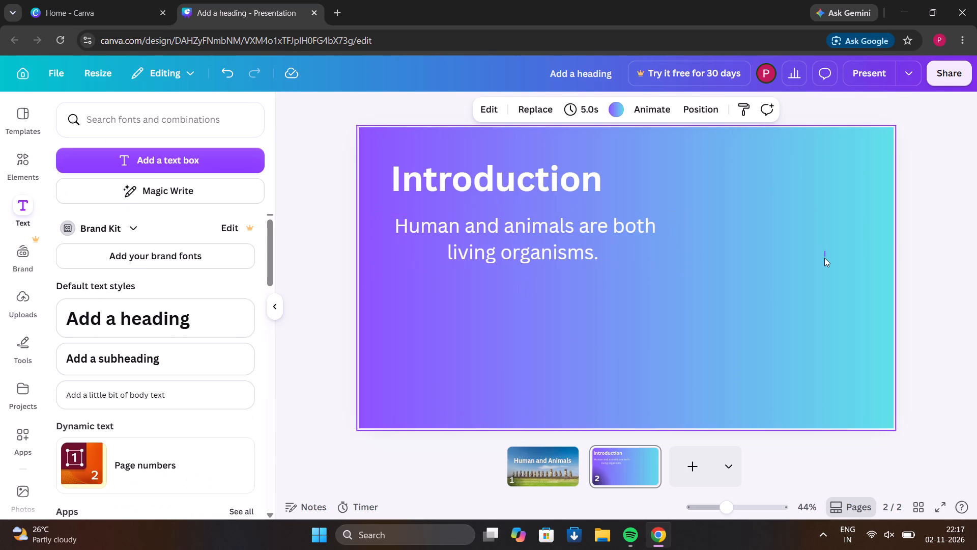
left_click_drag(824, 258, 722, 190)
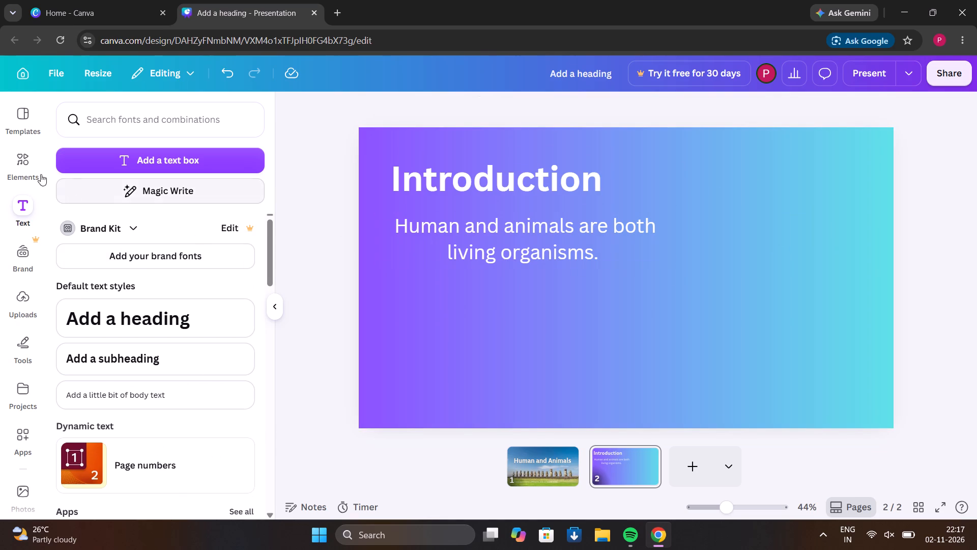
Search the elements for "circle", add the circle shape to page 2 and place it to the right of the heading and body text.
left_click(23, 164)
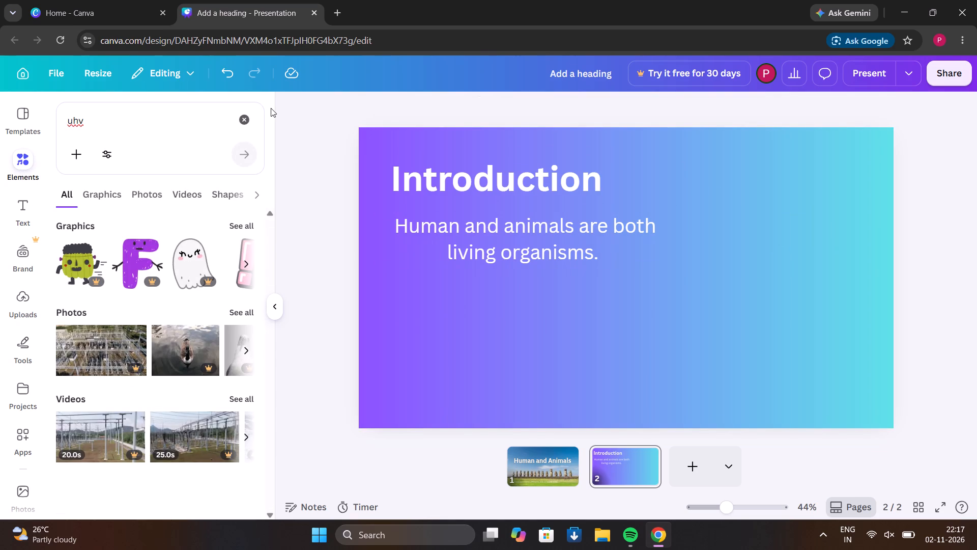
left_click(241, 126)
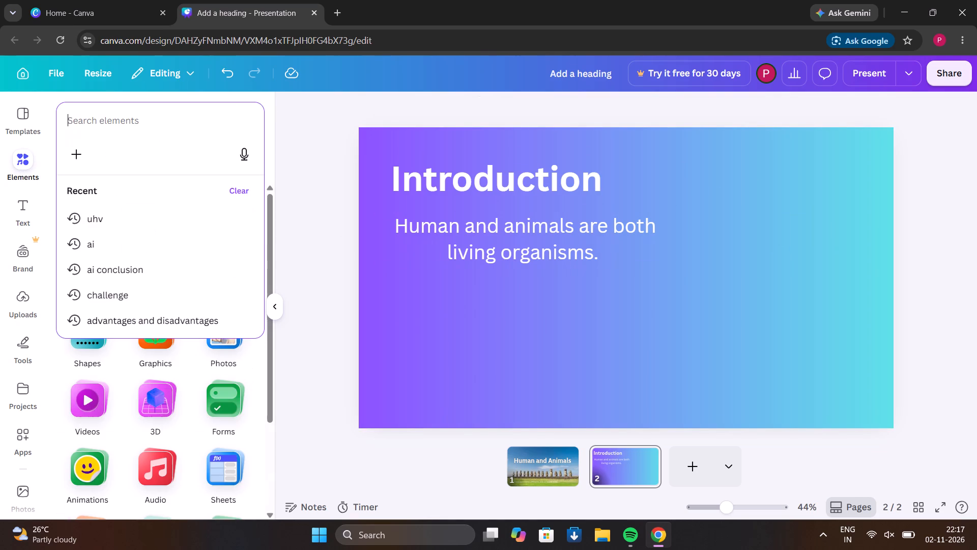
type("circle")
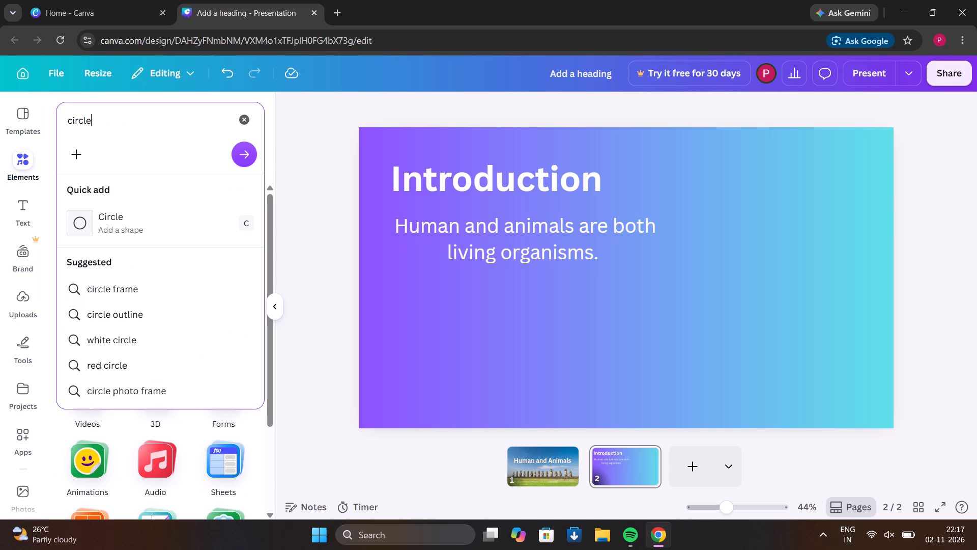
left_click(143, 235)
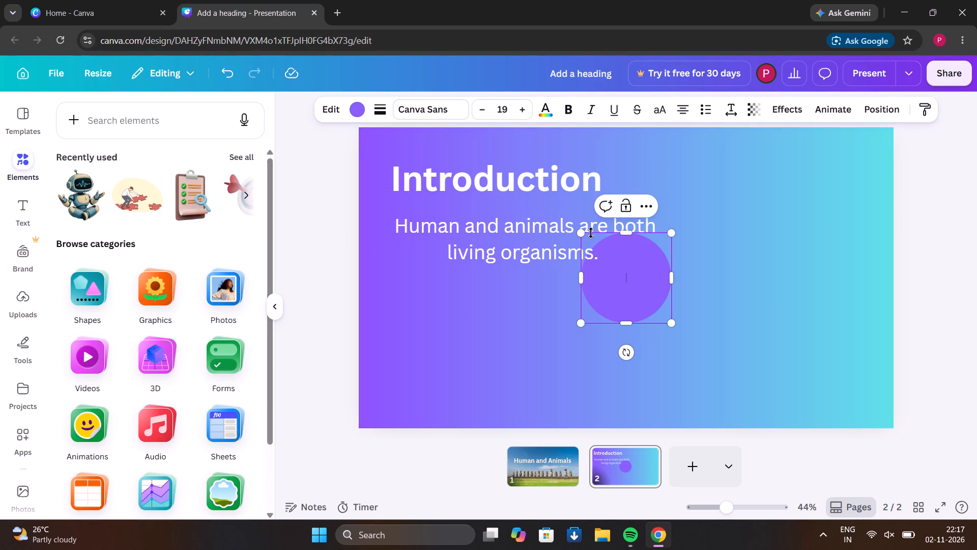
left_click_drag(640, 292, 742, 219)
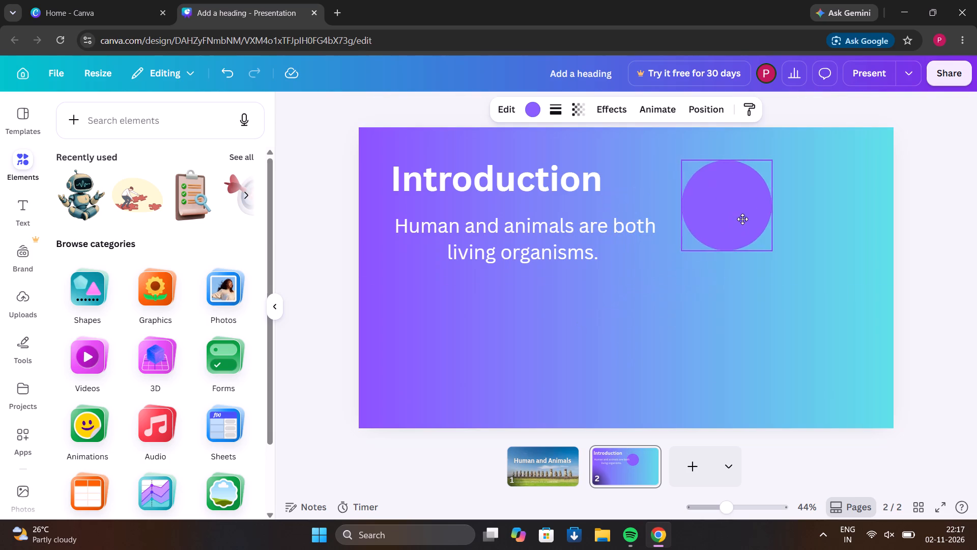
left_click_drag(742, 219, 748, 211)
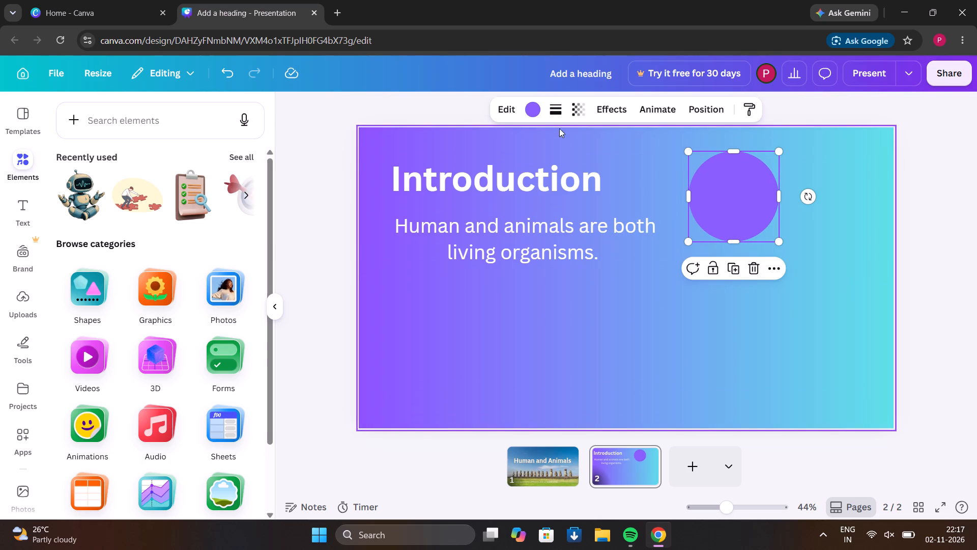
Change the circle's fill colour to the light green from the default solid colours.
left_click(533, 102)
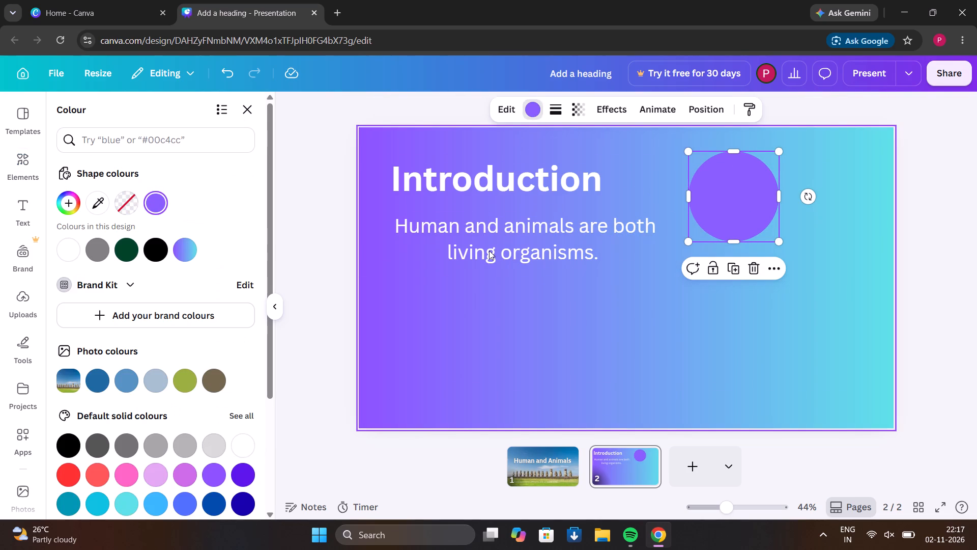
left_click(524, 116)
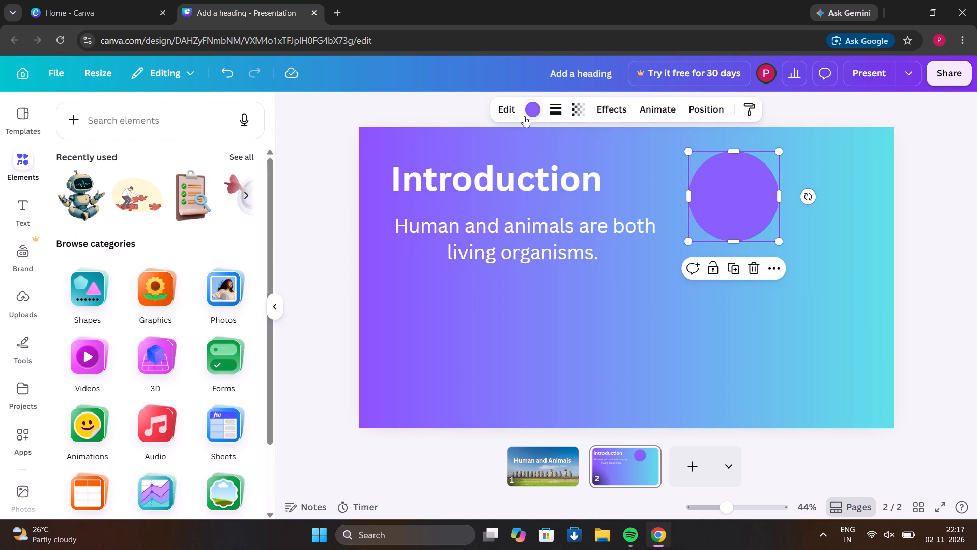
left_click(528, 107)
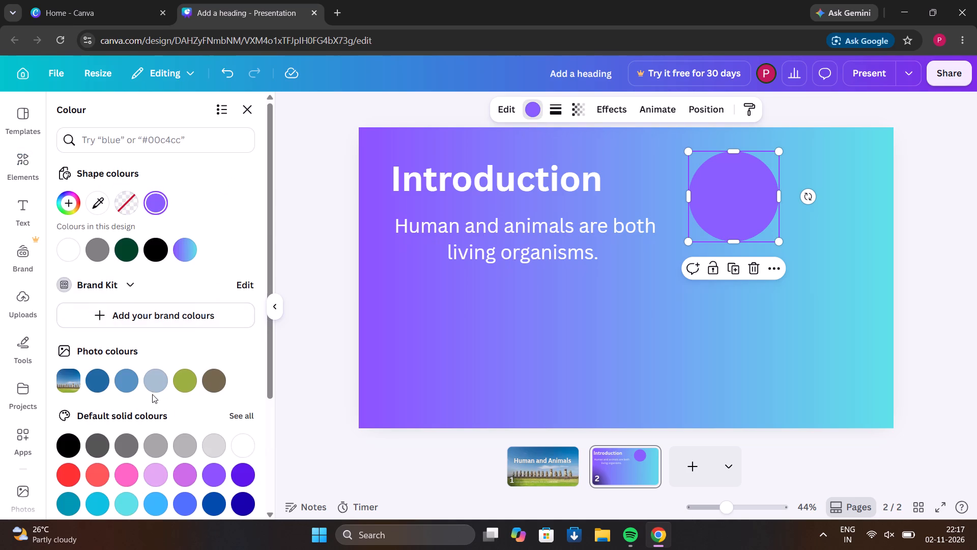
scroll(152, 394, "down", 2)
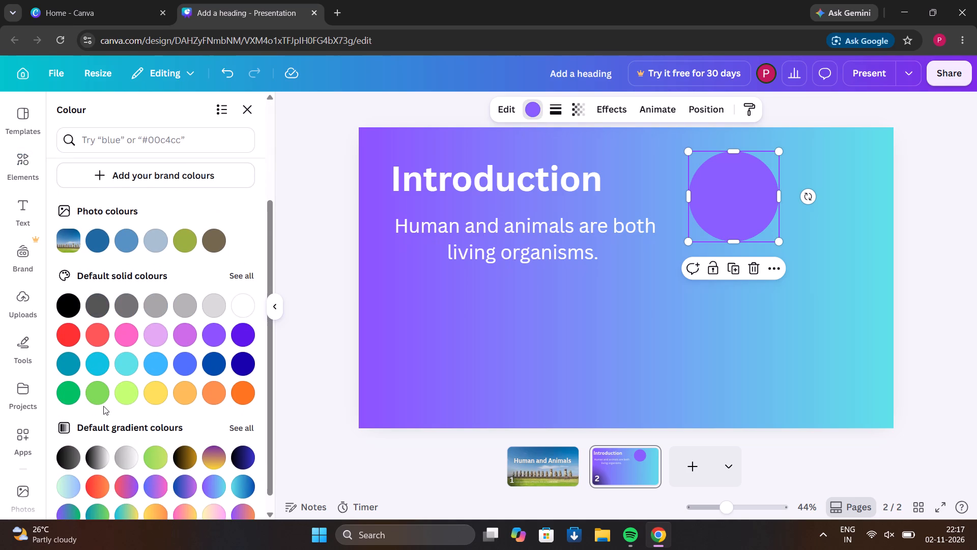
left_click(93, 398)
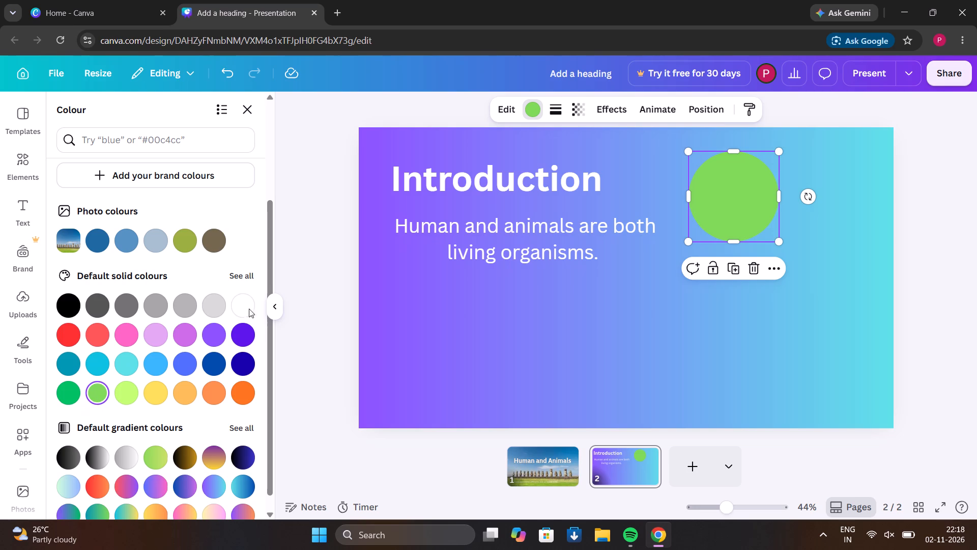
left_click(187, 270)
Add a second circle shape to page 2, place it diagonally below the green circle's right side and shrink it below the green circle's size.
left_click(32, 174)
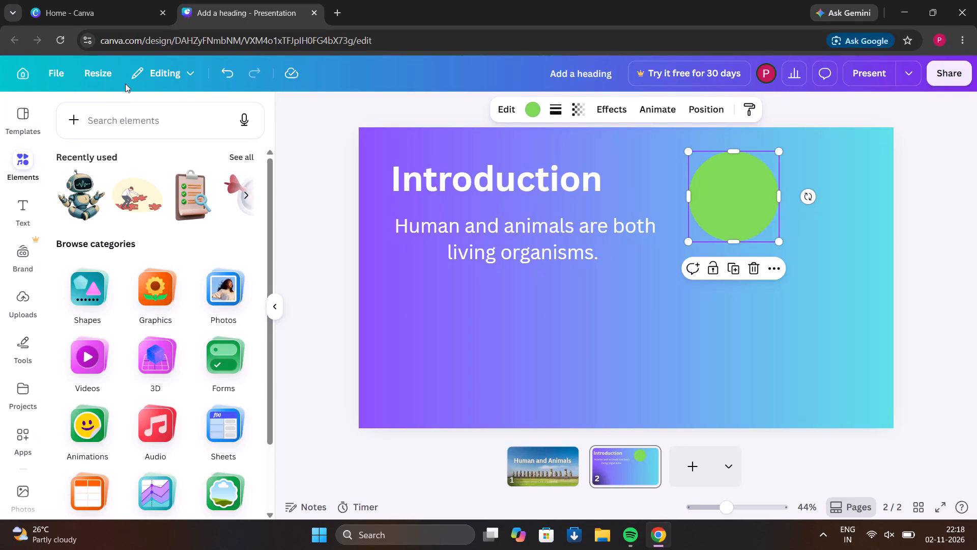
left_click(141, 135)
left_click_drag(141, 135, 144, 115)
left_click(144, 115)
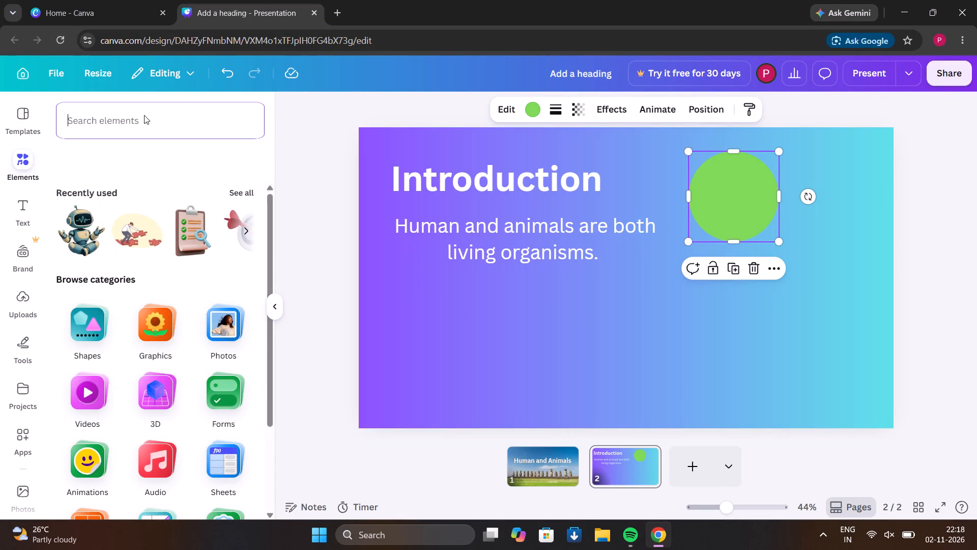
type("circ")
left_click(141, 227)
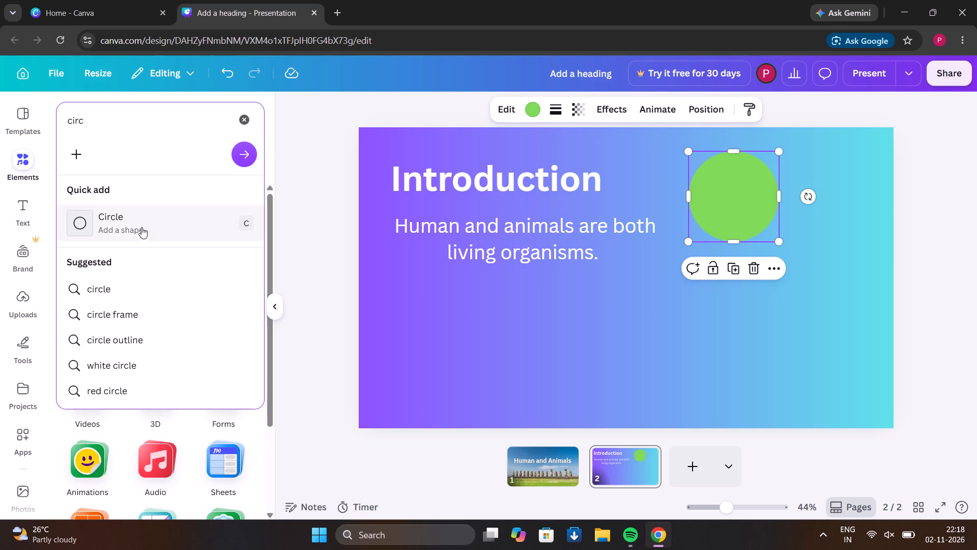
left_click_drag(611, 289, 787, 304)
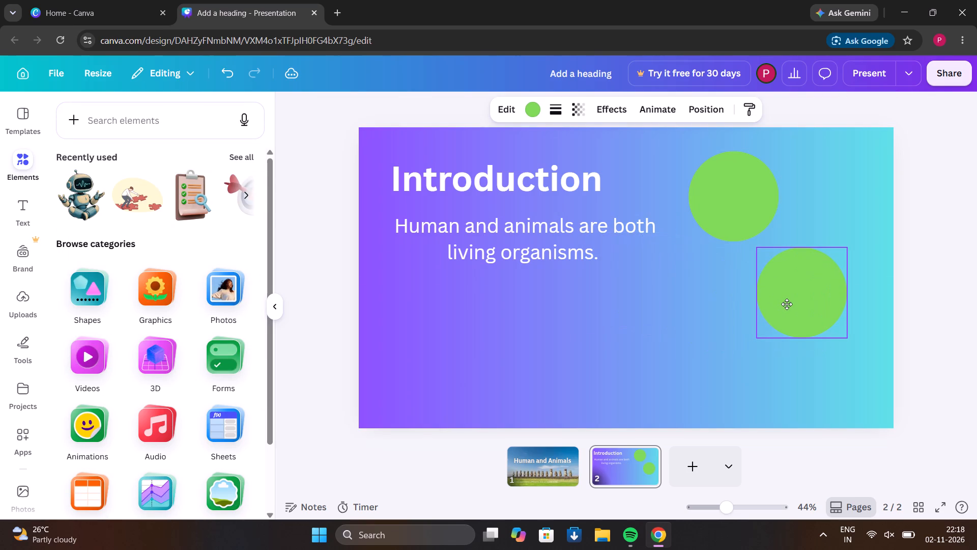
left_click_drag(787, 304, 793, 300)
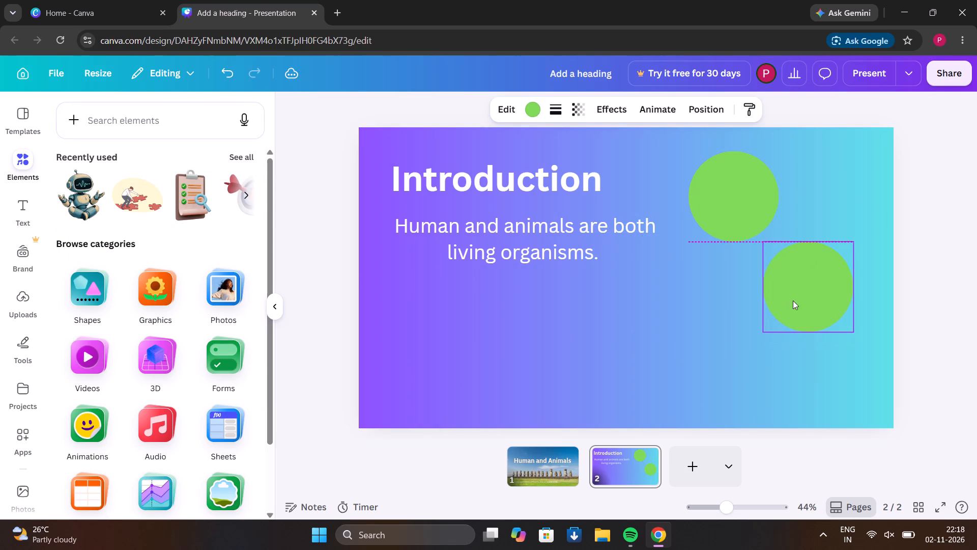
left_click_drag(762, 330, 778, 310)
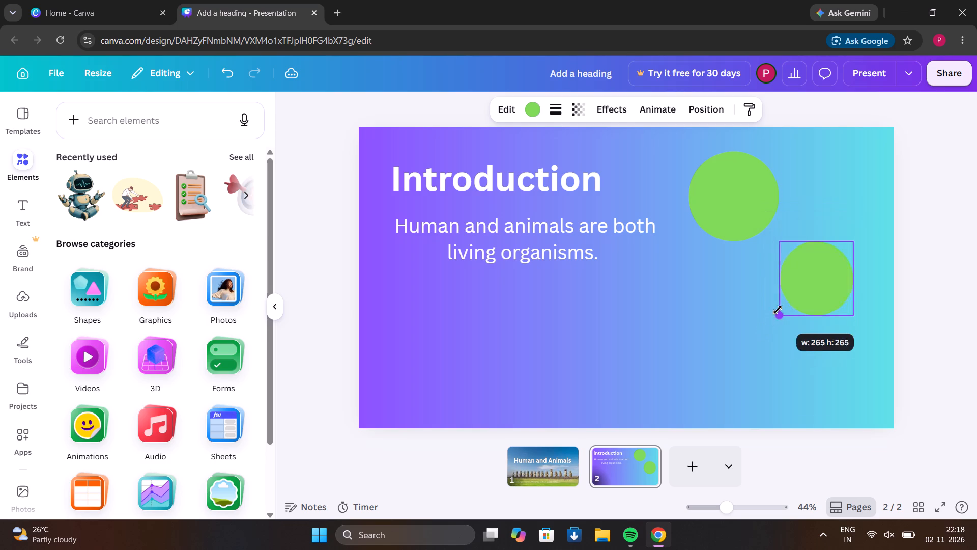
left_click_drag(778, 310, 781, 302)
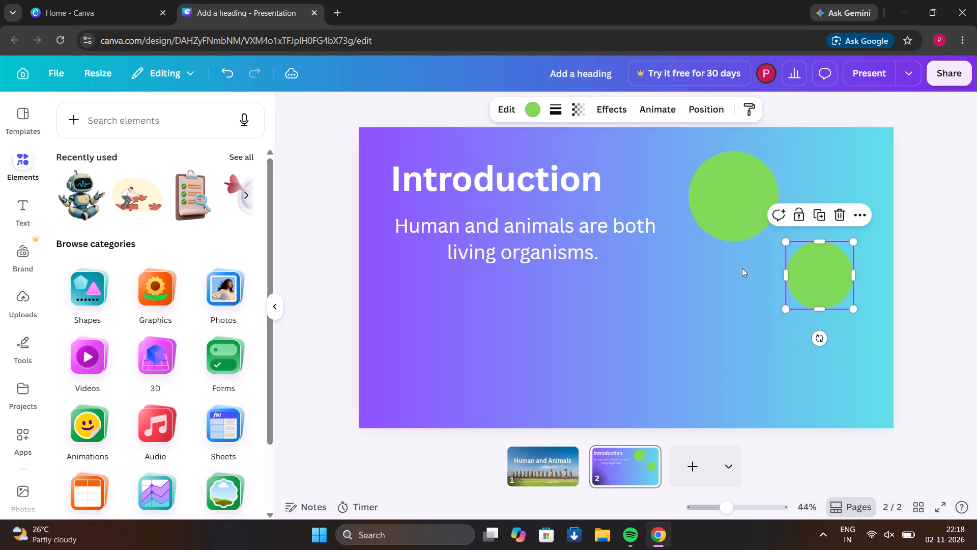
Change the second circle's fill colour to yellow from the default solid colours.
left_click(532, 106)
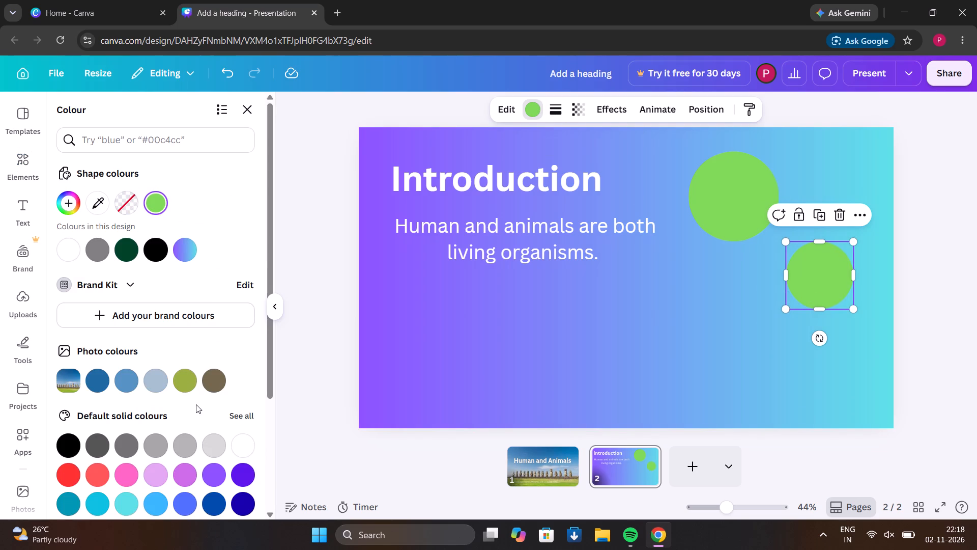
scroll(196, 404, "down", 1)
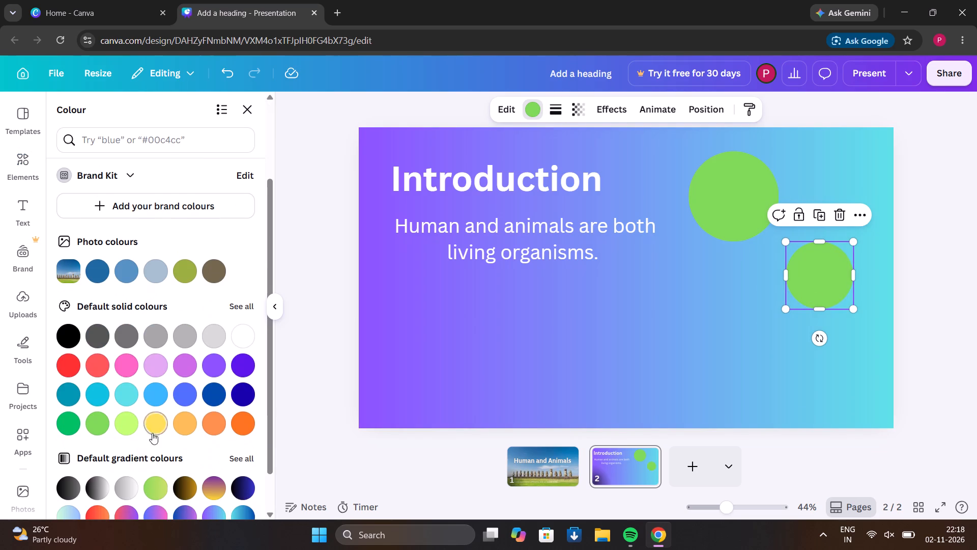
left_click(150, 425)
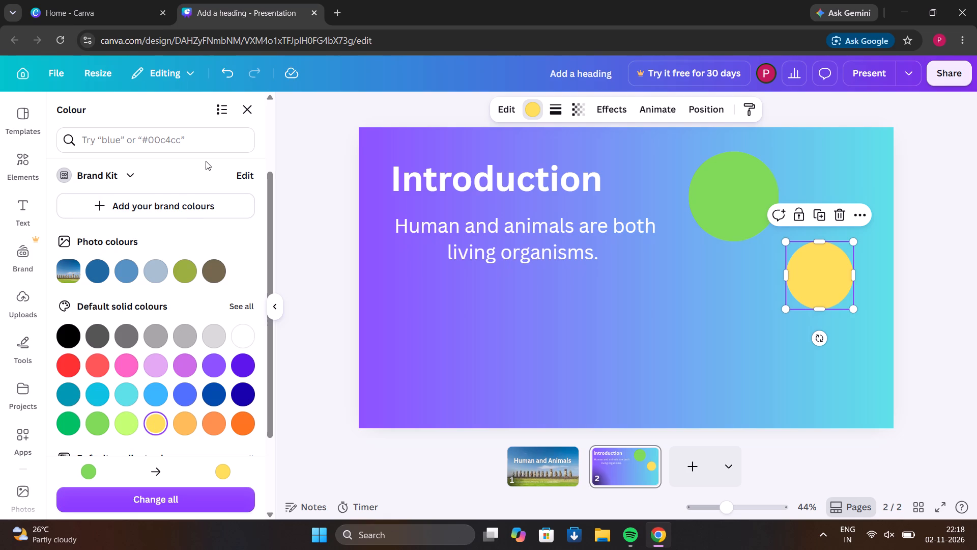
Add a third circle shape, shrink it smaller than the yellow circle and place it below the other two circles.
left_click(14, 164)
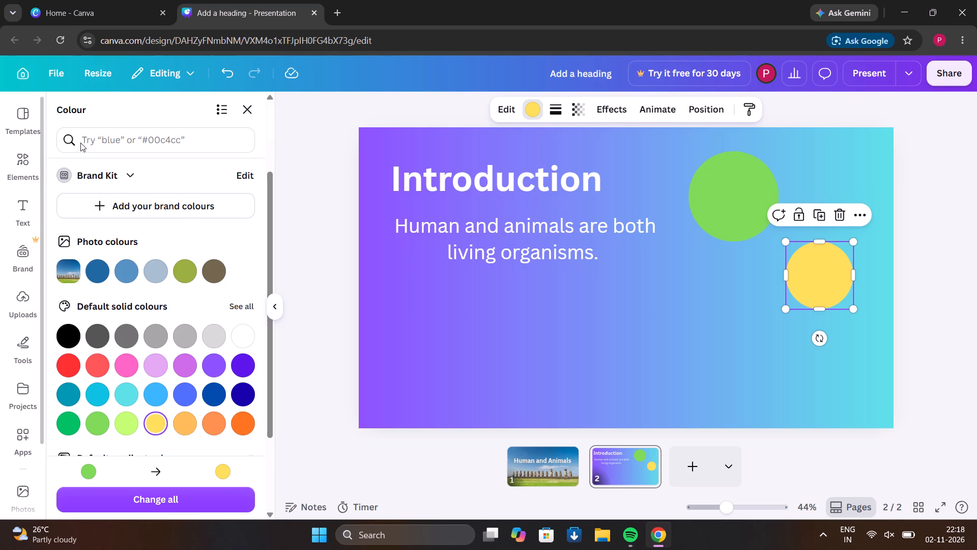
left_click(120, 112)
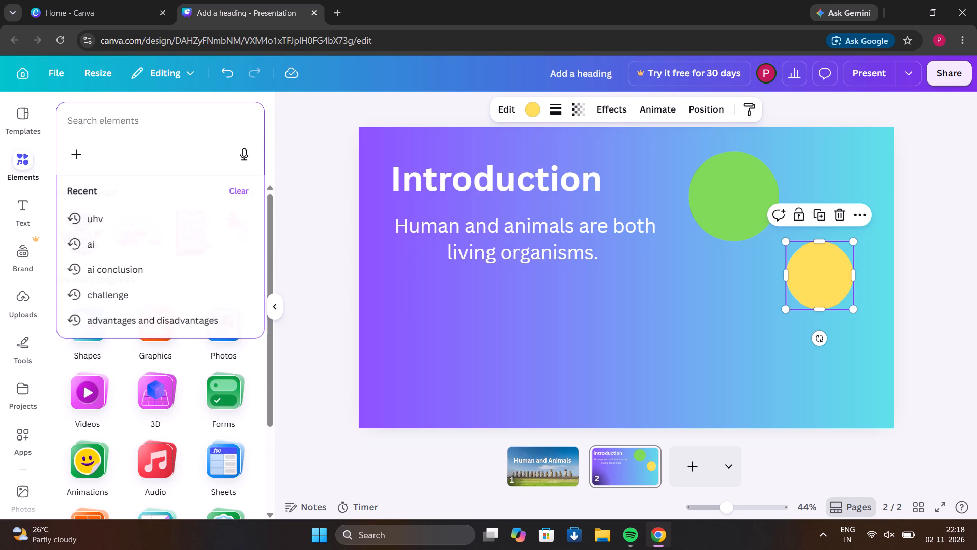
type("circl")
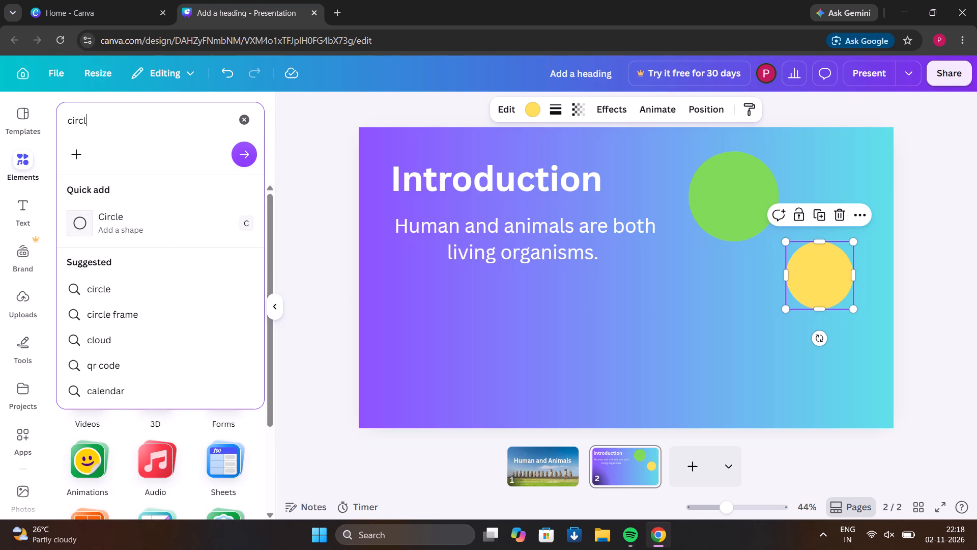
left_click(135, 222)
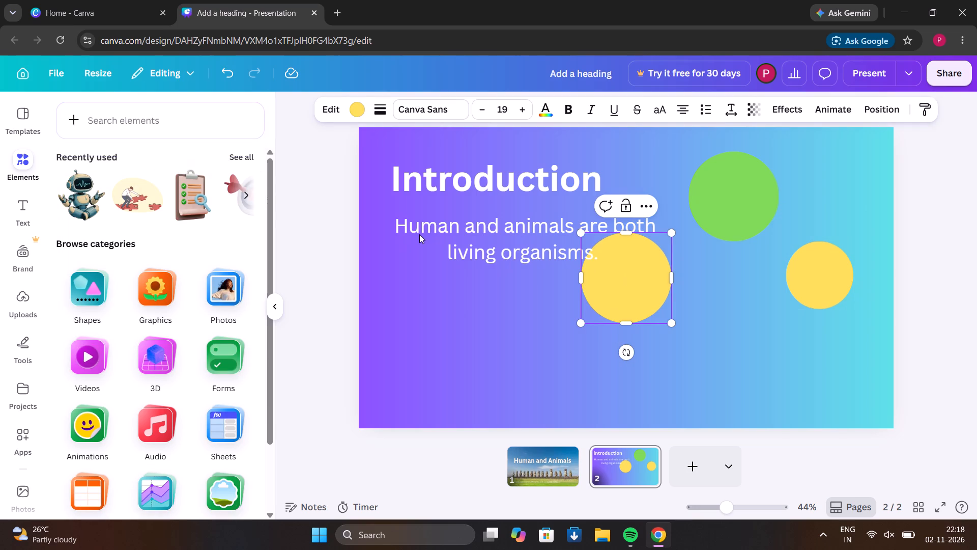
left_click_drag(581, 328, 595, 307)
left_click_drag(595, 307, 601, 300)
left_click_drag(582, 324, 612, 270)
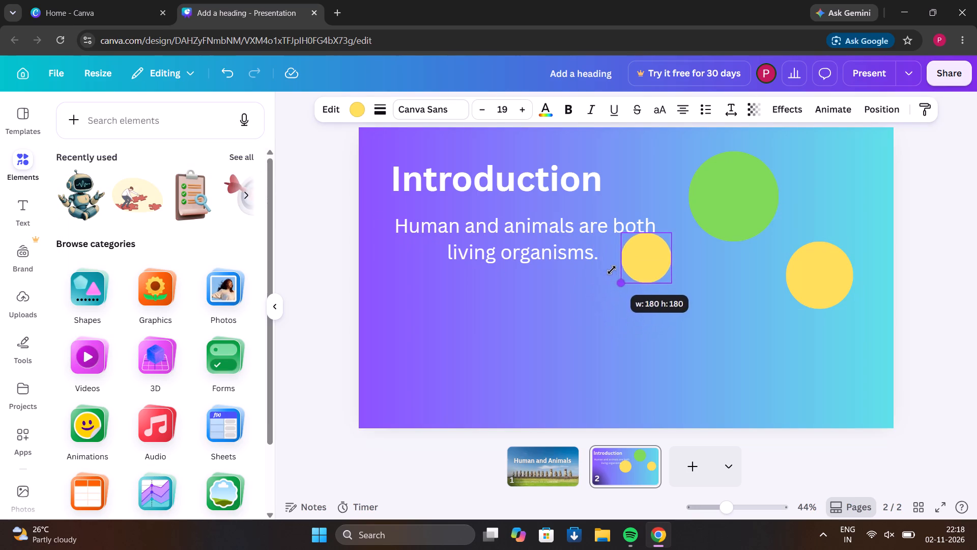
left_click_drag(612, 270, 612, 269)
left_click_drag(654, 270, 759, 358)
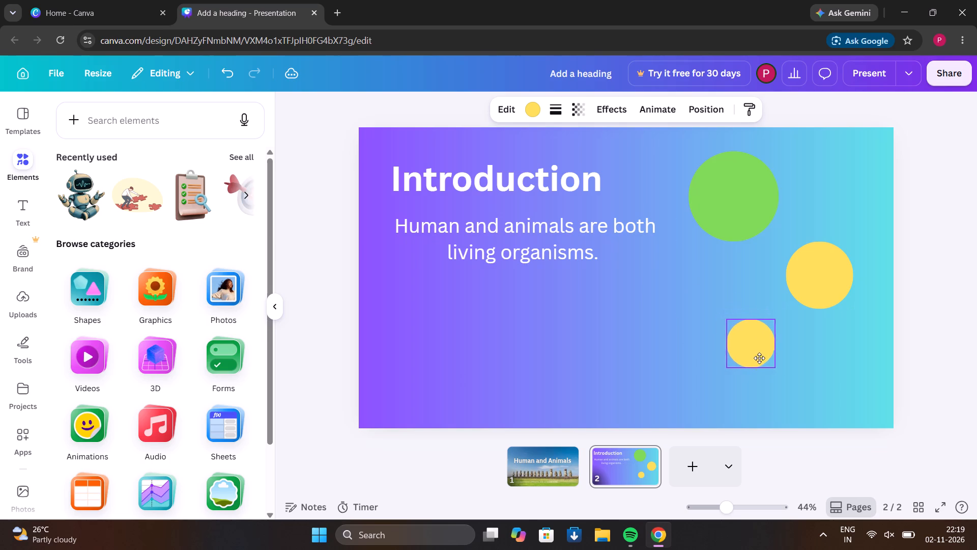
left_click_drag(759, 358, 714, 363)
Change the third circle's fill colour to the light pink-purple from the default solid colours.
left_click(535, 111)
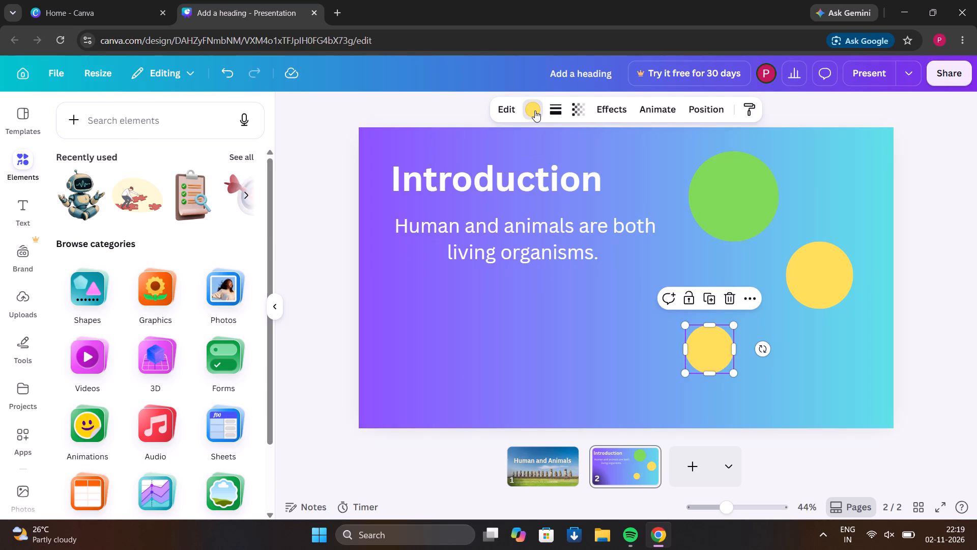
scroll(204, 349, "down", 1)
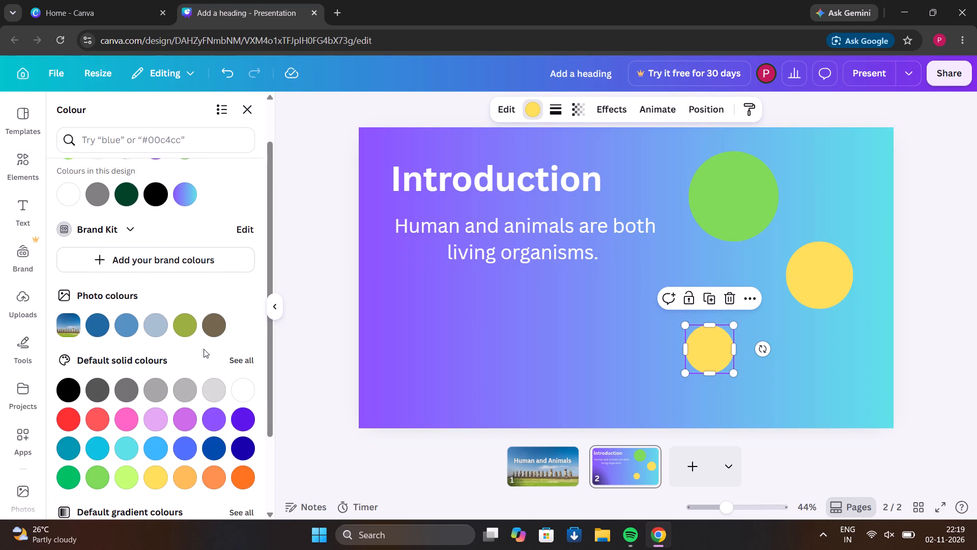
left_click(204, 349)
scroll(204, 349, "down", 1)
left_click(160, 358)
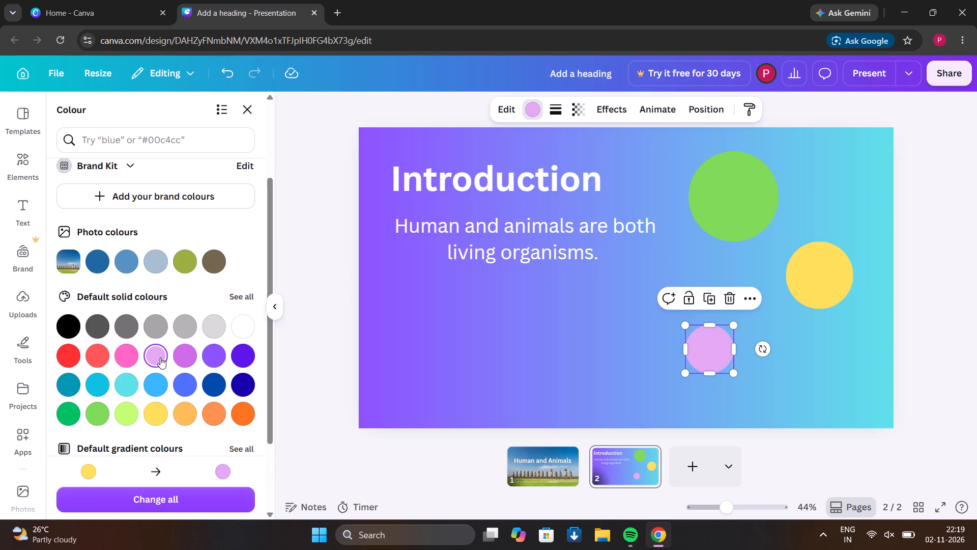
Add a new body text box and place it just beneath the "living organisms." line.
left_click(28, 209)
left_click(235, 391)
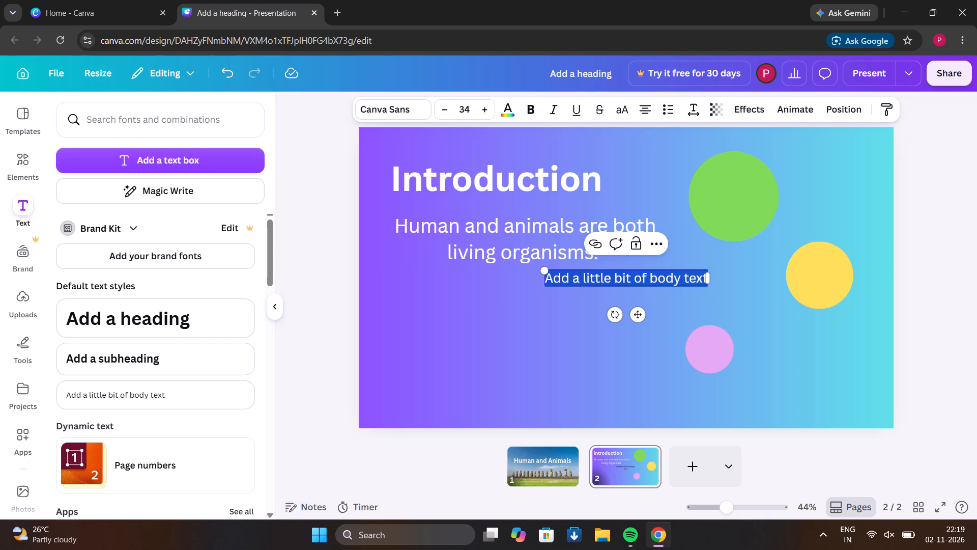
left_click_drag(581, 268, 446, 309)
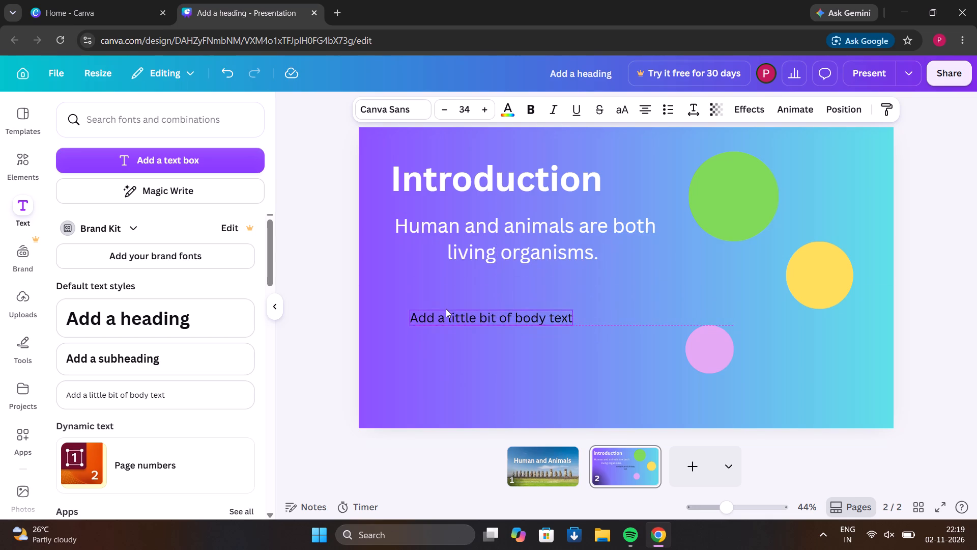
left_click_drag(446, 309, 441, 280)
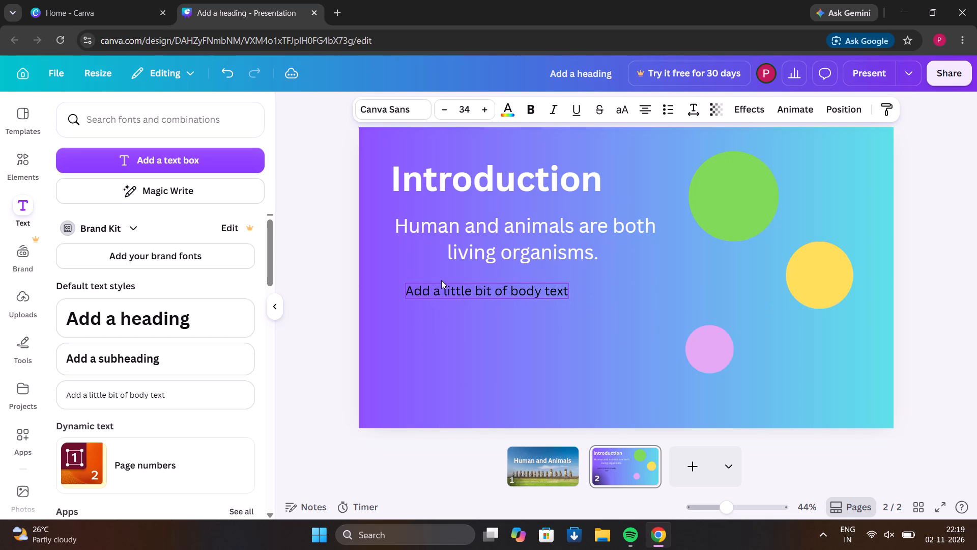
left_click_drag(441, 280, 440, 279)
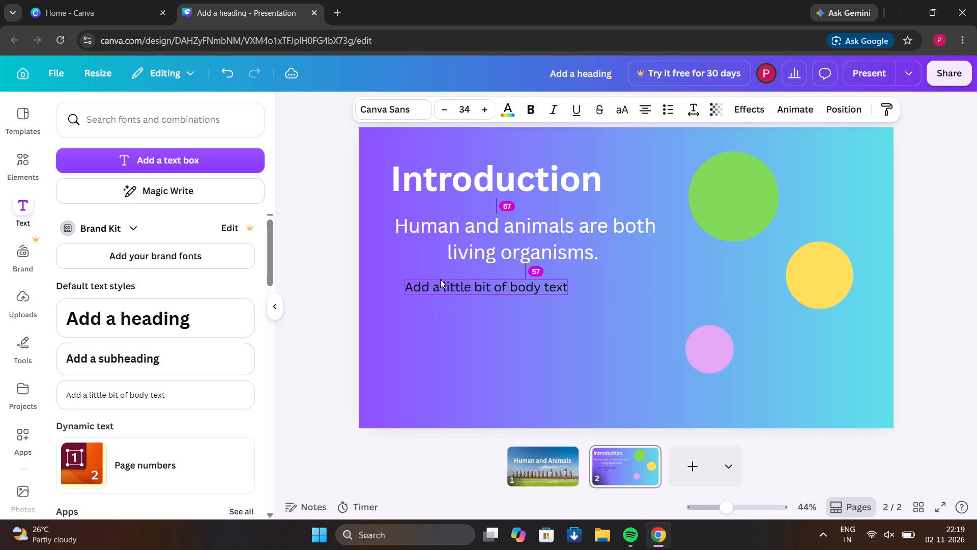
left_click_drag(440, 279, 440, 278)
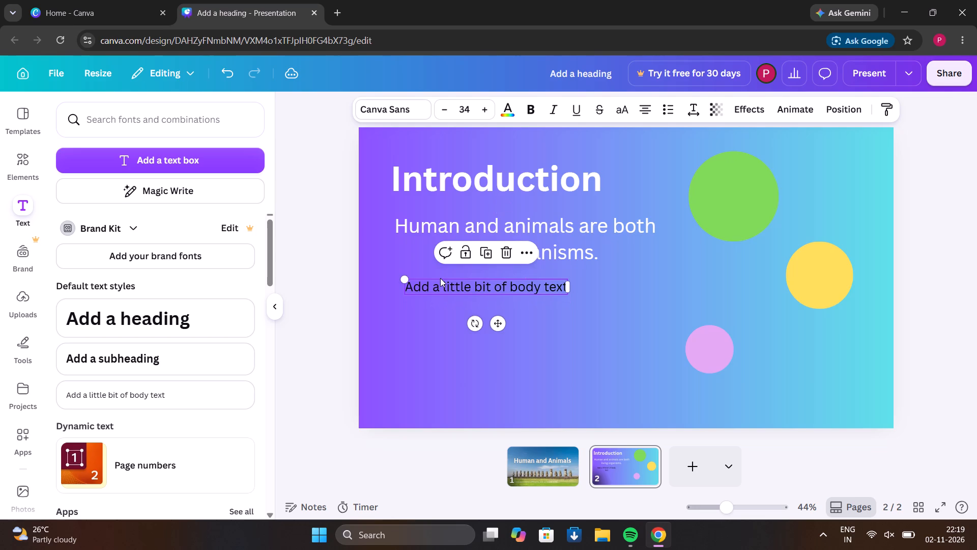
Rearrange the circles: green beside the heading near the slide's top, yellow near the upper-right corner, and pink between and slightly below them.
left_click_drag(746, 191, 706, 174)
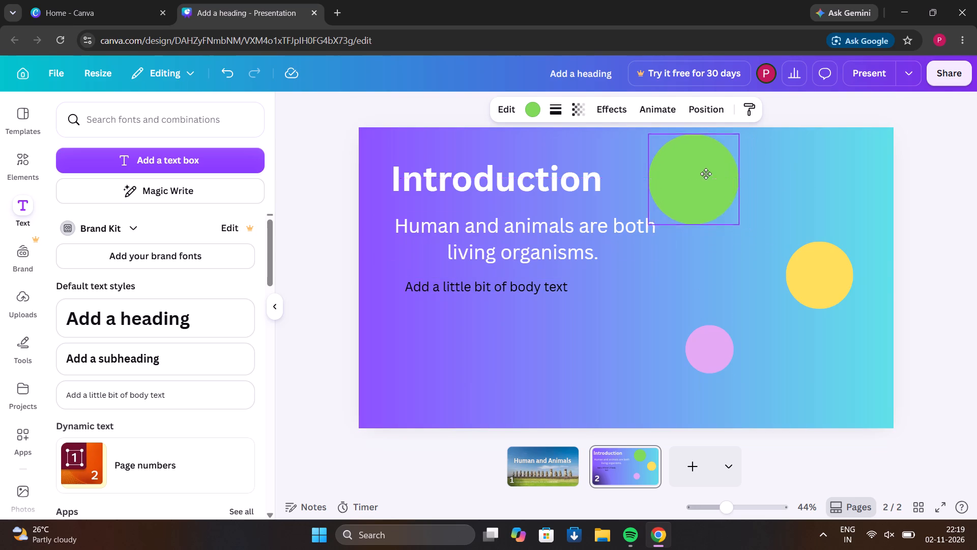
left_click_drag(706, 174, 704, 171)
left_click_drag(828, 282, 841, 198)
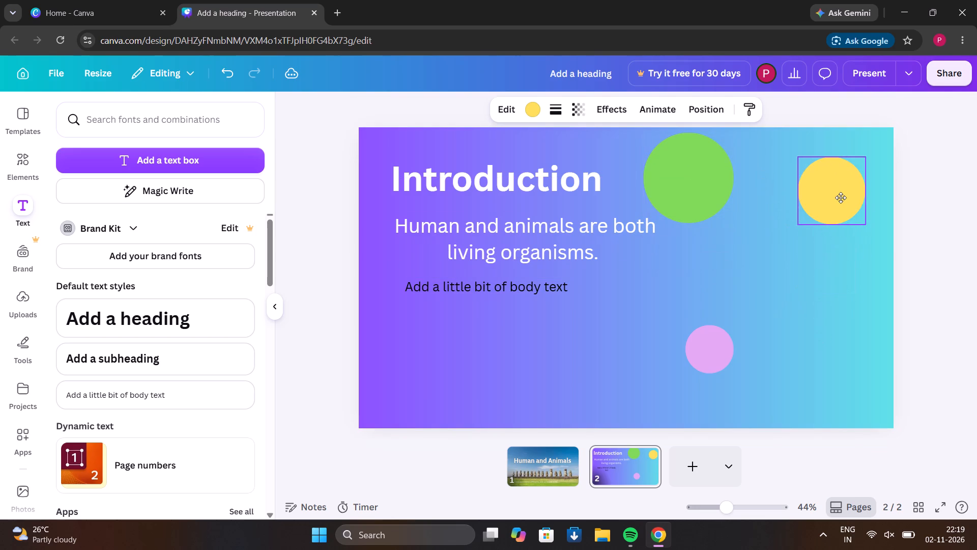
left_click_drag(841, 198, 845, 198)
left_click_drag(717, 354, 759, 256)
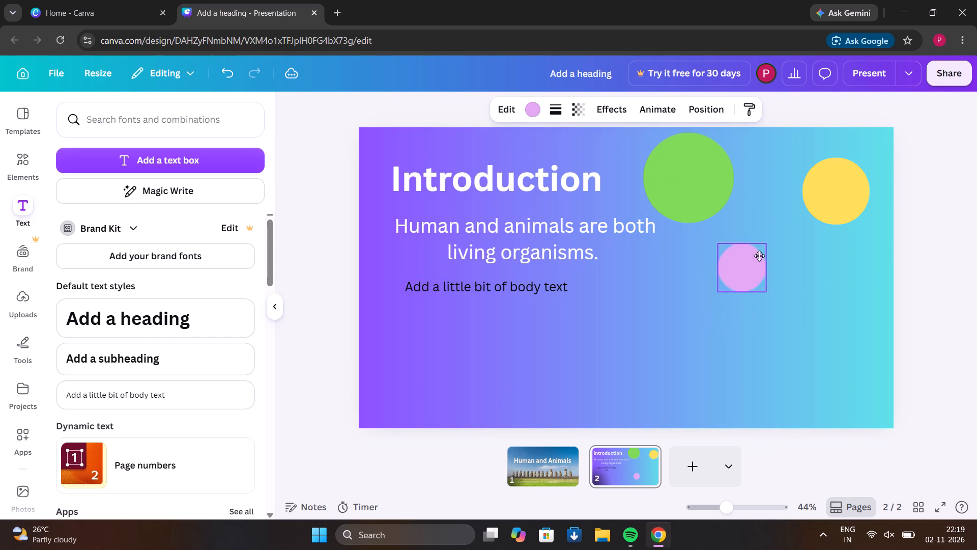
left_click_drag(759, 256, 770, 241)
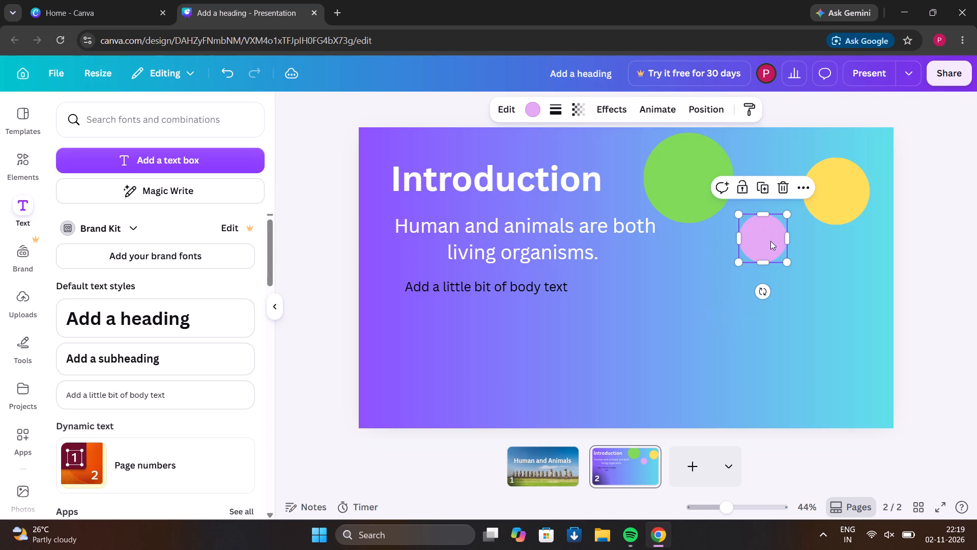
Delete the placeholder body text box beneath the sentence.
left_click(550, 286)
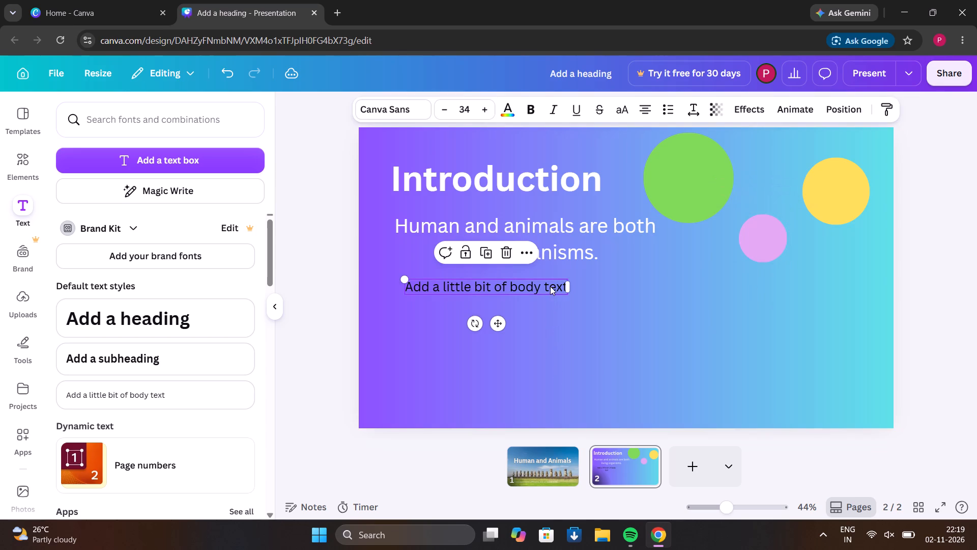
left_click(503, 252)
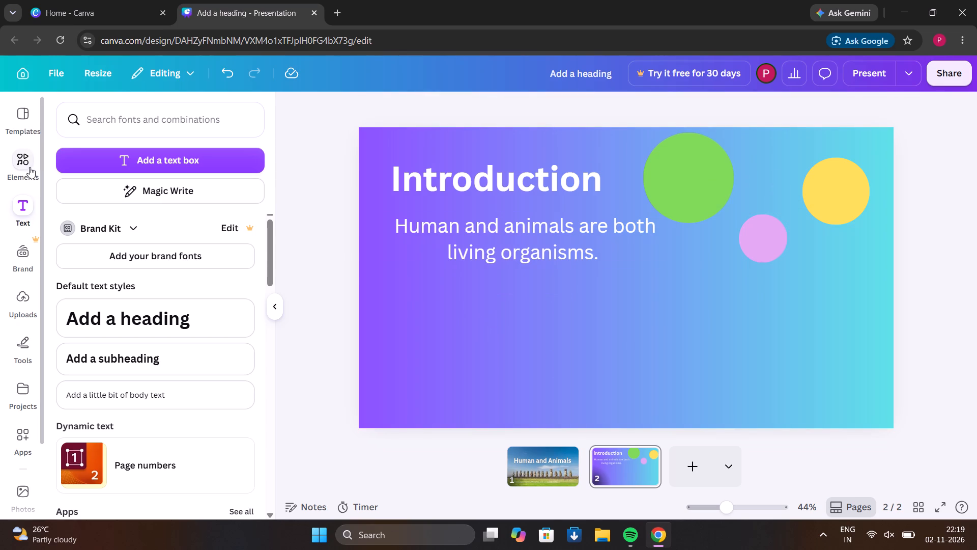
Add a square below the "living organisms." line at the slide's left and widen it into a rectangle about 750 wide.
left_click_drag(27, 167, 22, 171)
left_click(22, 171)
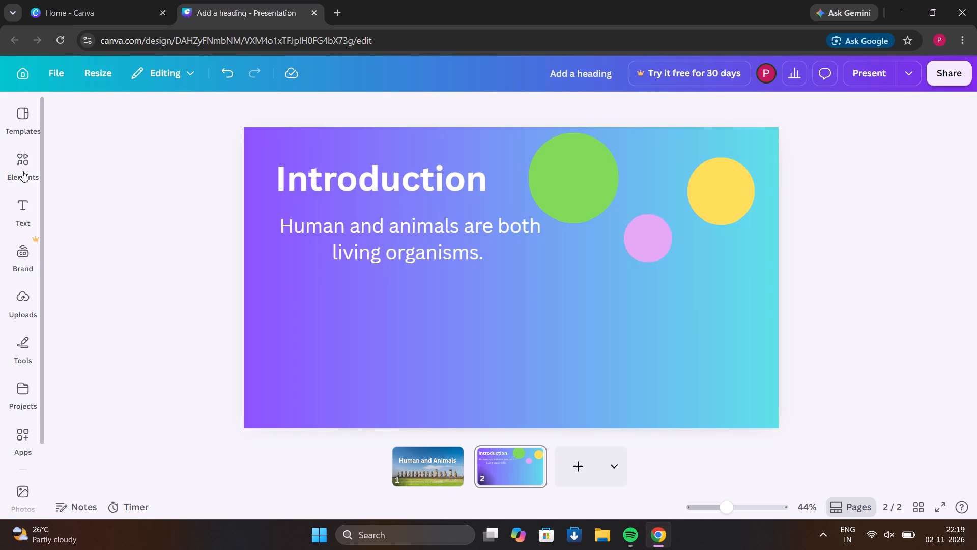
left_click(22, 171)
left_click(102, 120)
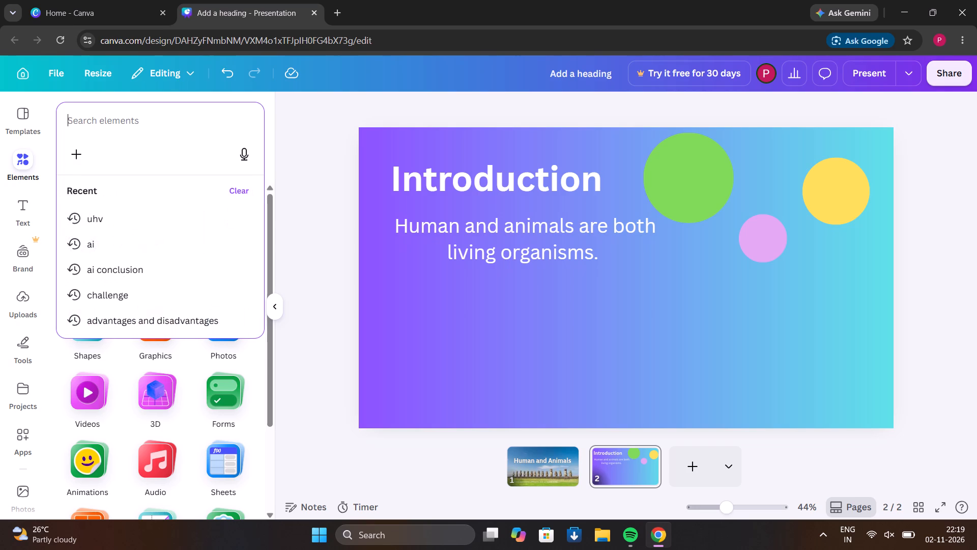
type("square")
left_click(97, 215)
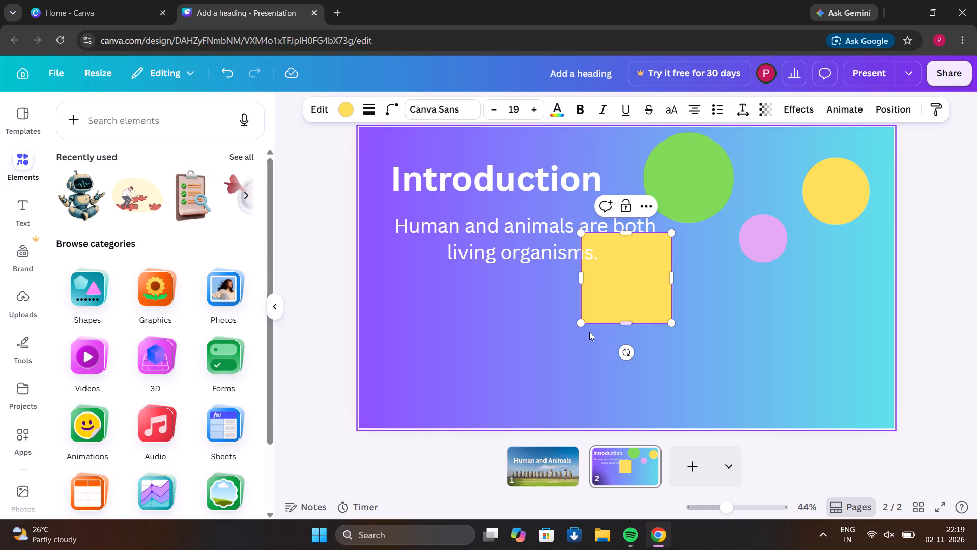
left_click_drag(611, 281, 539, 335)
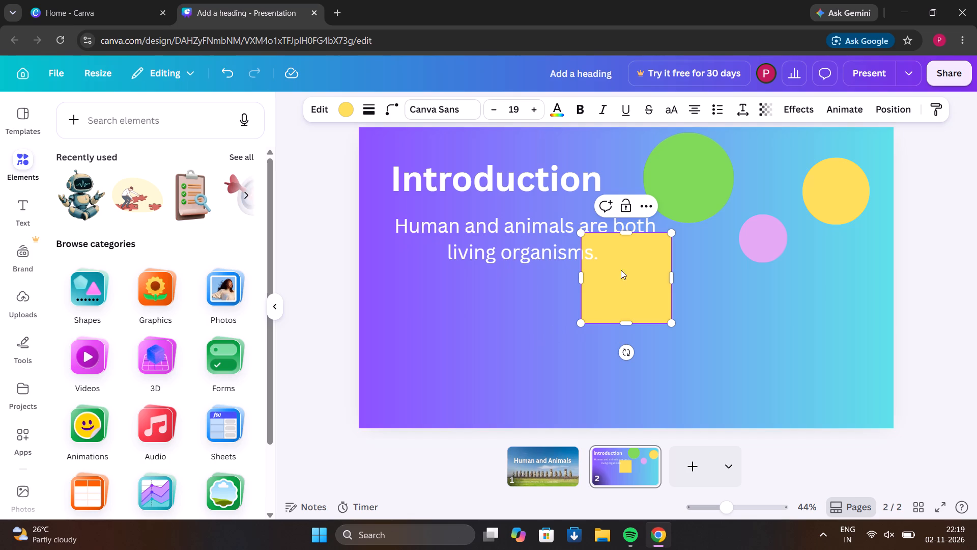
left_click_drag(628, 266, 454, 321)
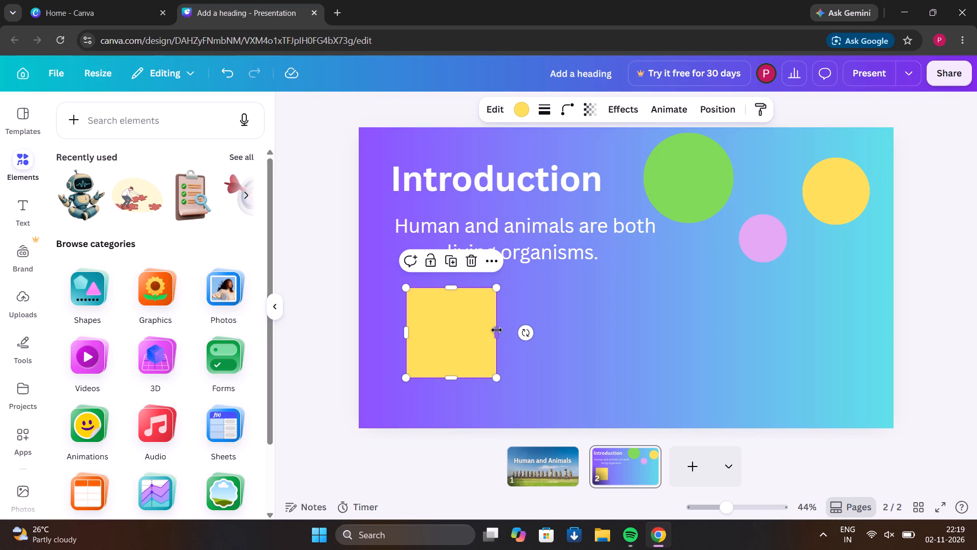
left_click_drag(496, 330, 610, 305)
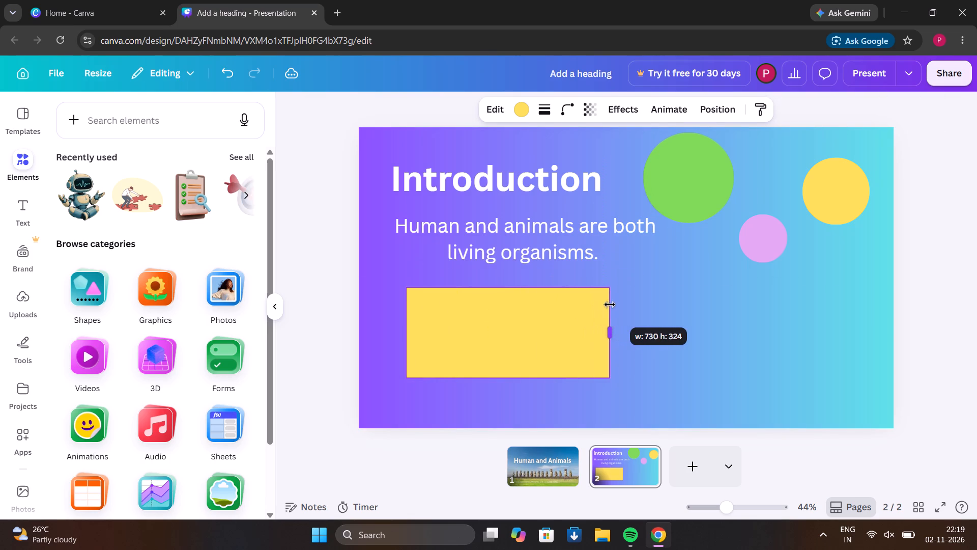
left_click_drag(610, 305, 616, 305)
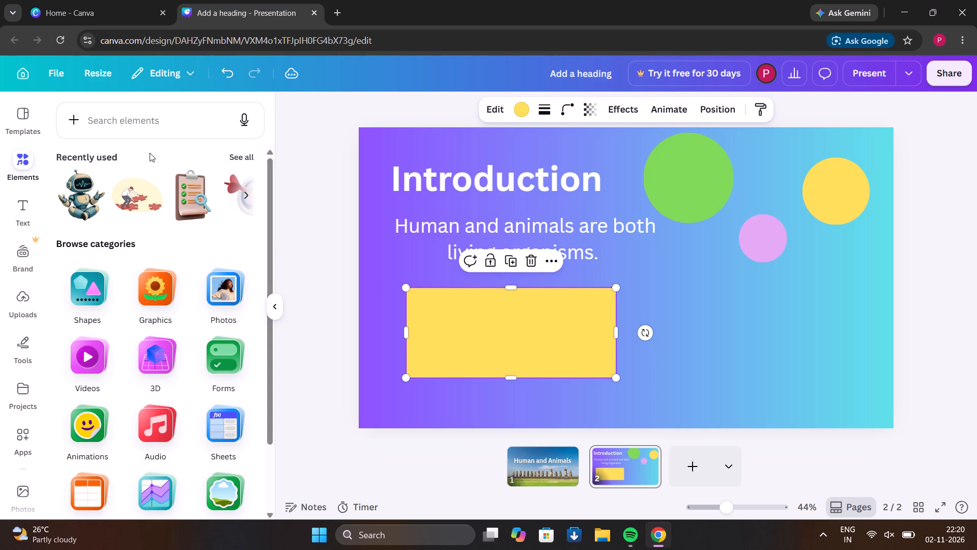
Add a second rectangle shape and place it beside the first, level with it, in the slide's lower right area.
left_click(162, 123)
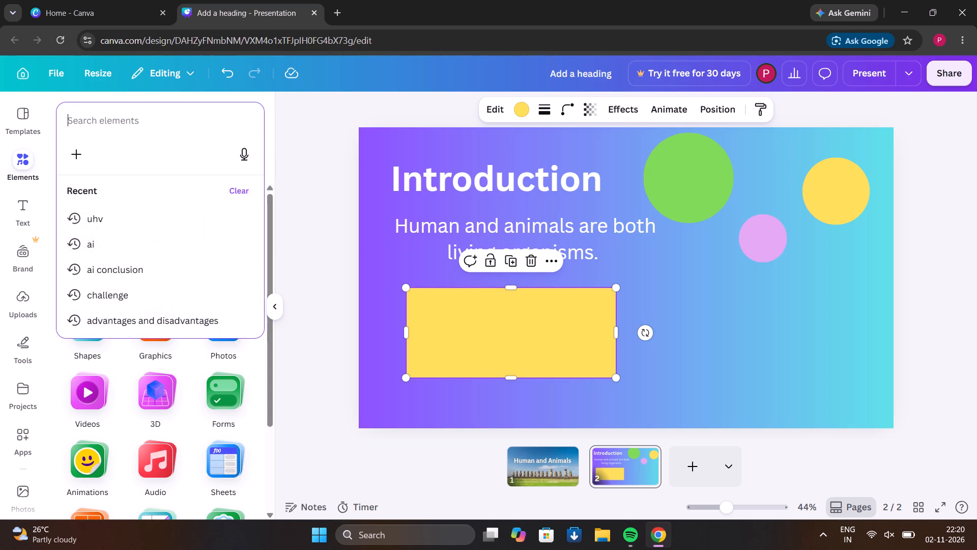
type("rectangle")
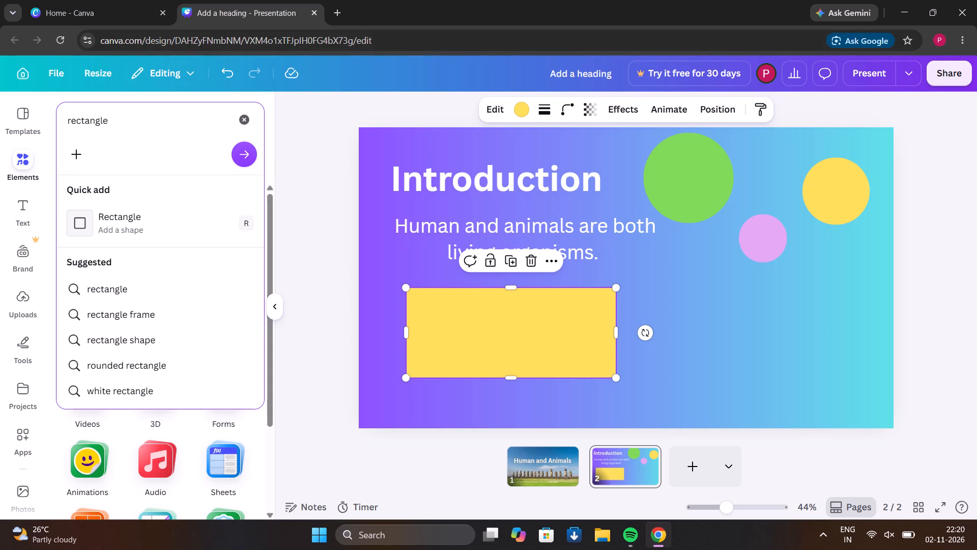
left_click(191, 213)
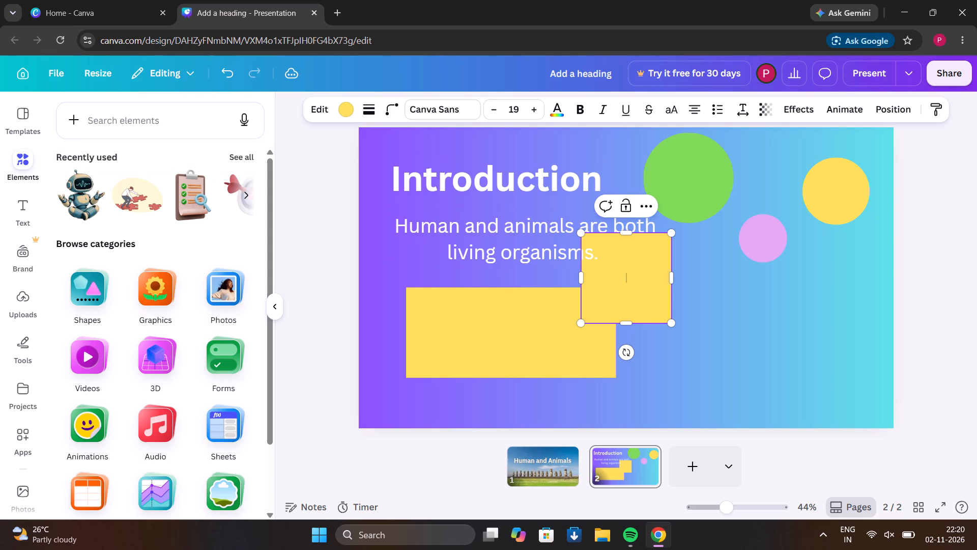
left_click(616, 274)
left_click(616, 274)
left_click_drag(616, 274, 617, 274)
left_click_drag(617, 274, 680, 296)
left_click_drag(632, 291, 734, 324)
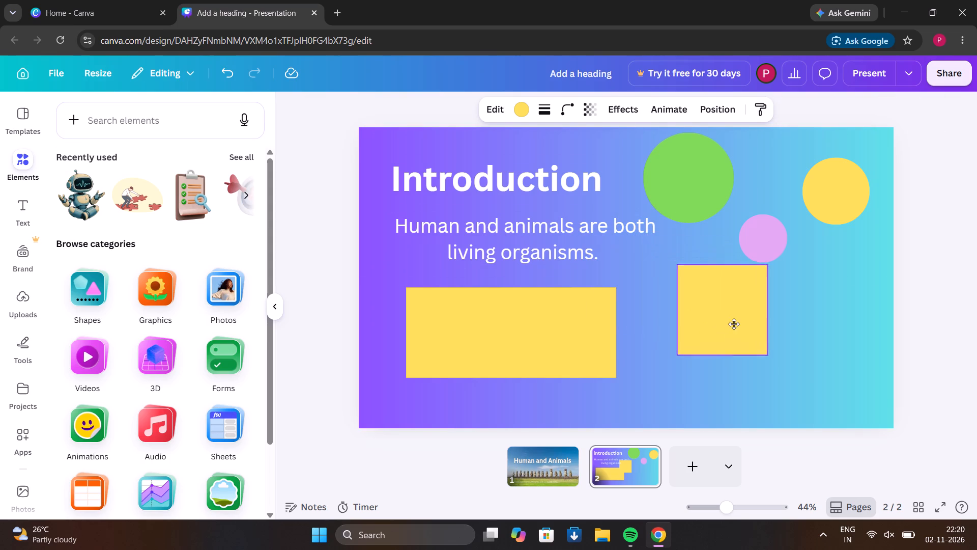
left_click_drag(734, 324, 726, 345)
Widen the second shape to about 750 to match the first rectangle and move it closer, leaving a small gap.
left_click_drag(766, 334, 770, 332)
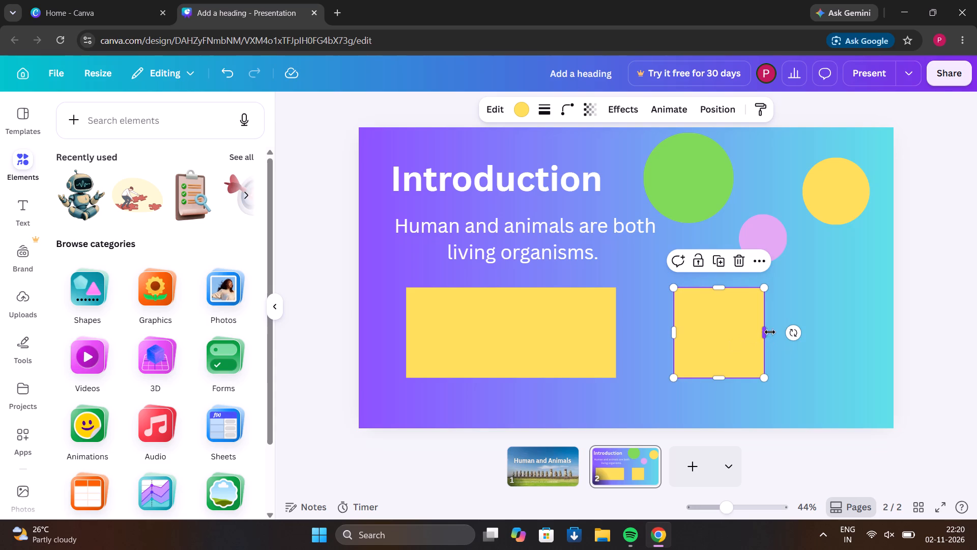
left_click_drag(770, 332, 881, 311)
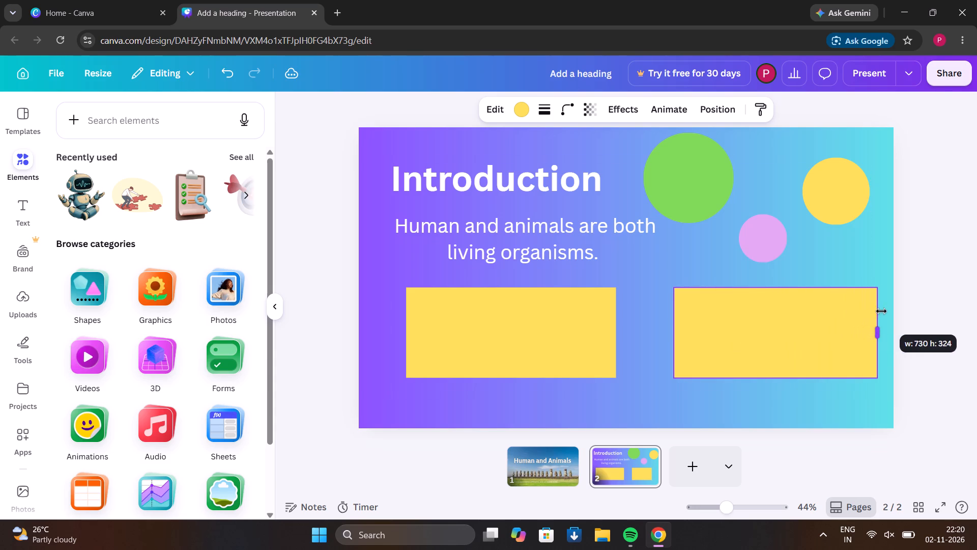
left_click_drag(881, 311, 885, 310)
left_click_drag(773, 350, 751, 351)
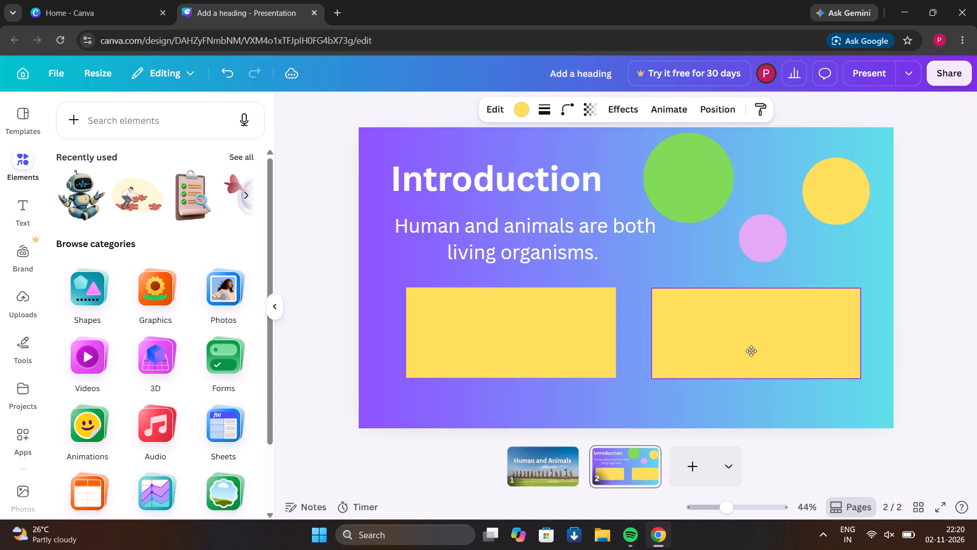
left_click_drag(751, 351, 742, 350)
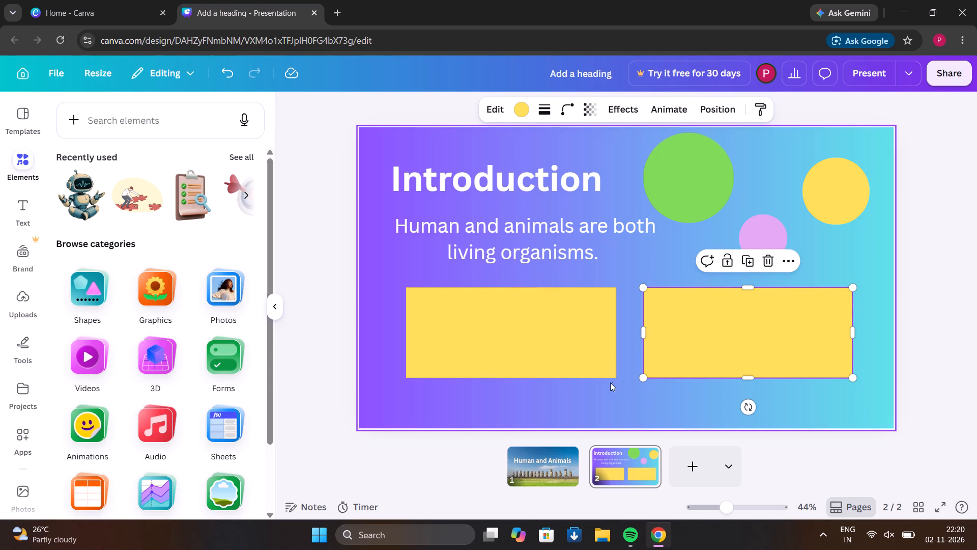
Extend both yellow rectangles downward to the same greater height, keeping their upper edges in place.
left_click(581, 375)
left_click_drag(519, 379, 519, 405)
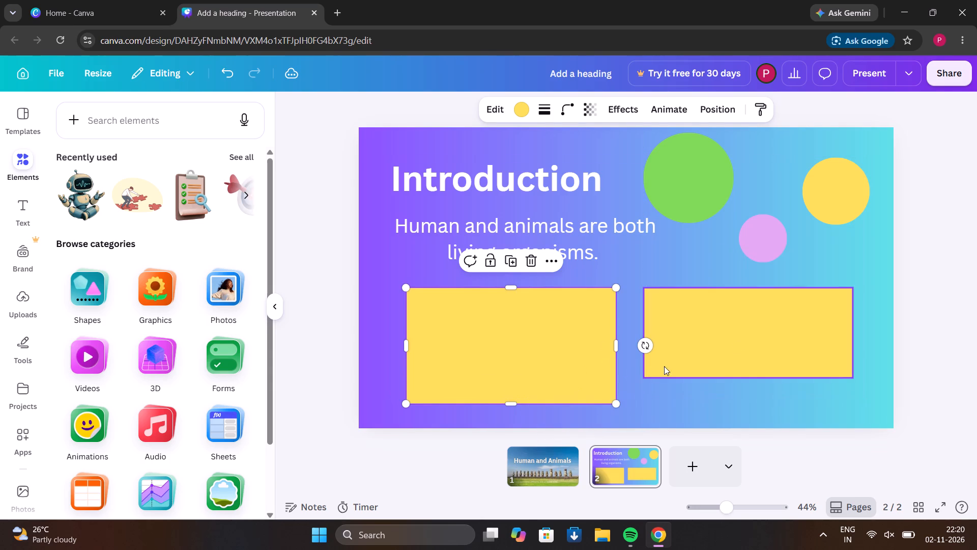
left_click(747, 373)
left_click_drag(749, 378, 750, 392)
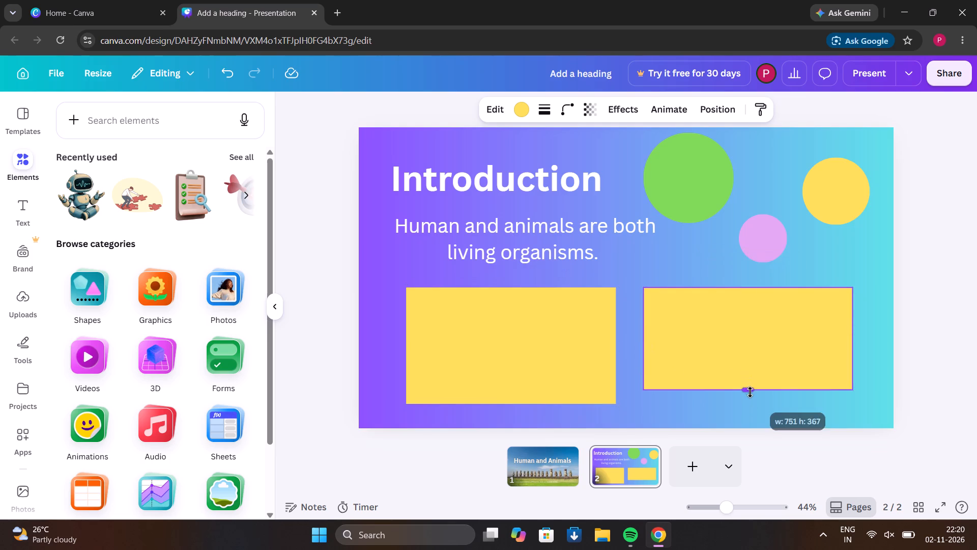
left_click_drag(750, 392, 751, 404)
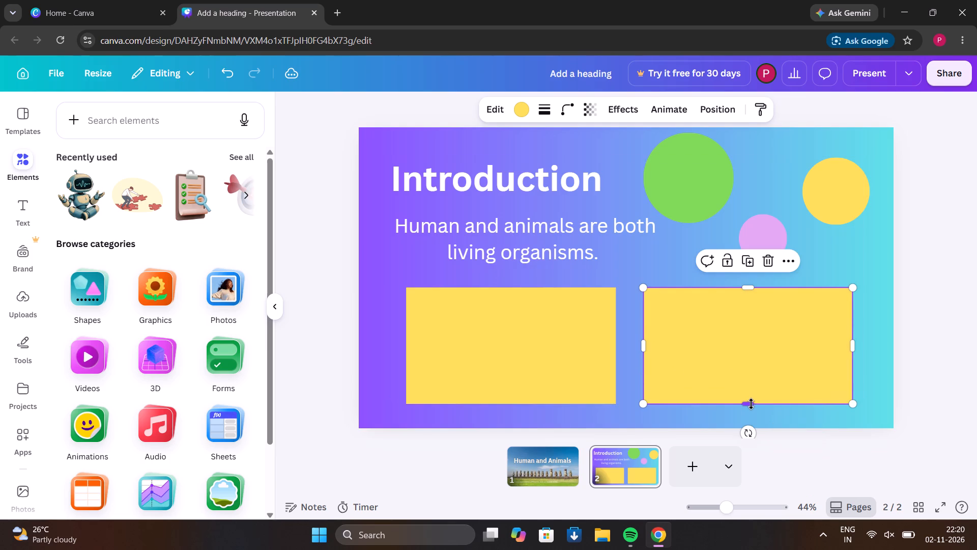
Change the fill of both rectangles to the light grey from the default solid colours.
left_click(563, 366)
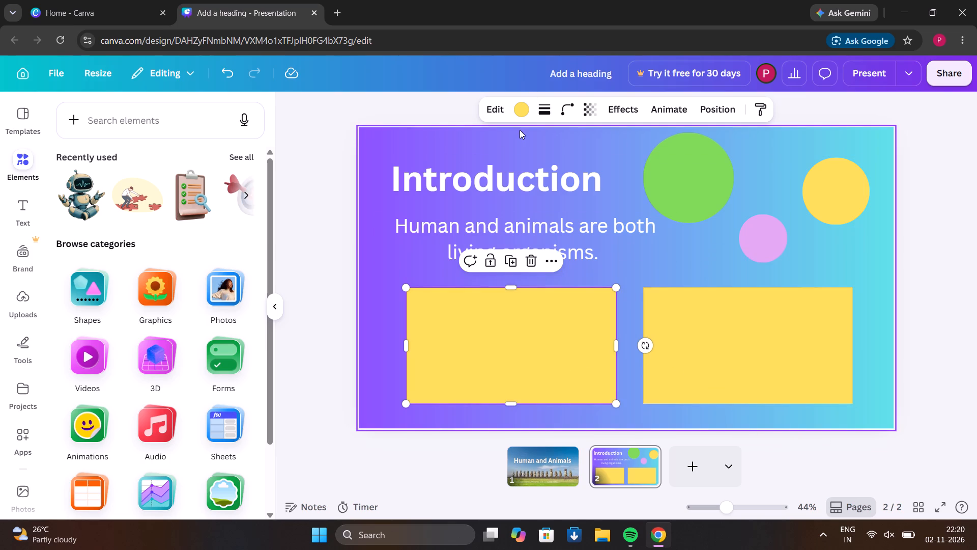
left_click(521, 116)
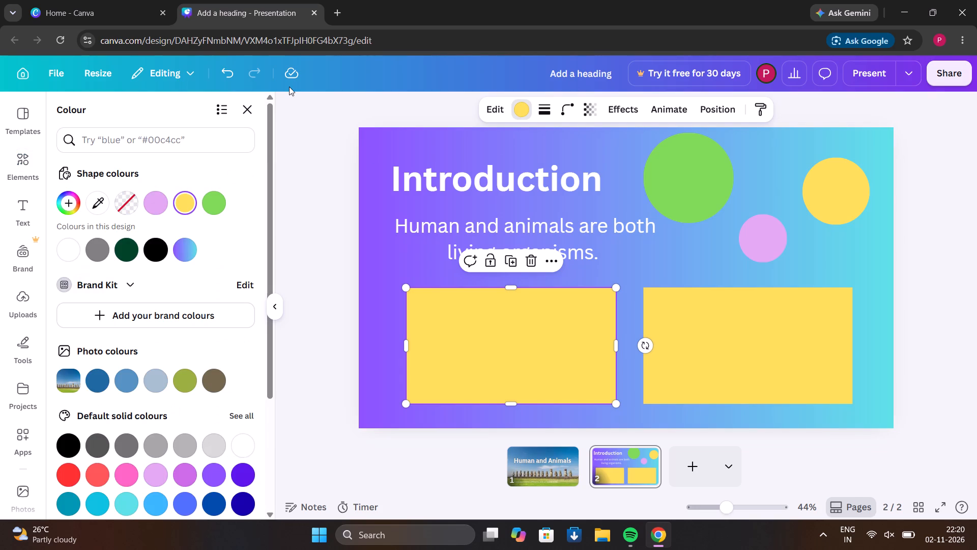
left_click(73, 254)
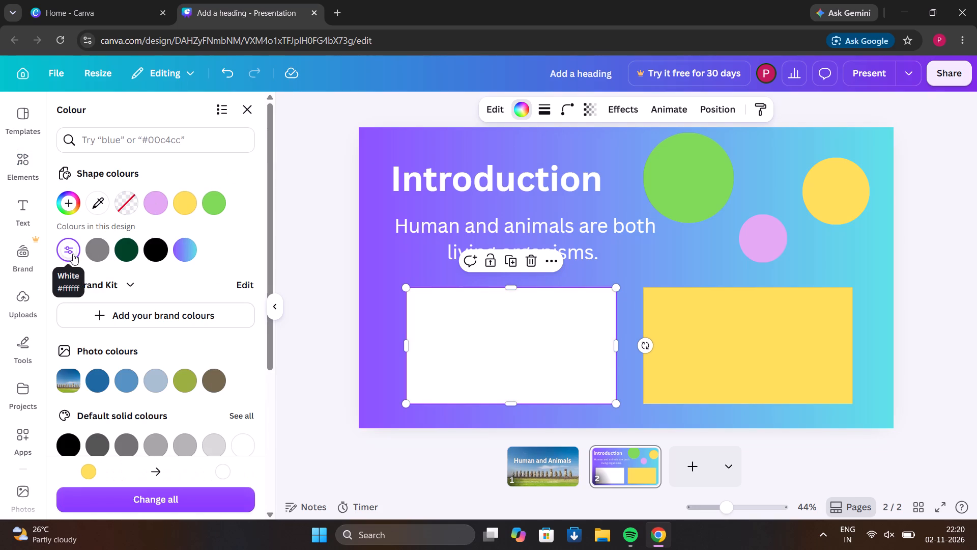
scroll(166, 307, "down", 1)
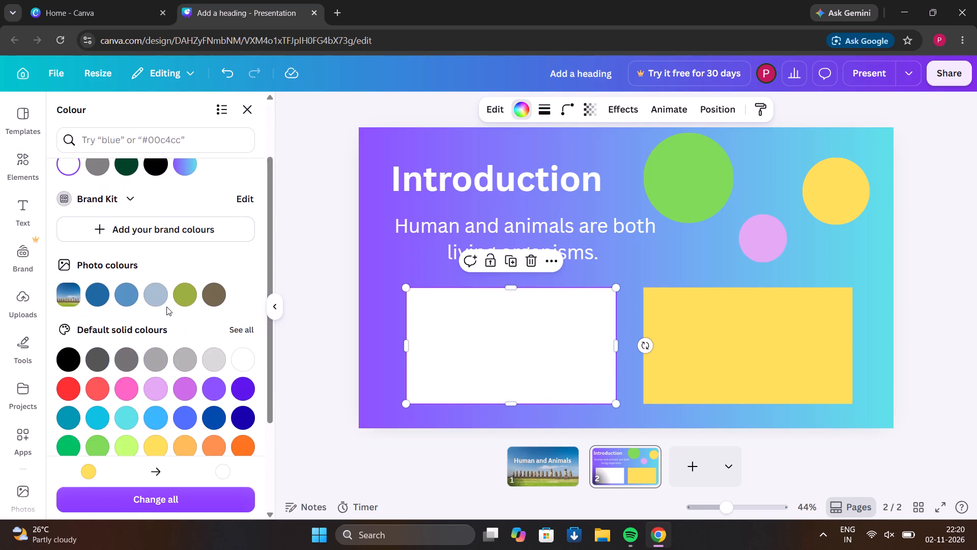
left_click(208, 359)
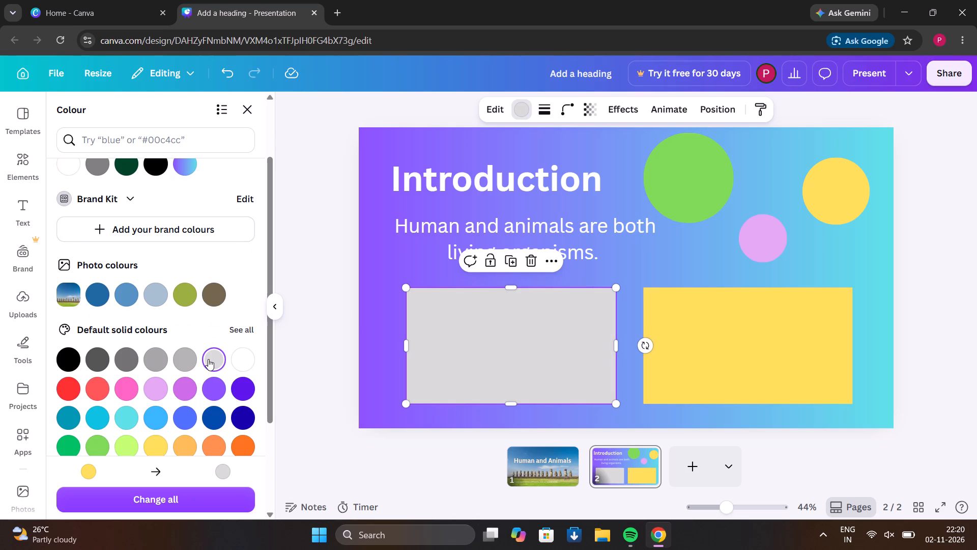
left_click(676, 304)
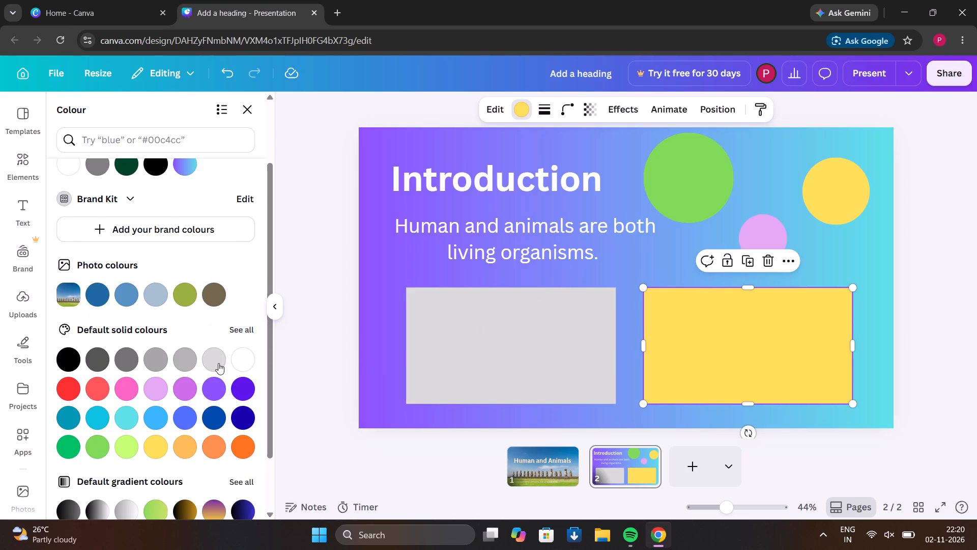
left_click(217, 362)
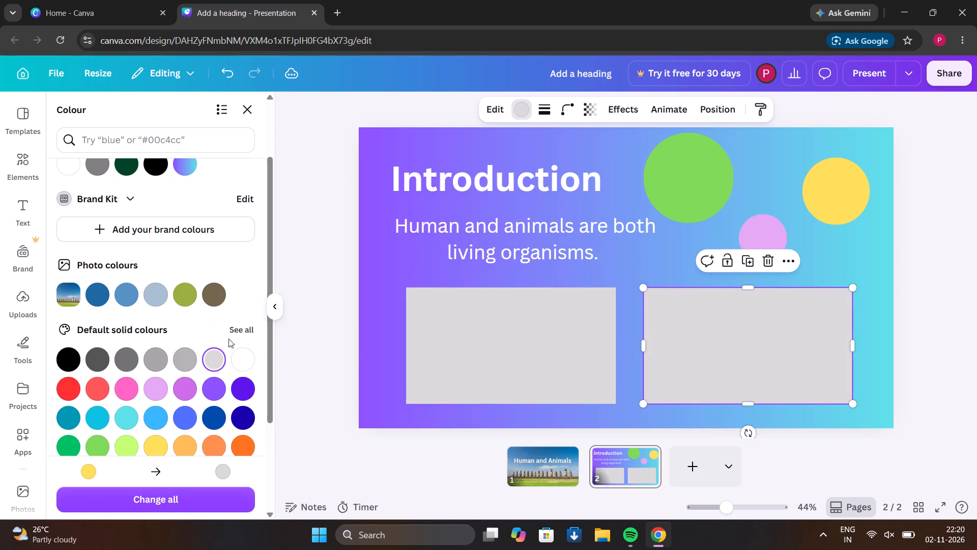
Add a body text box reading "Humans" along the upper edge inside the left grey rectangle.
left_click(522, 340)
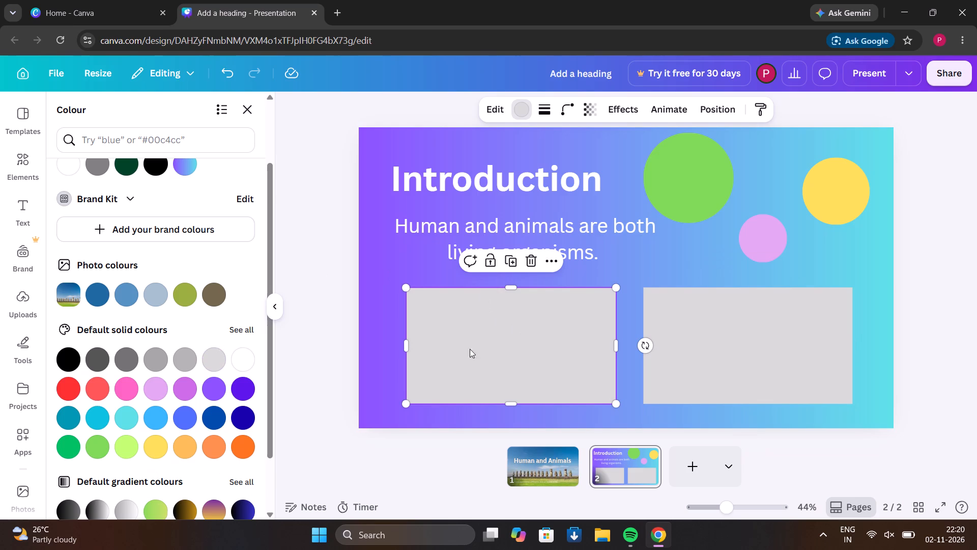
left_click(17, 220)
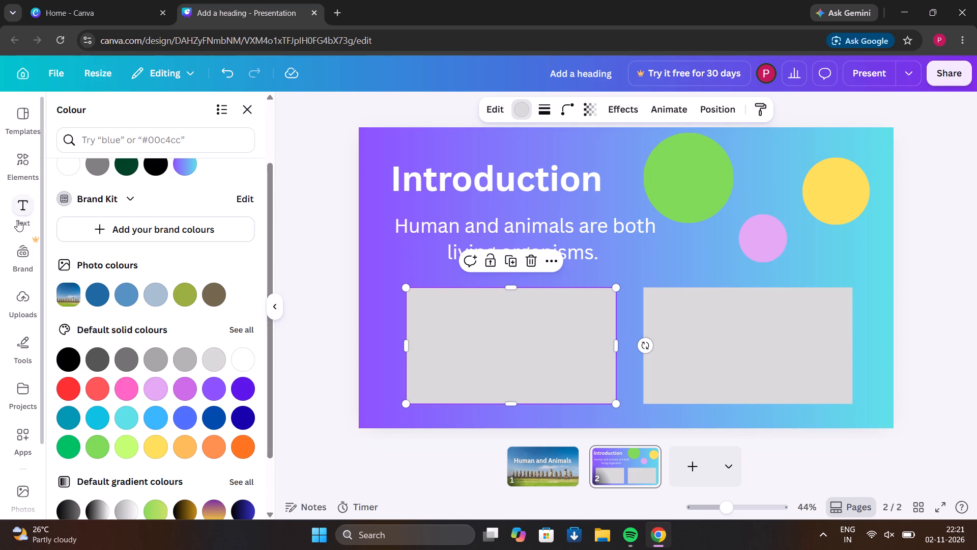
left_click(157, 394)
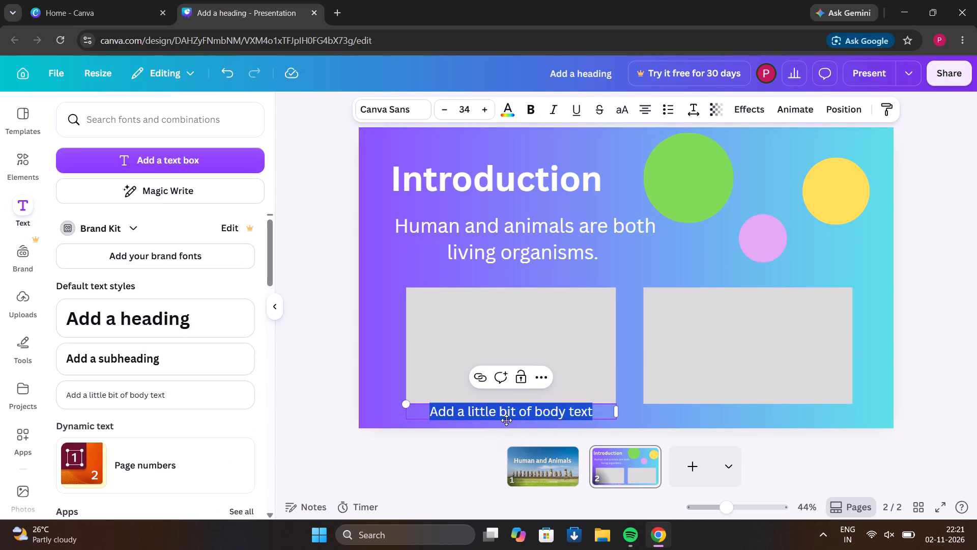
left_click_drag(506, 423, 490, 328)
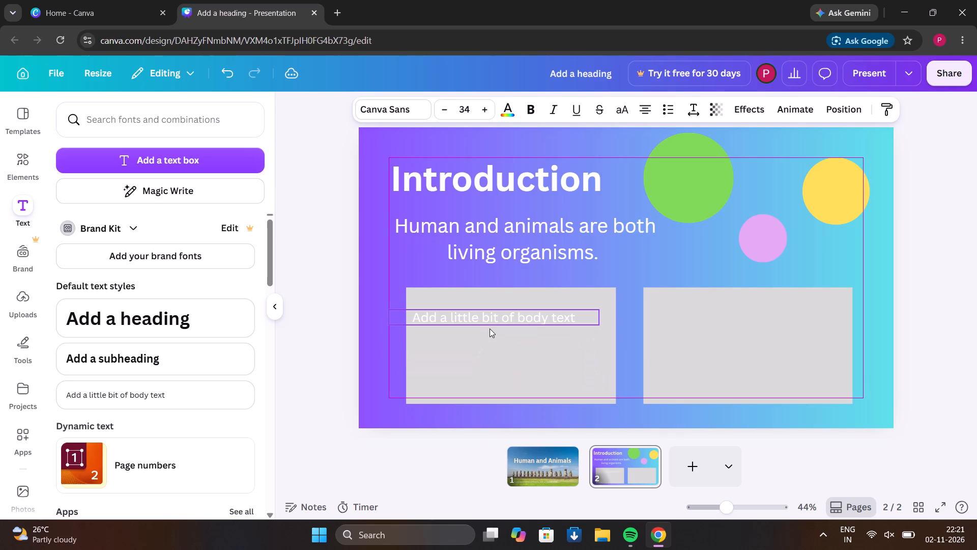
left_click_drag(490, 328, 504, 313)
double_click(591, 296)
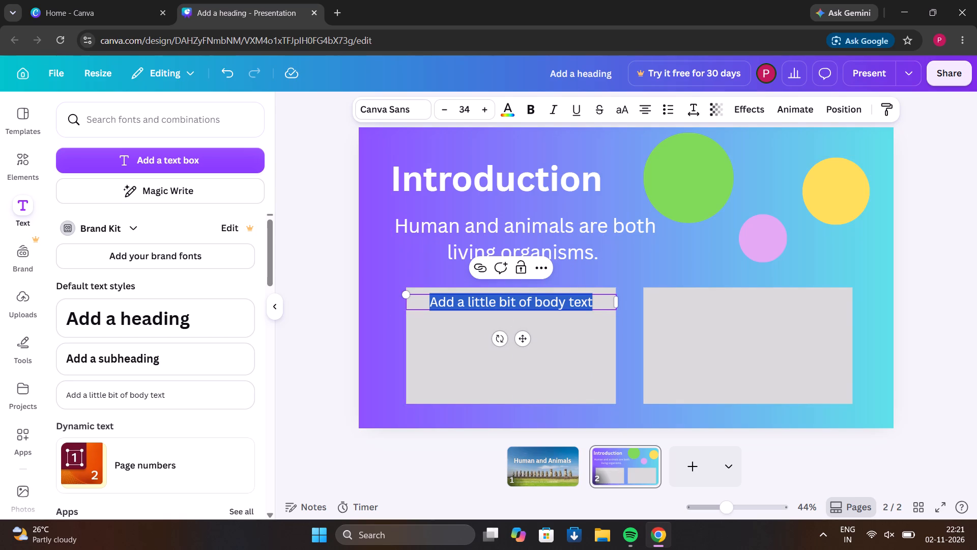
key("BackSpace")
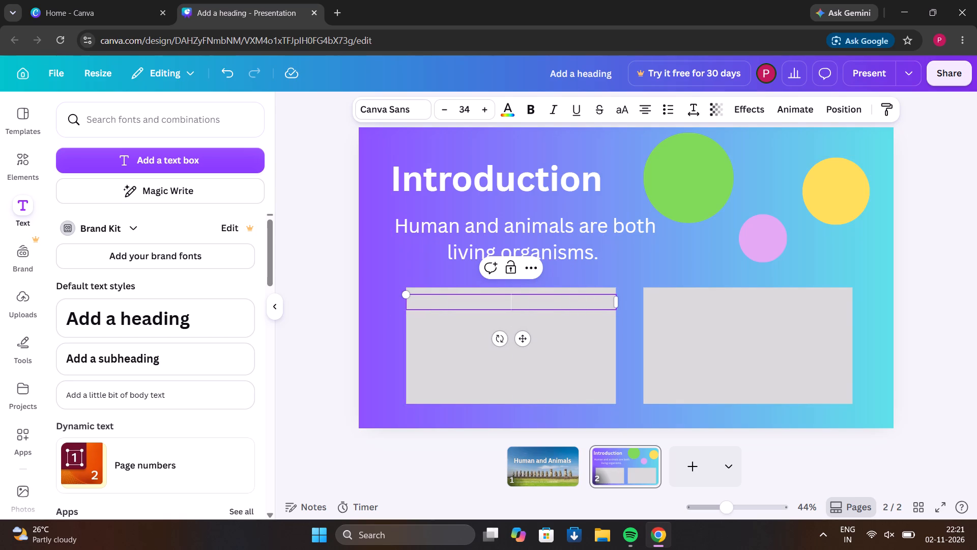
key("shift+h")
type("umans")
scroll(591, 299, "up", 1)
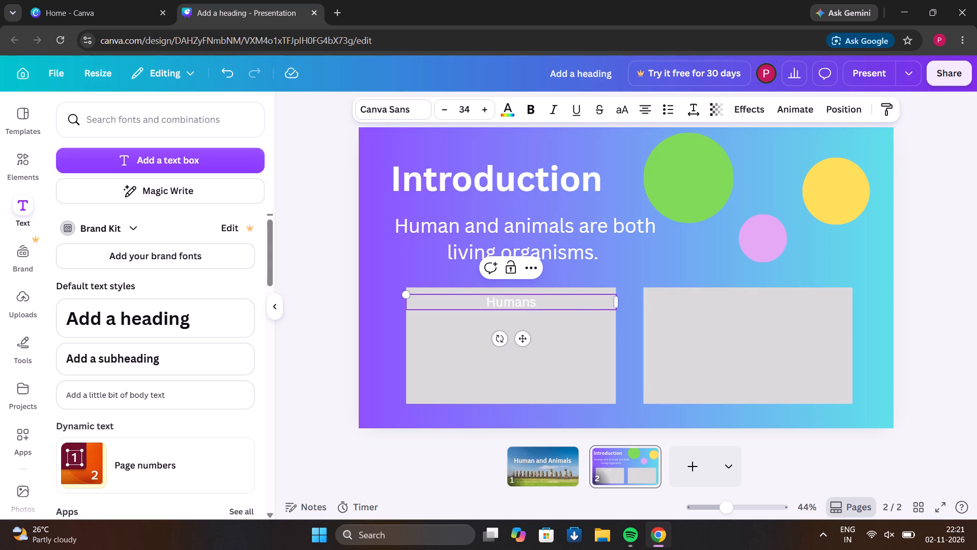
Narrow the "Humans" text box from its right edge to a little over half the grey rectangle's width.
left_click_drag(617, 300, 548, 310)
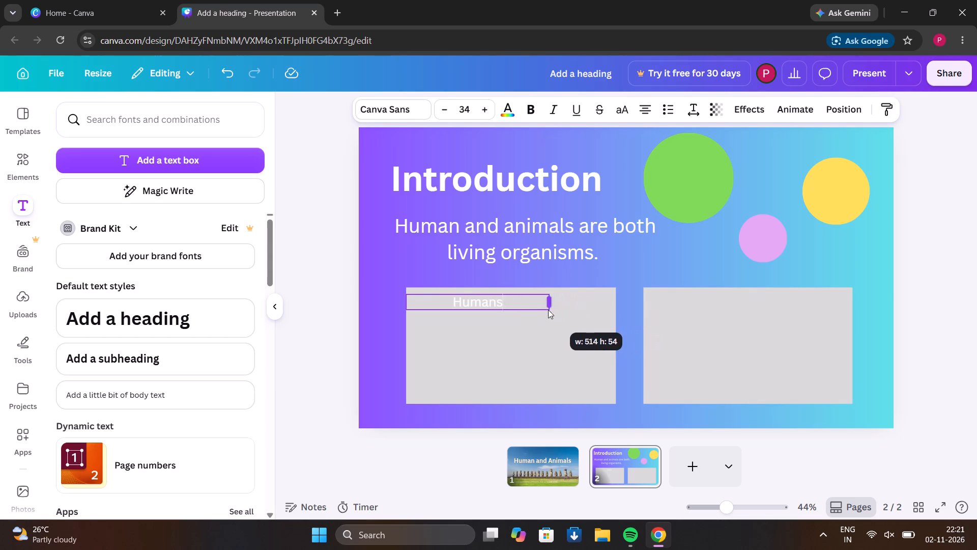
left_click_drag(548, 310, 508, 309)
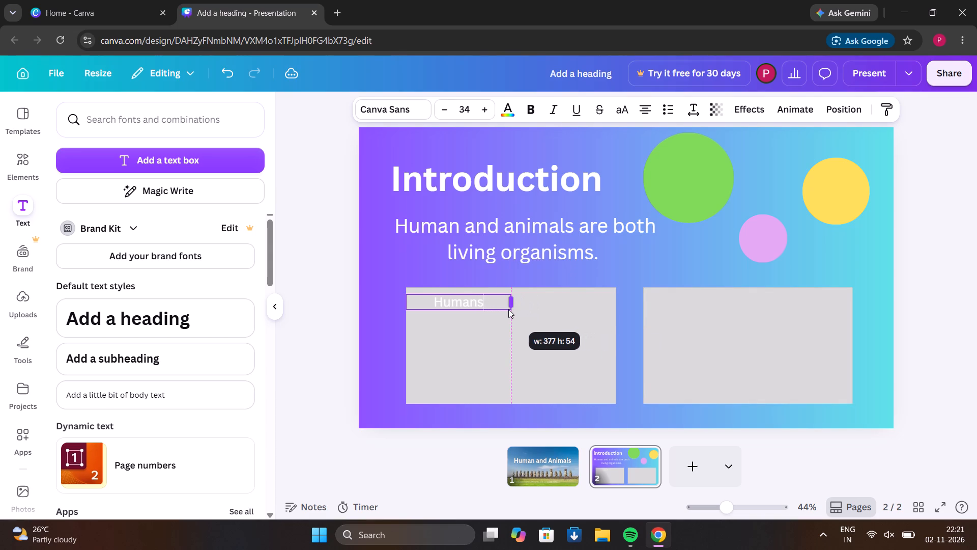
left_click_drag(508, 309, 532, 298)
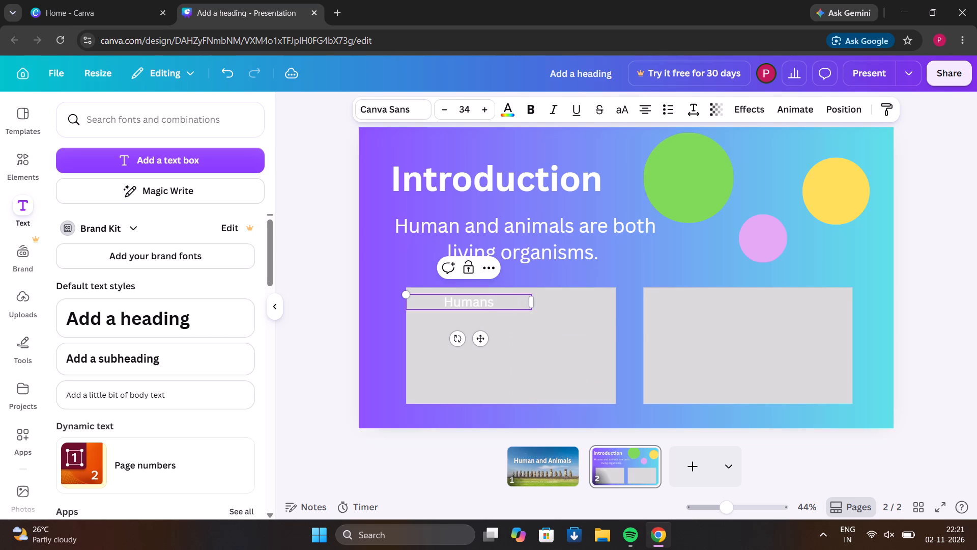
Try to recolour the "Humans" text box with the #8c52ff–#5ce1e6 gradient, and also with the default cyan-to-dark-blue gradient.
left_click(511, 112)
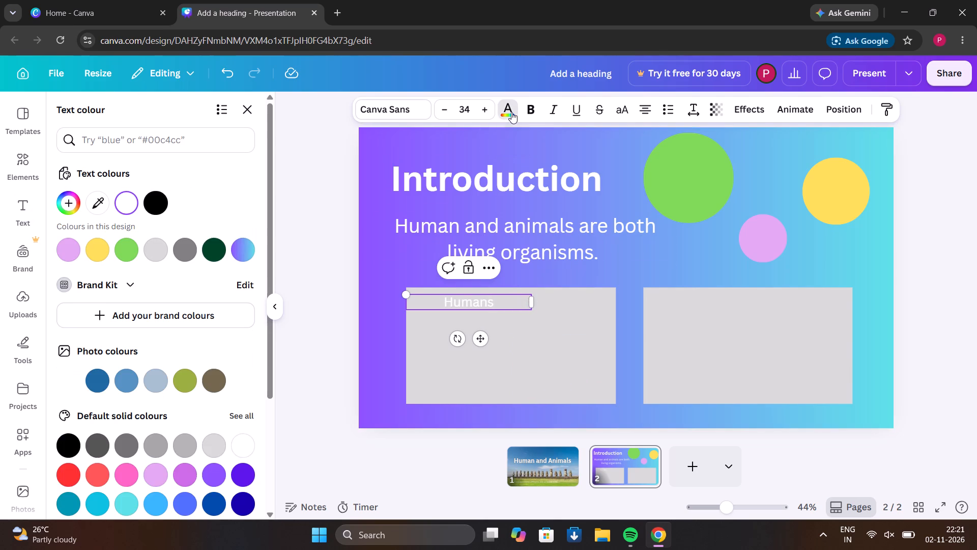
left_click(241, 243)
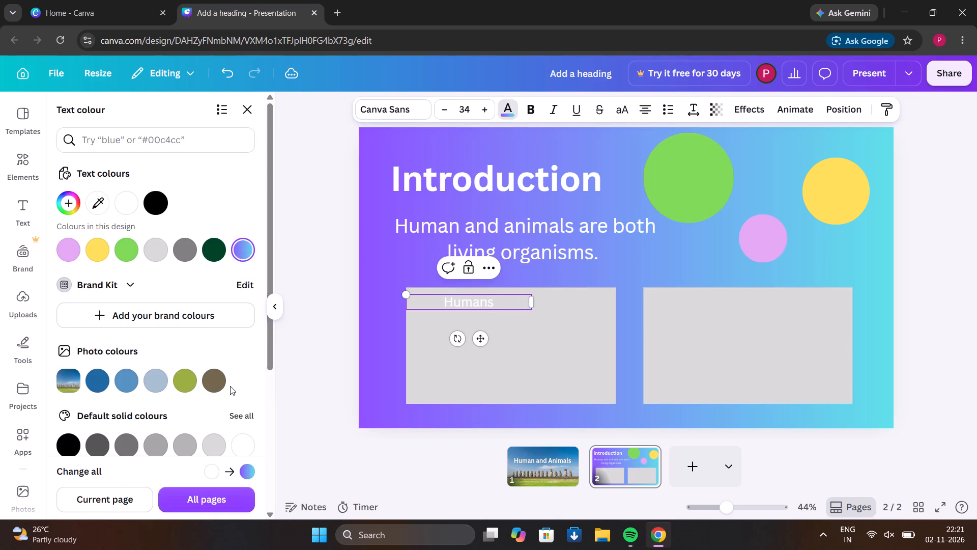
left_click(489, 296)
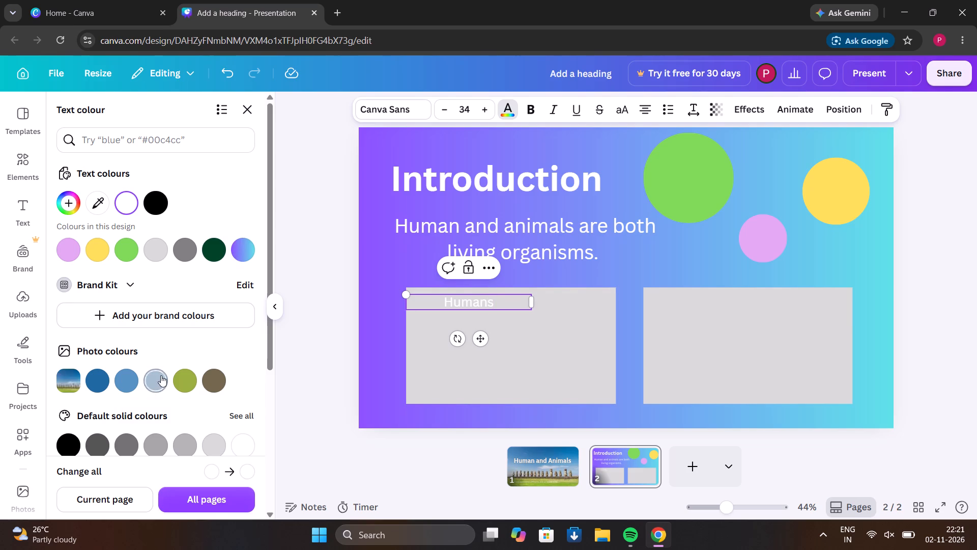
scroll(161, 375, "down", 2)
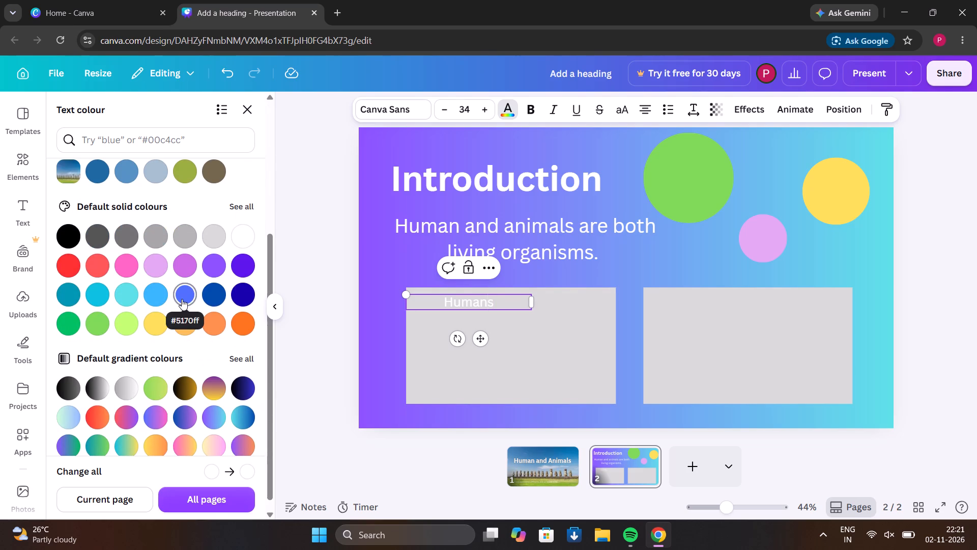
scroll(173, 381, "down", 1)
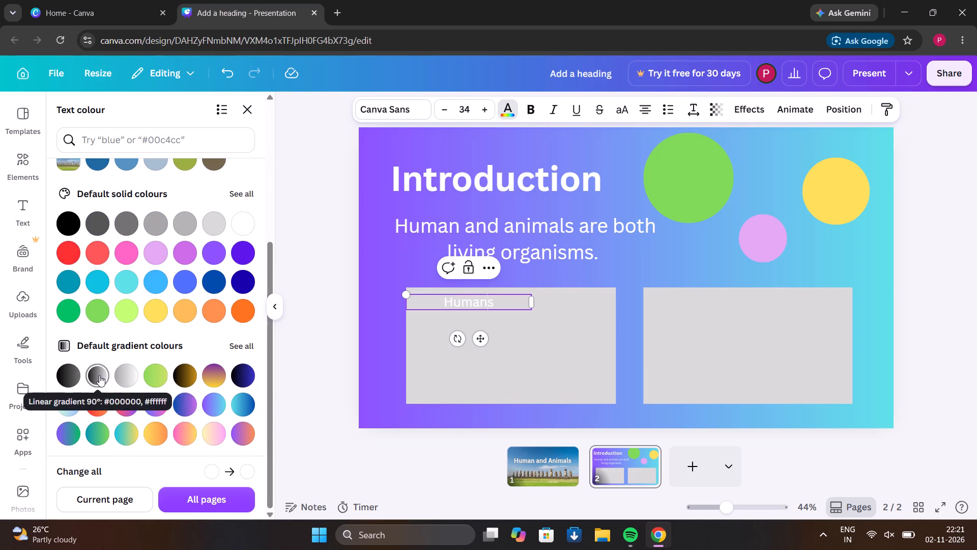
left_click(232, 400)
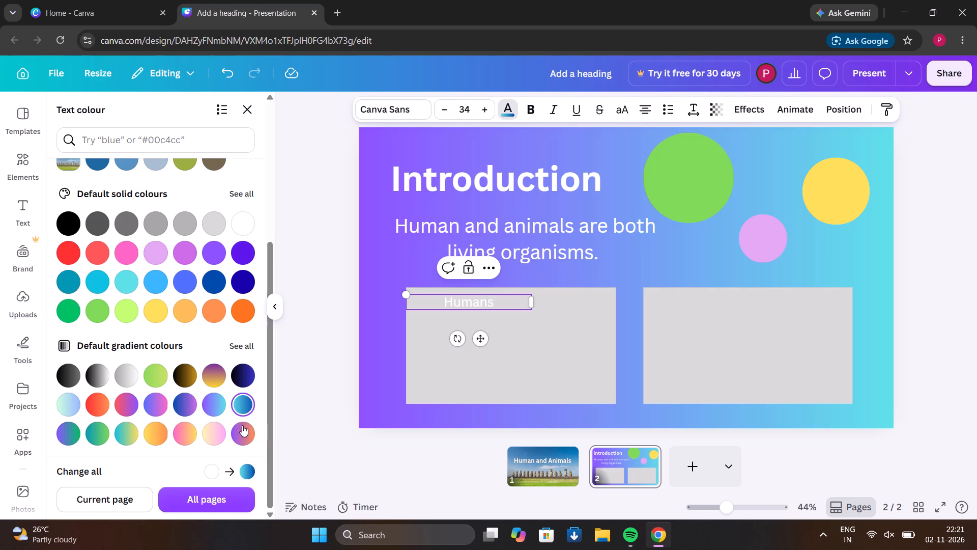
Select the word "Humans" and colour it with the default linear gradient from #8c52ff to #5ce1e6.
triple_click(475, 307)
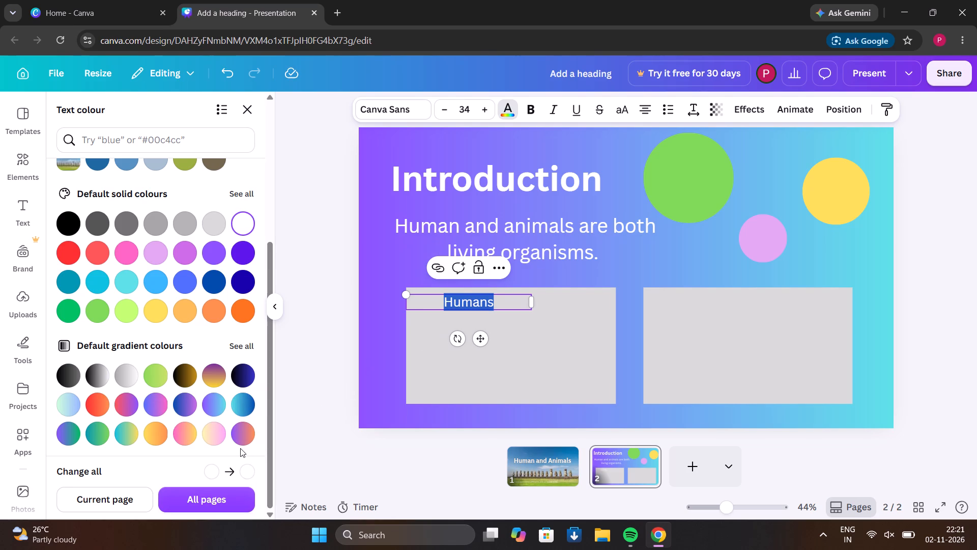
left_click(508, 104)
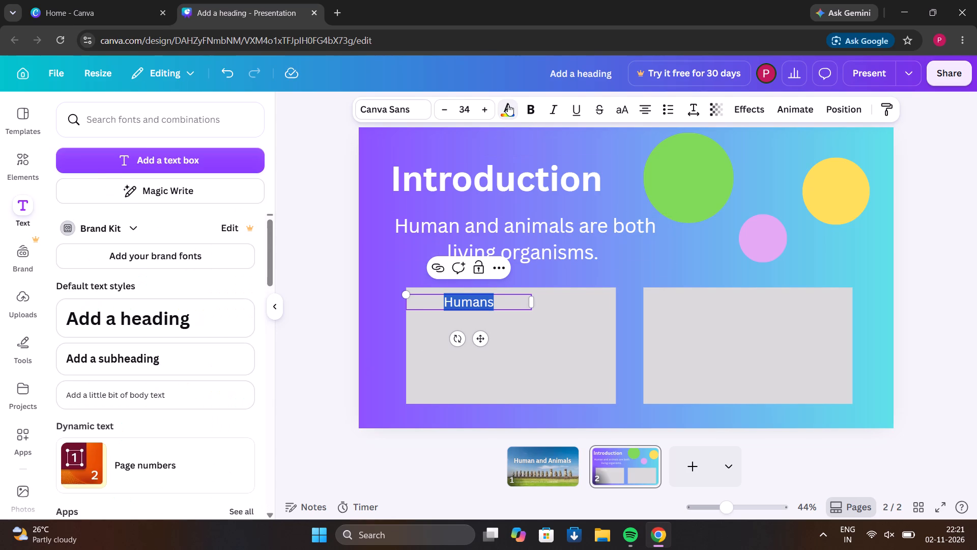
left_click(508, 104)
scroll(164, 356, "down", 1)
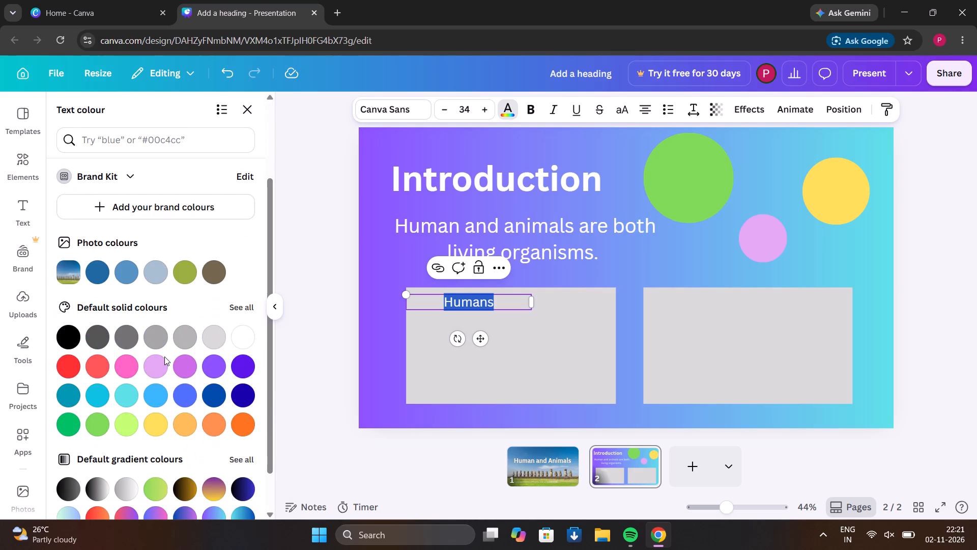
scroll(213, 419, "down", 1)
left_click(204, 470)
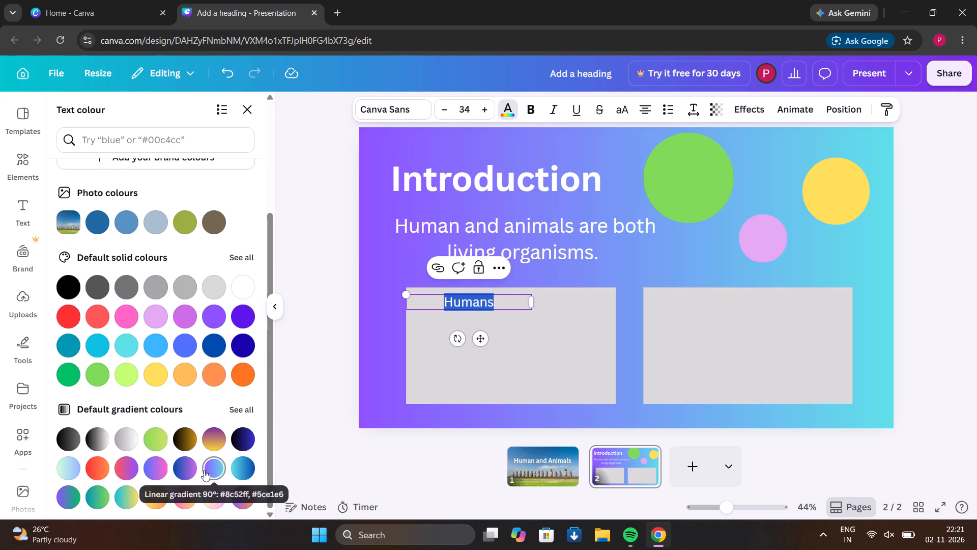
left_click(286, 403)
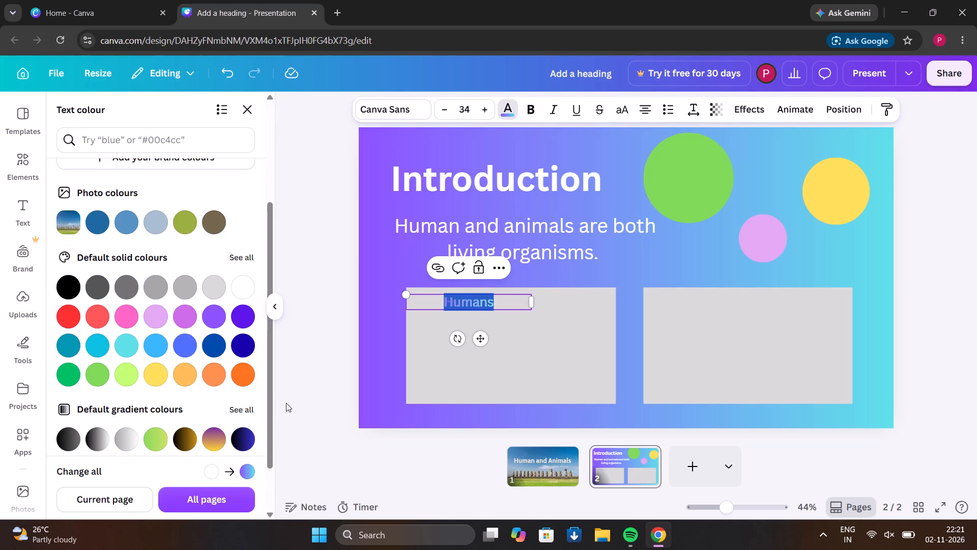
left_click(314, 364)
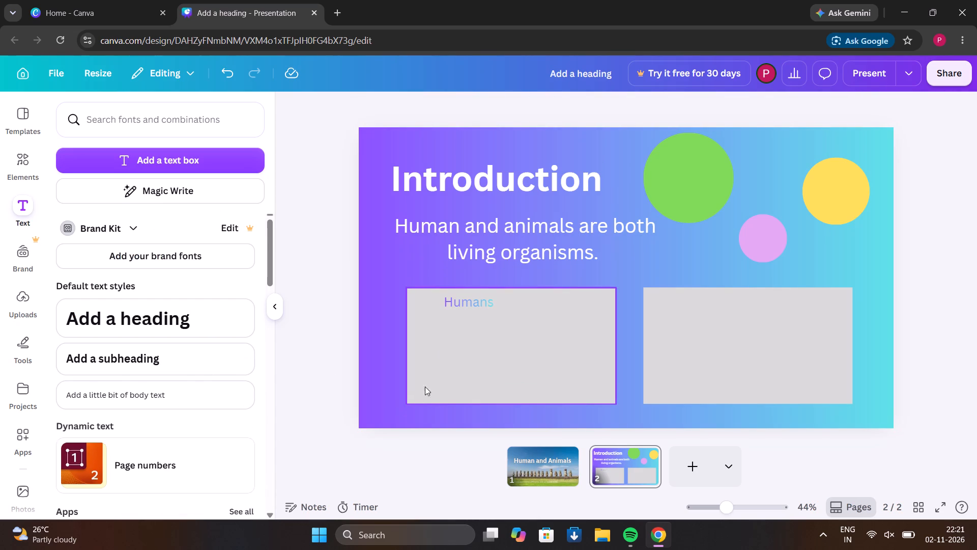
Move the "Humans" label left and slightly up, aligning its box with the left edge of the "Introduction" heading.
left_click_drag(467, 297, 451, 294)
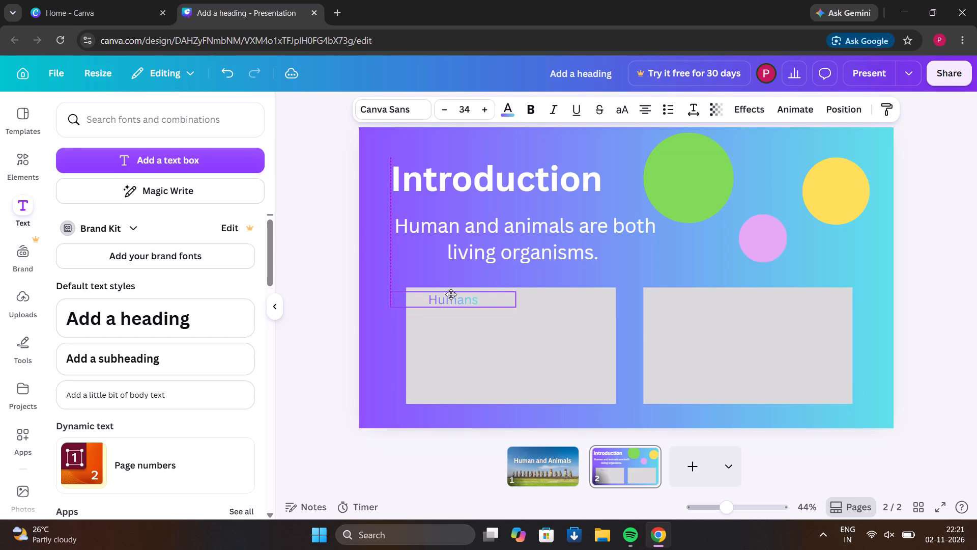
left_click_drag(451, 294, 452, 297)
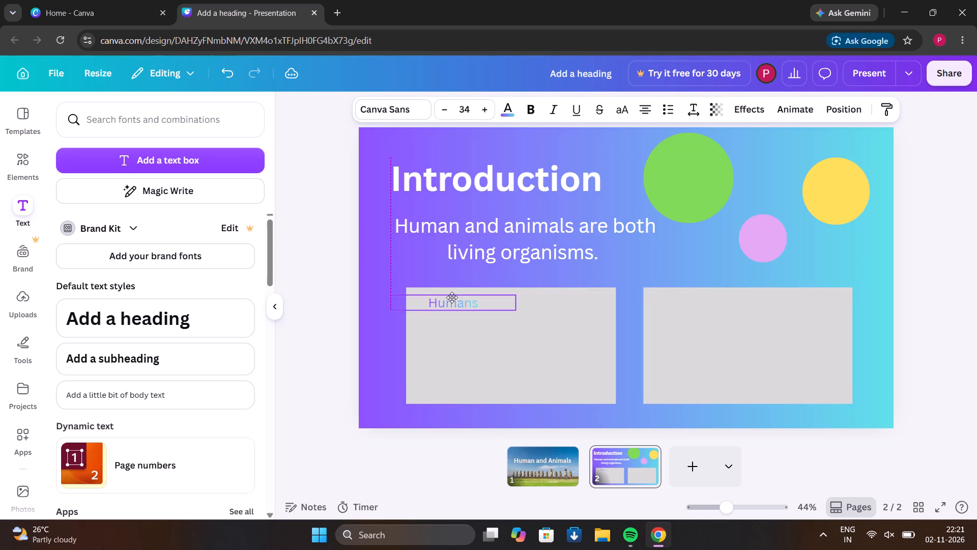
left_click_drag(452, 297, 452, 294)
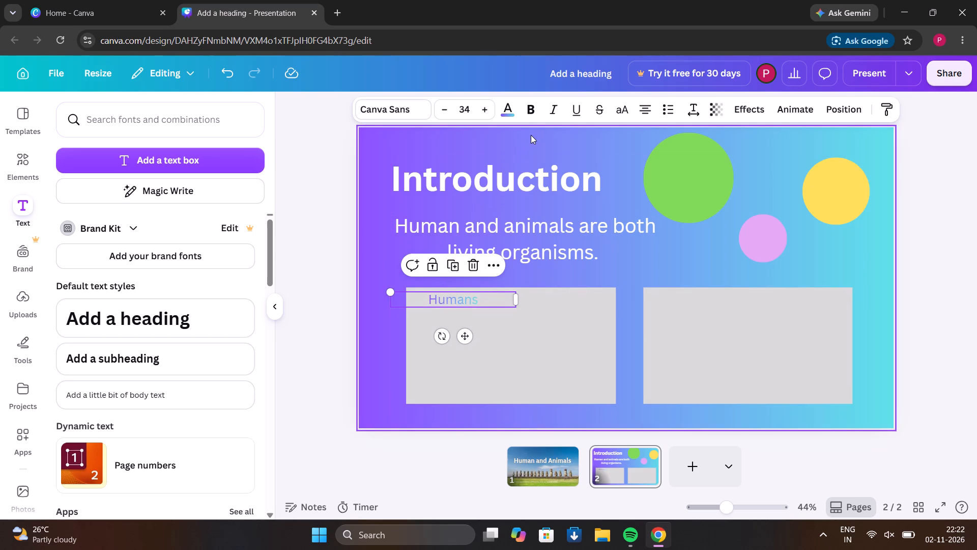
Make the "Humans" label bold and retype it in capitals as "HUMANS".
left_click(537, 105)
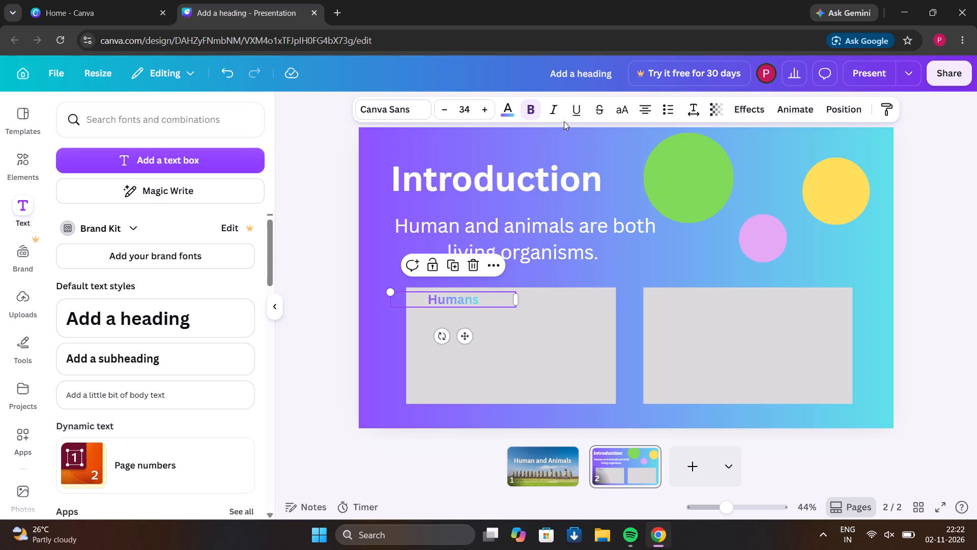
double_click(484, 298)
key("BackSpace")
key("BackSpace")
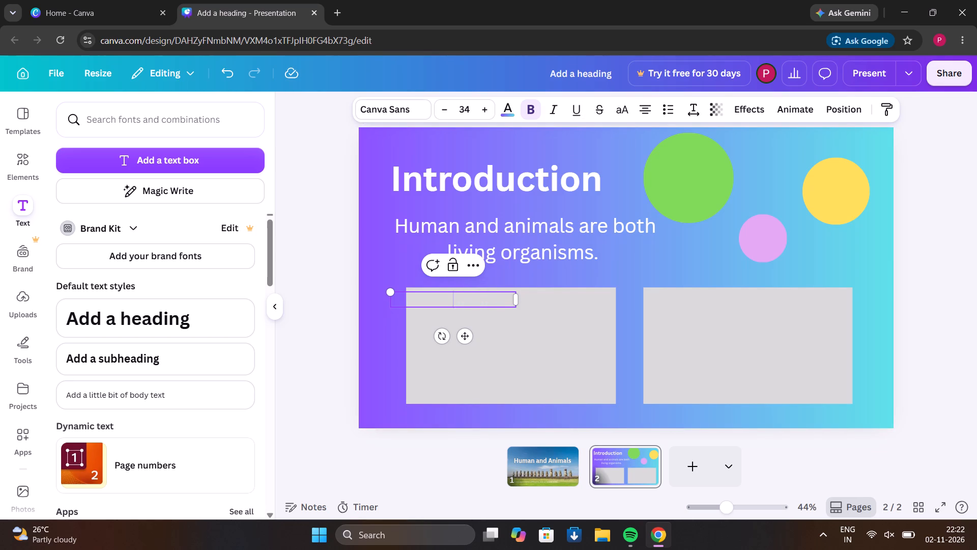
key("shift+h")
type("UM")
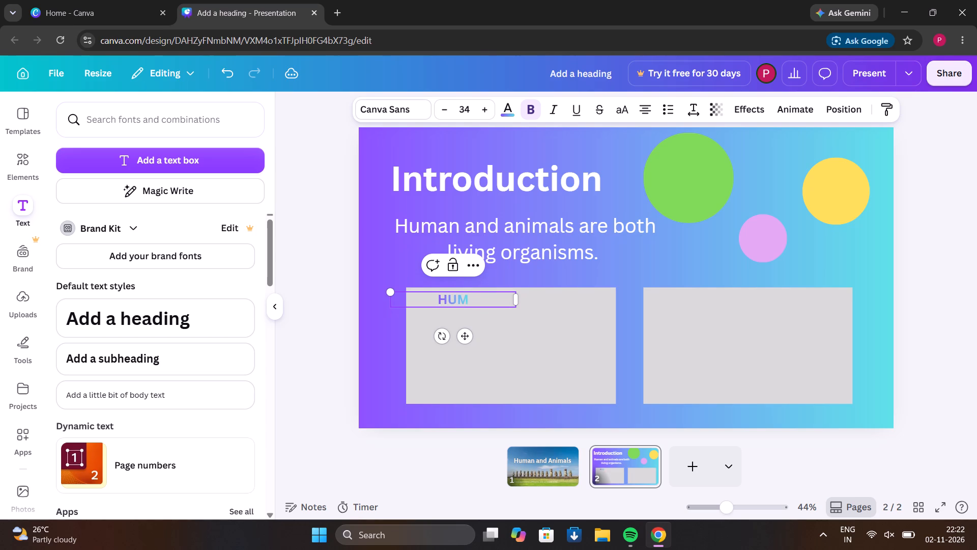
key("shift+a")
key("shift+n")
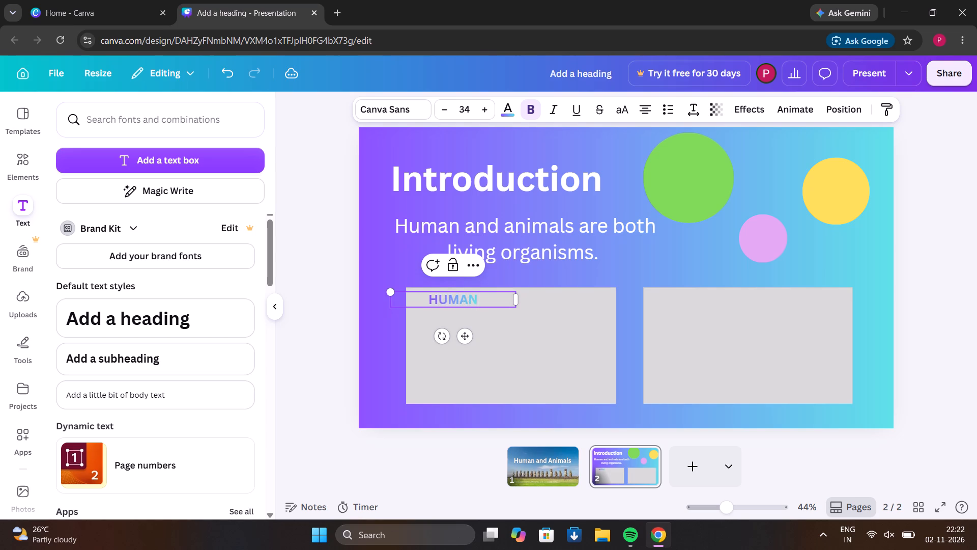
key("shift+s")
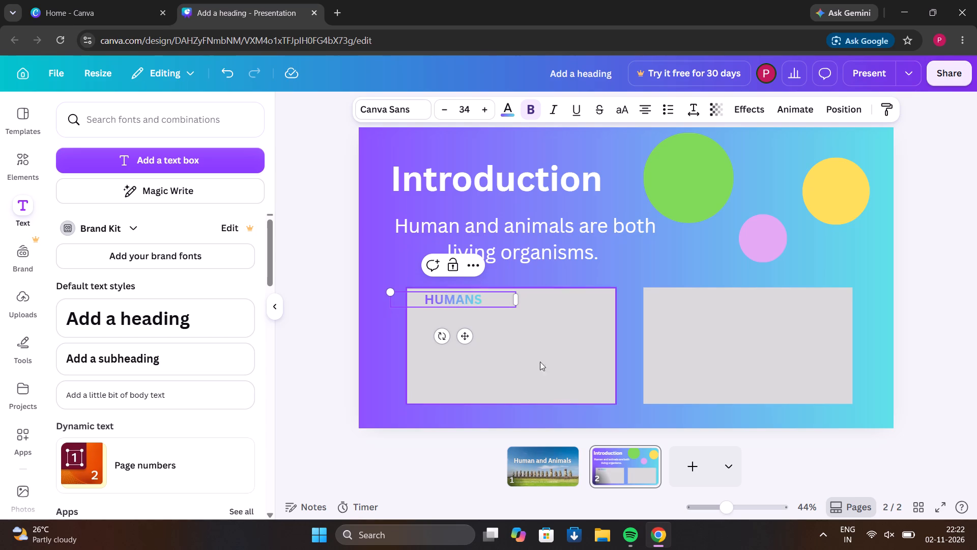
left_click(554, 281)
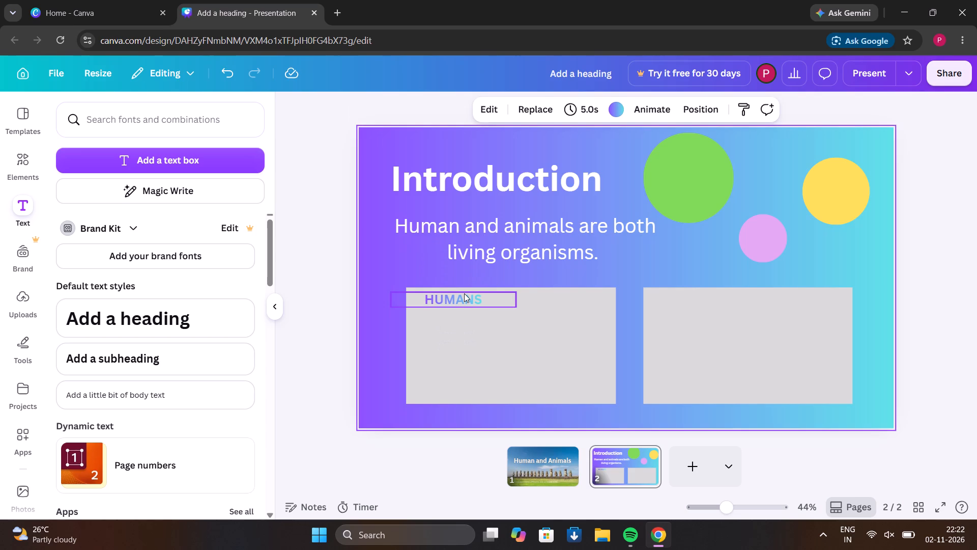
Nudge the "HUMANS" label slightly further left, near the first grey rectangle's upper-left corner.
left_click_drag(464, 293, 461, 294)
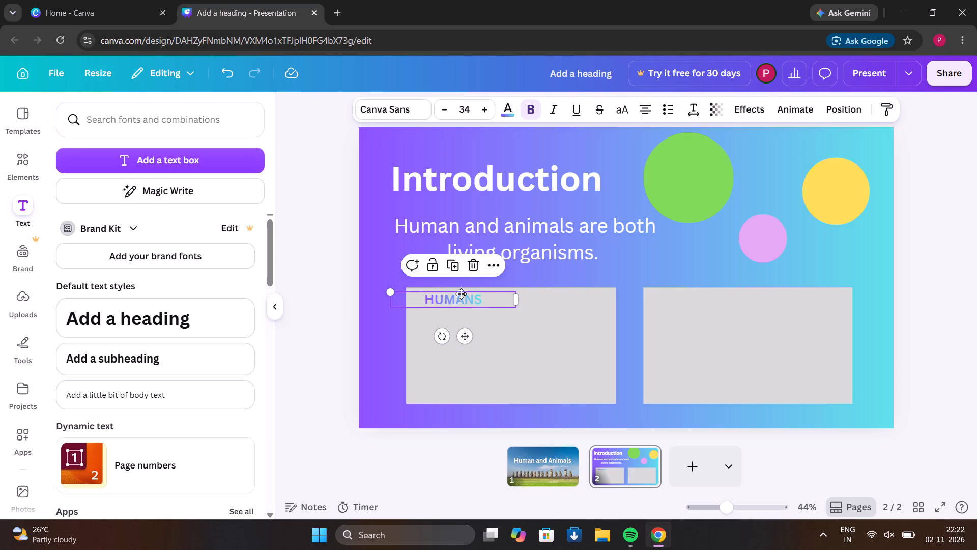
left_click_drag(461, 294, 458, 293)
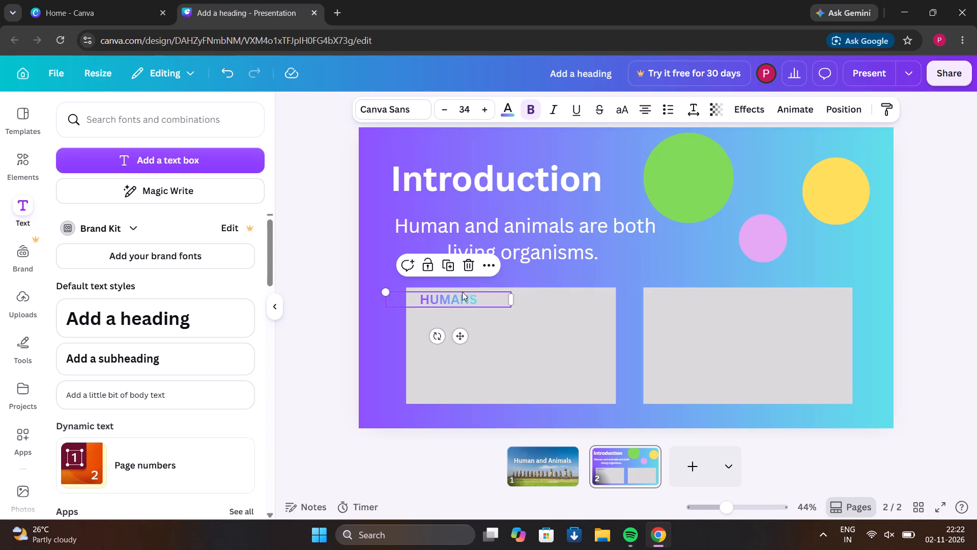
left_click(534, 268)
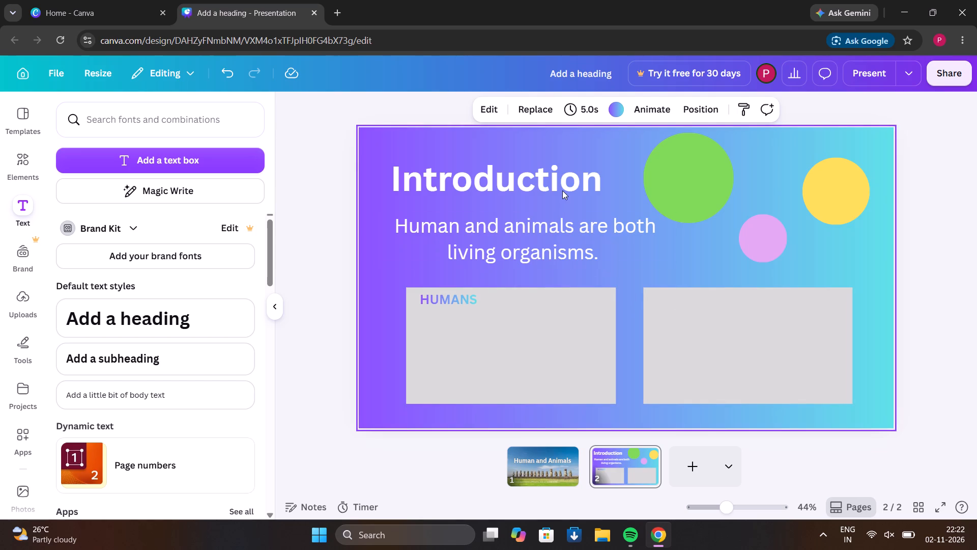
Add a body text box reading "ANIMALS" near the upper edge of the second grey rectangle, level with "HUMANS".
left_click(246, 392)
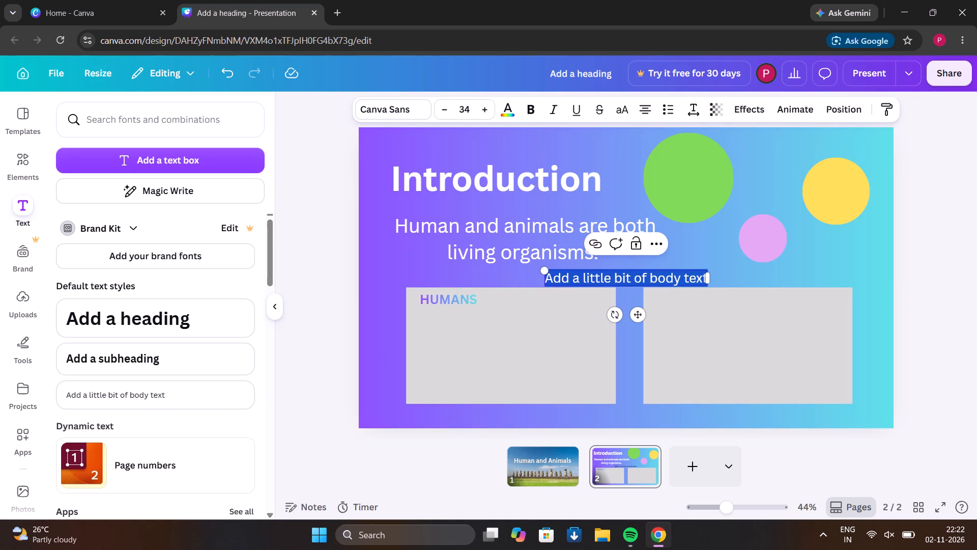
left_click(604, 284)
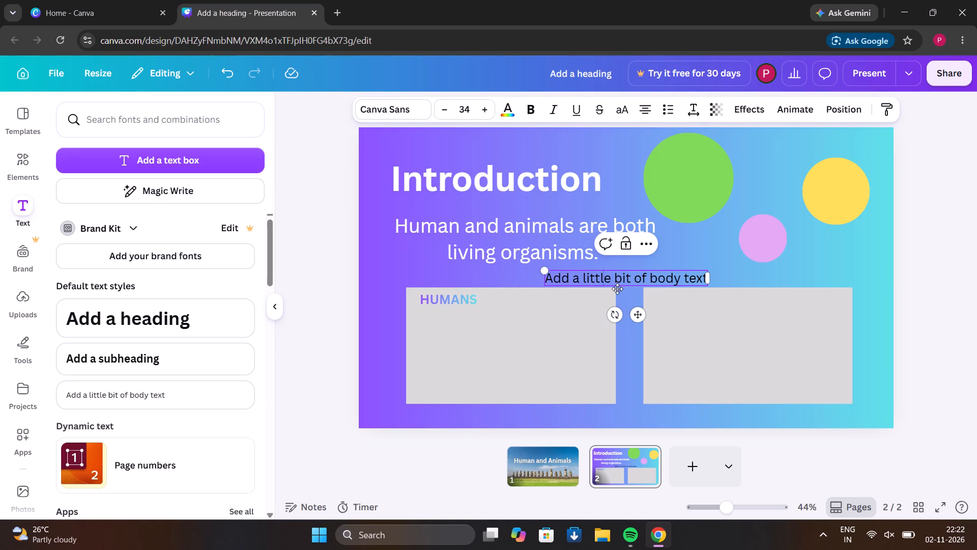
left_click_drag(617, 289, 716, 310)
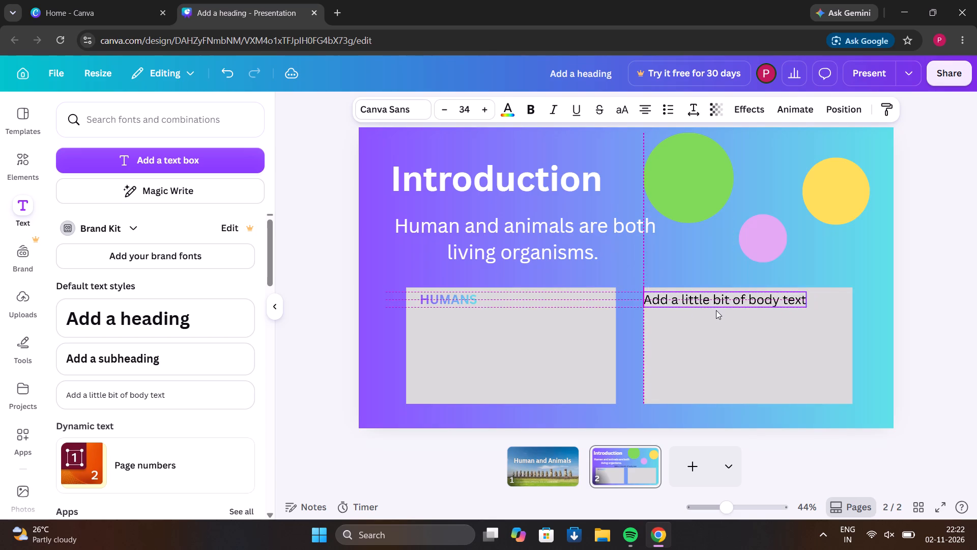
left_click_drag(716, 310, 722, 311)
double_click(813, 296)
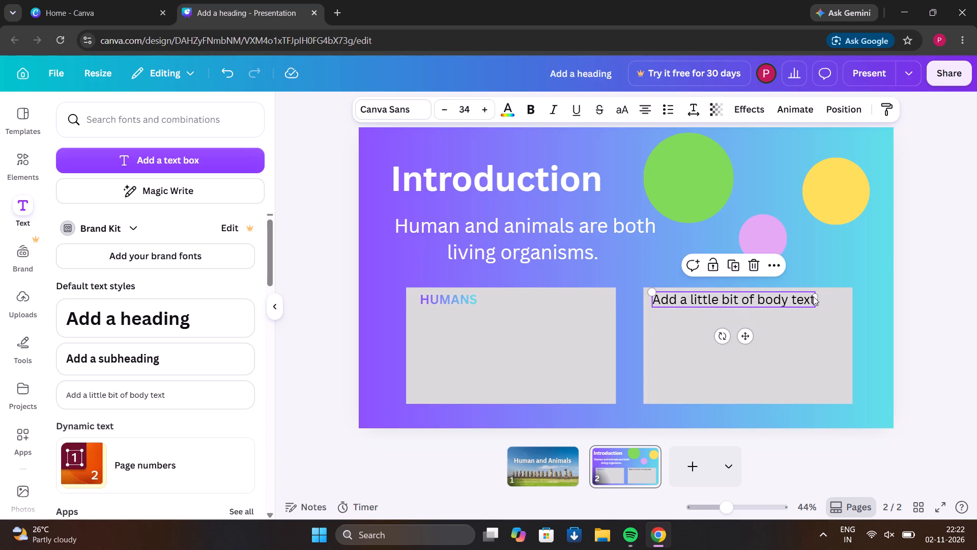
key("BackSpace")
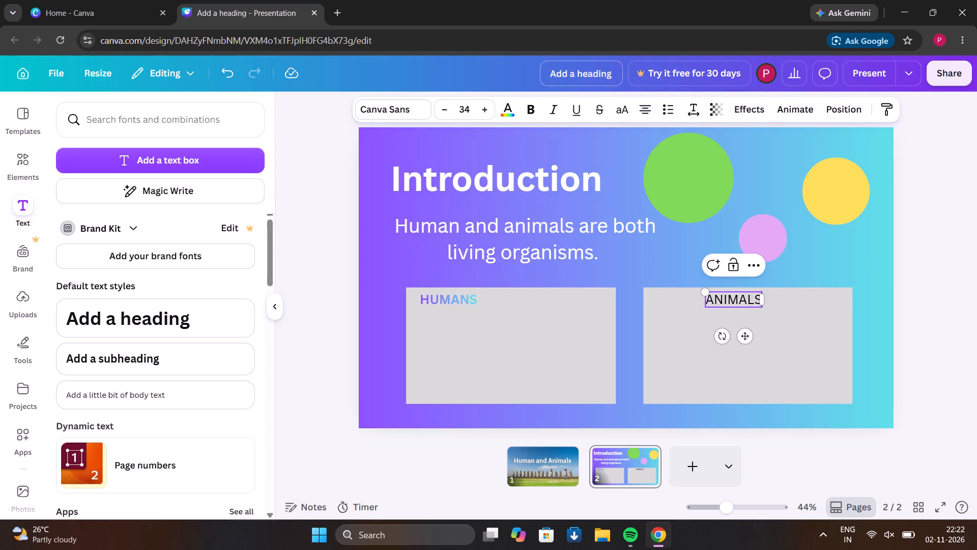
Change the "ANIMALS" label's black text to the design's purple-to-cyan gradient, applying the colour change across this page.
left_click(512, 106)
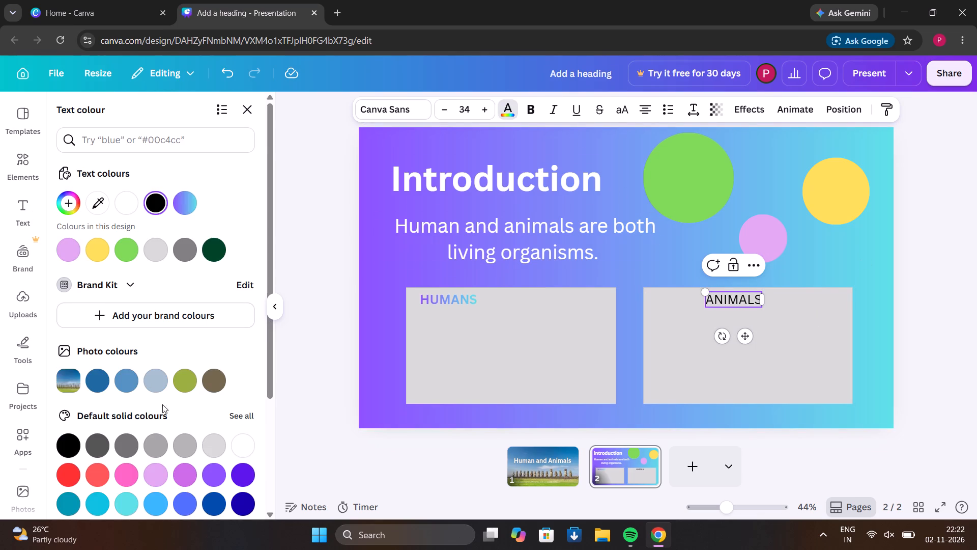
left_click(191, 200)
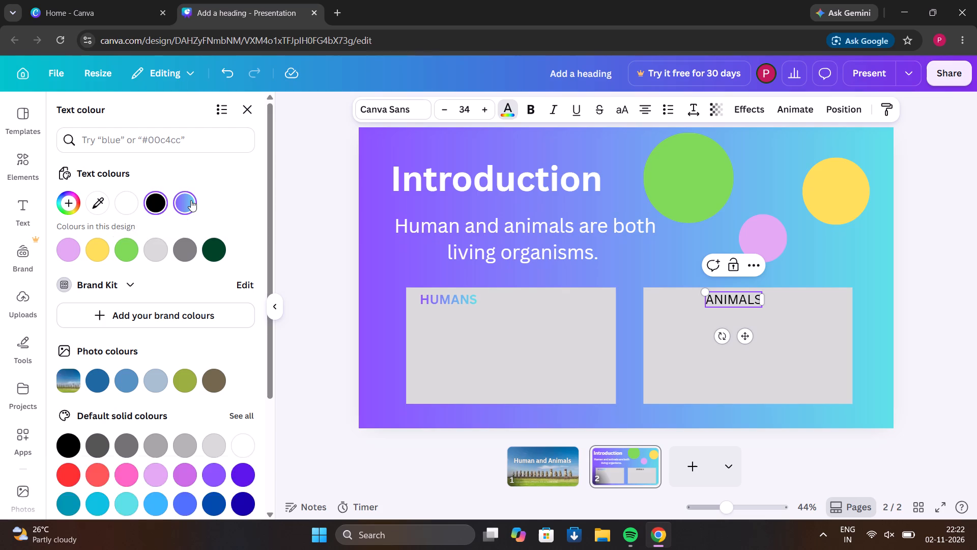
left_click(170, 500)
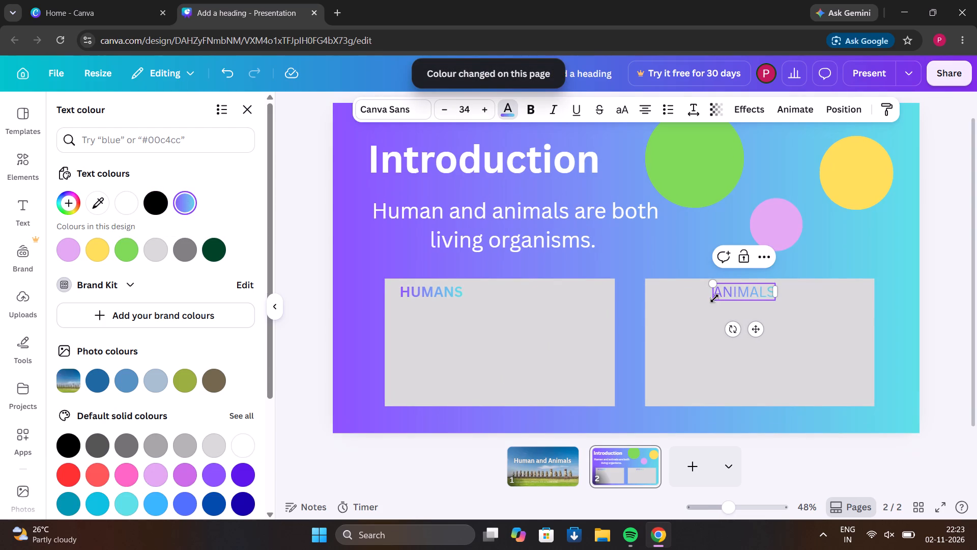
Move the "ANIMALS" label near the second grey rectangle's upper-left corner, level with "HUMANS".
left_click_drag(728, 302, 689, 307)
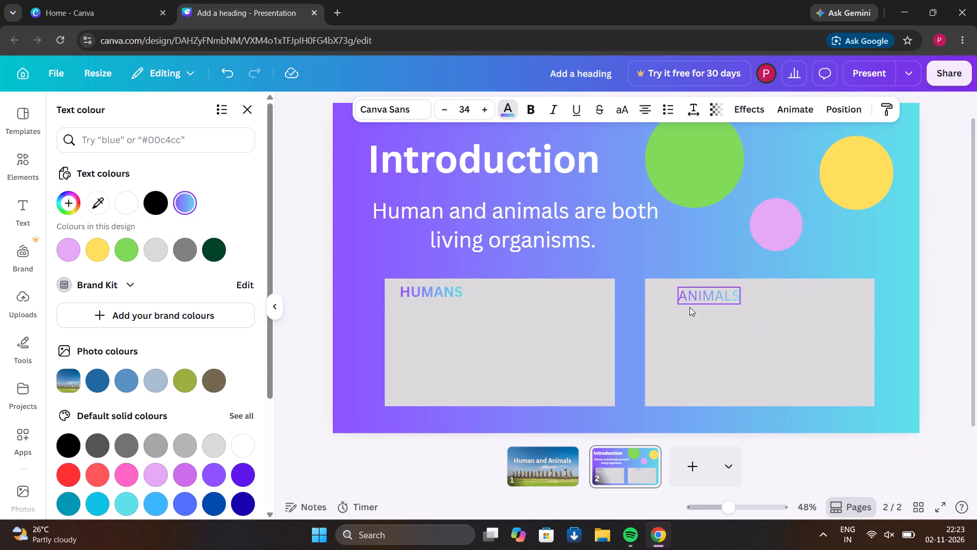
left_click_drag(689, 307, 681, 303)
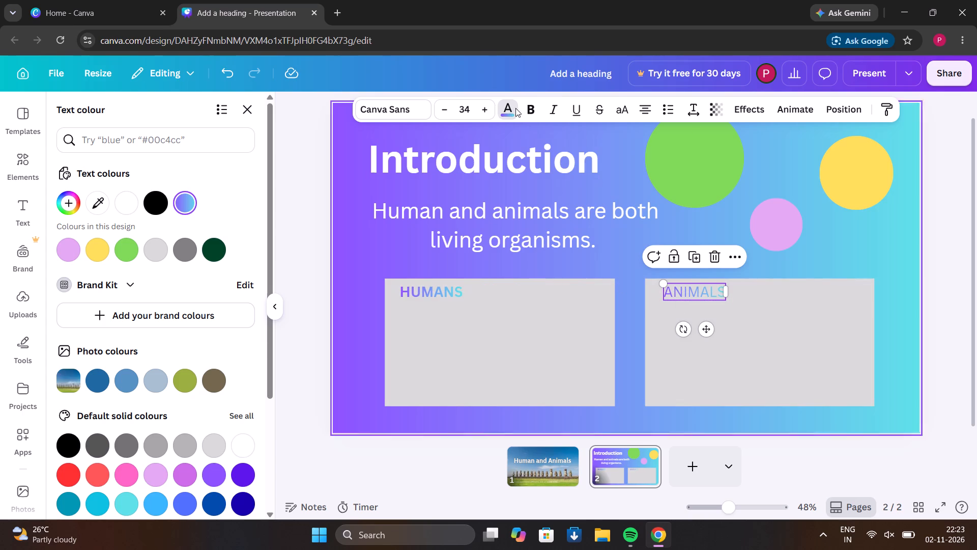
Make the "ANIMALS" label bold and give it the Outline effect in black at thickness 50.
left_click(524, 105)
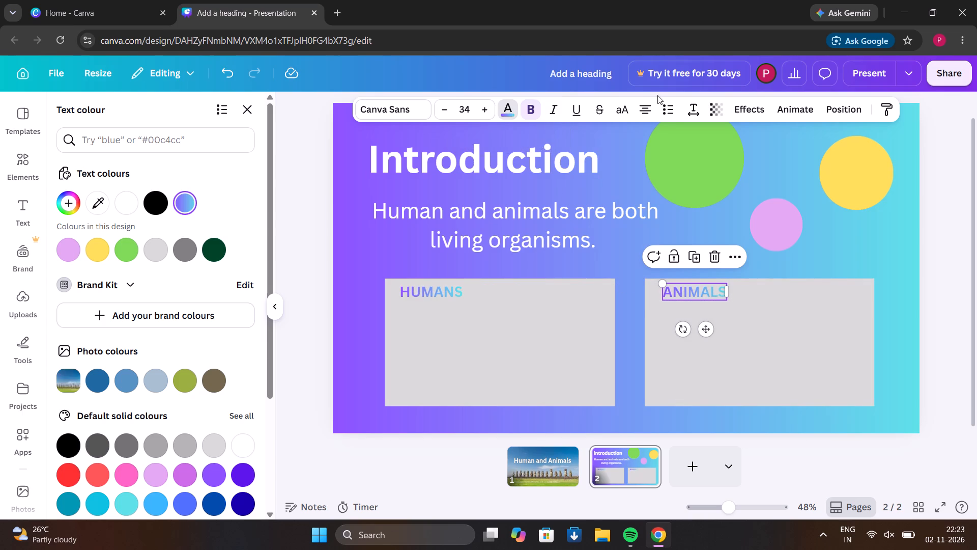
left_click(746, 110)
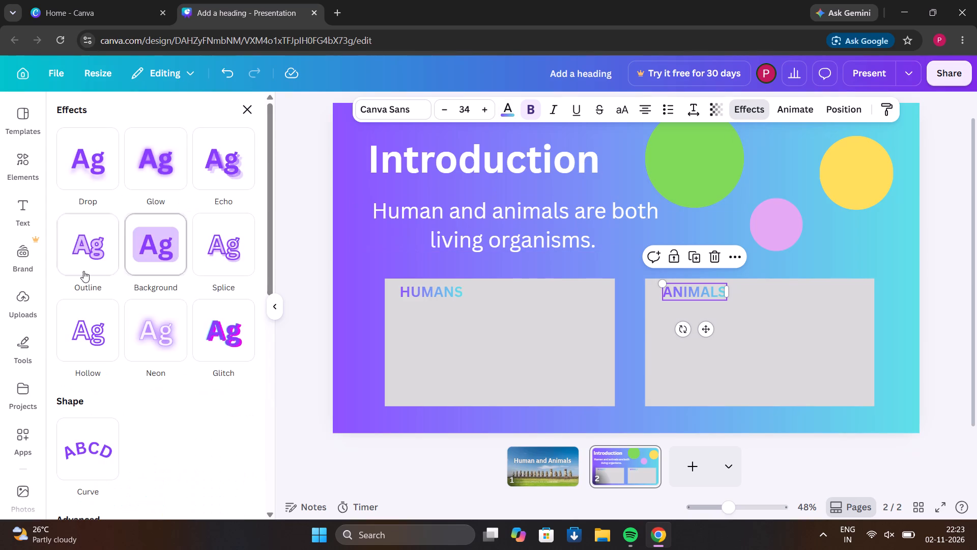
left_click(82, 270)
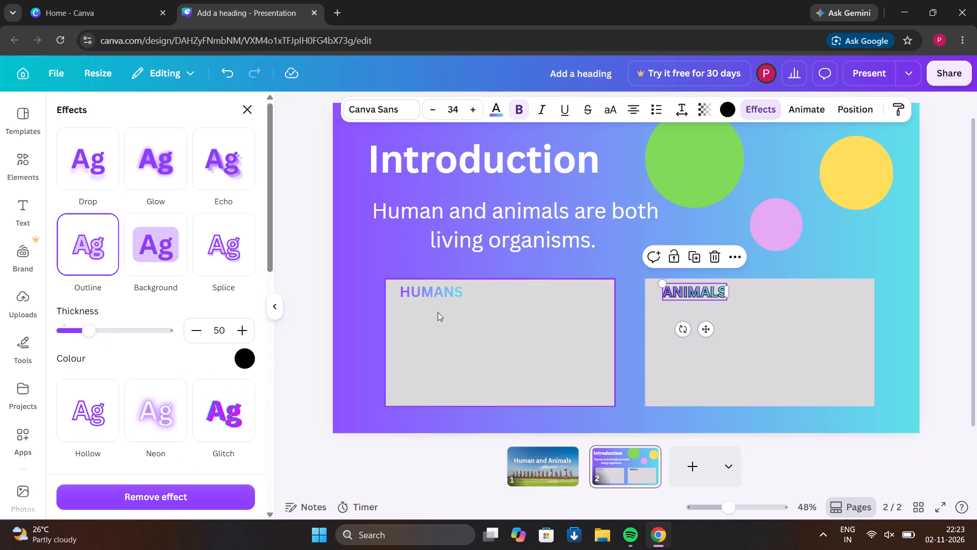
Give the "HUMANS" label the same black Outline effect at thickness 50.
left_click(437, 292)
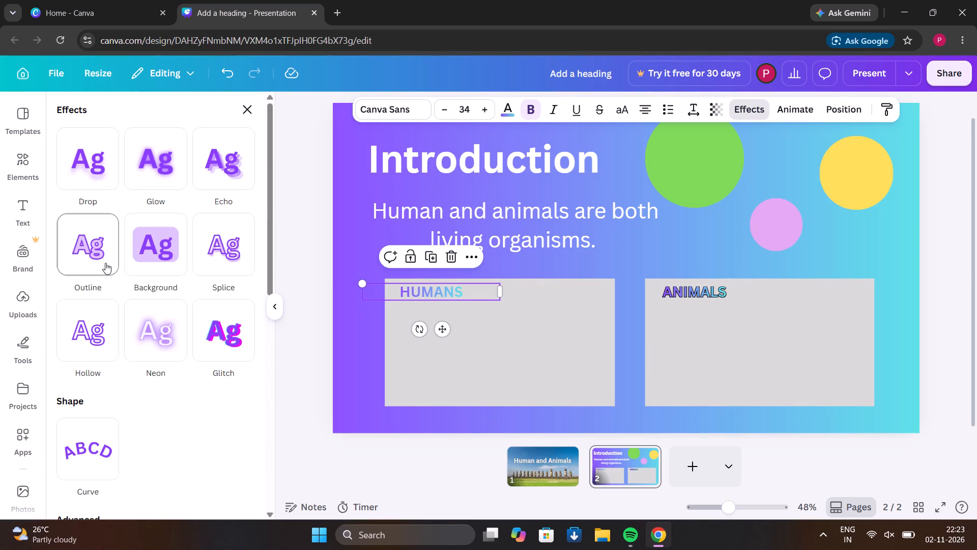
left_click(105, 263)
Apply a grey Outline effect at thickness 50 to the "Introduction" heading.
left_click(462, 174)
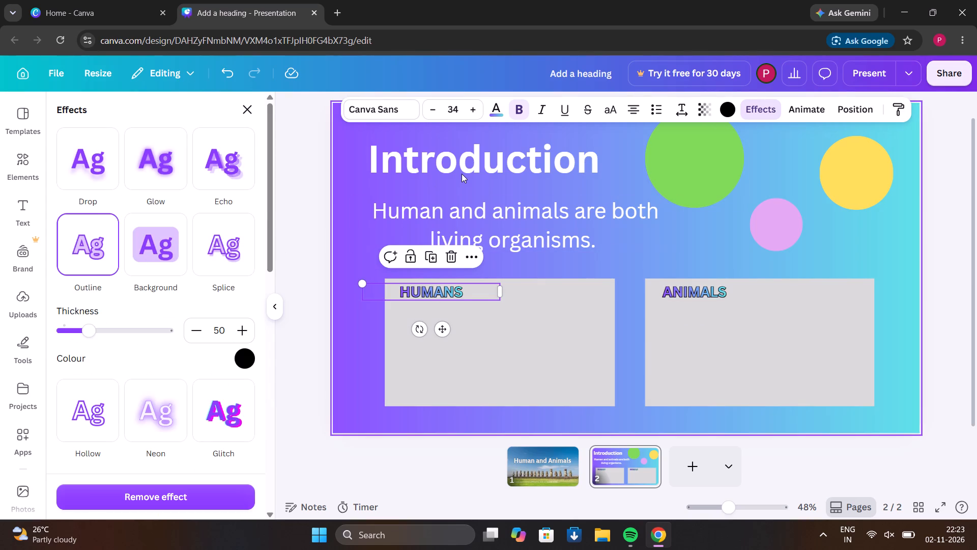
left_click(63, 250)
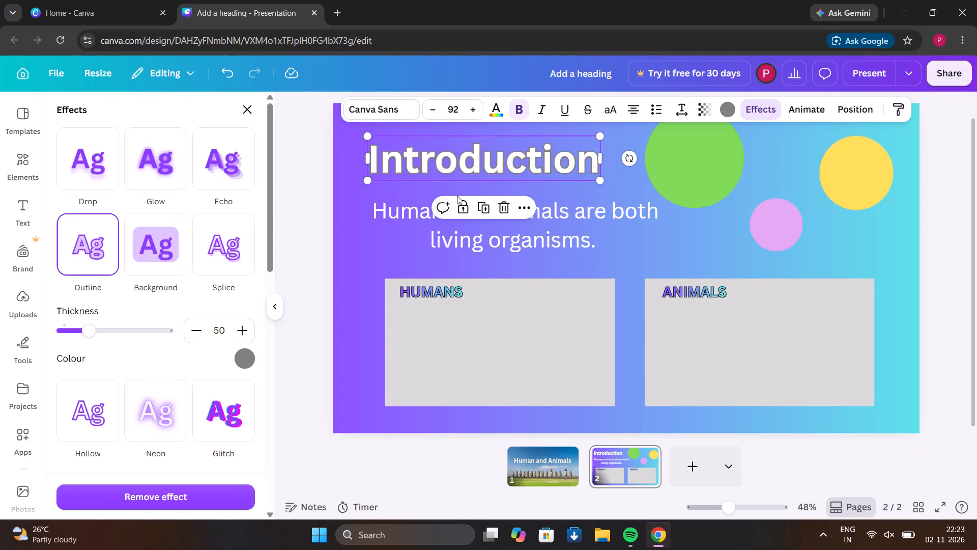
Apply a grey Outline effect at thickness 23 to the "Human and animals are both living organisms." text.
left_click(396, 224)
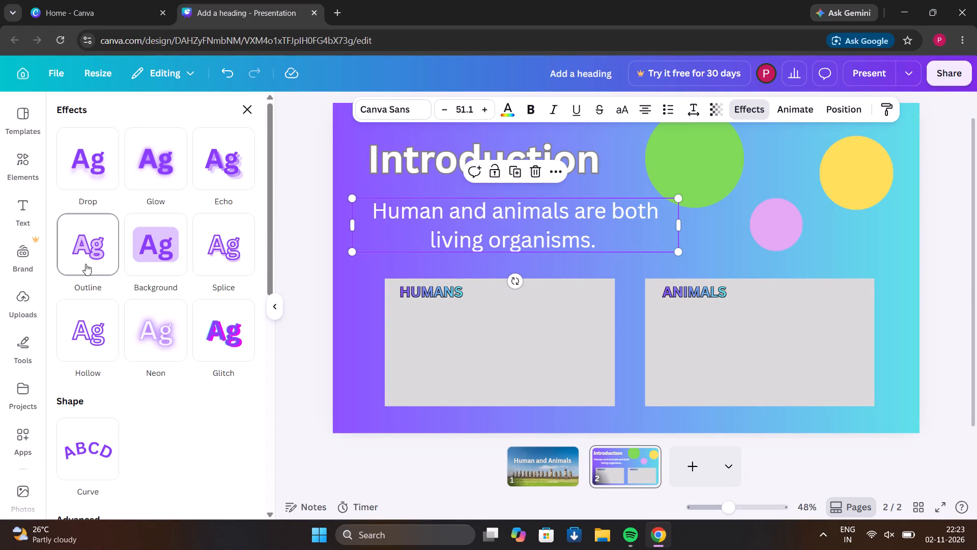
left_click(85, 264)
left_click(76, 337)
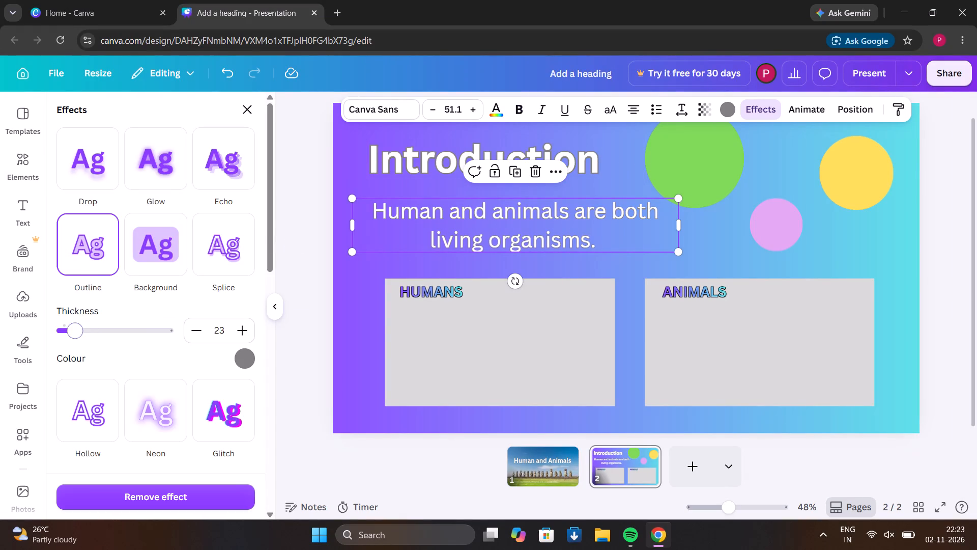
left_click(310, 320)
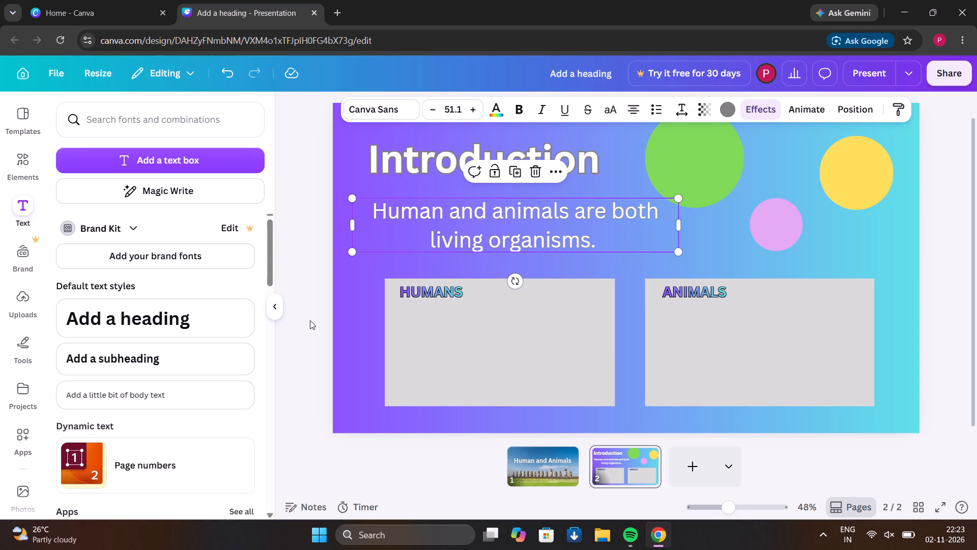
Minimise the browser and open the desktop application with the white K icon.
left_click(891, 11)
double_click(170, 213)
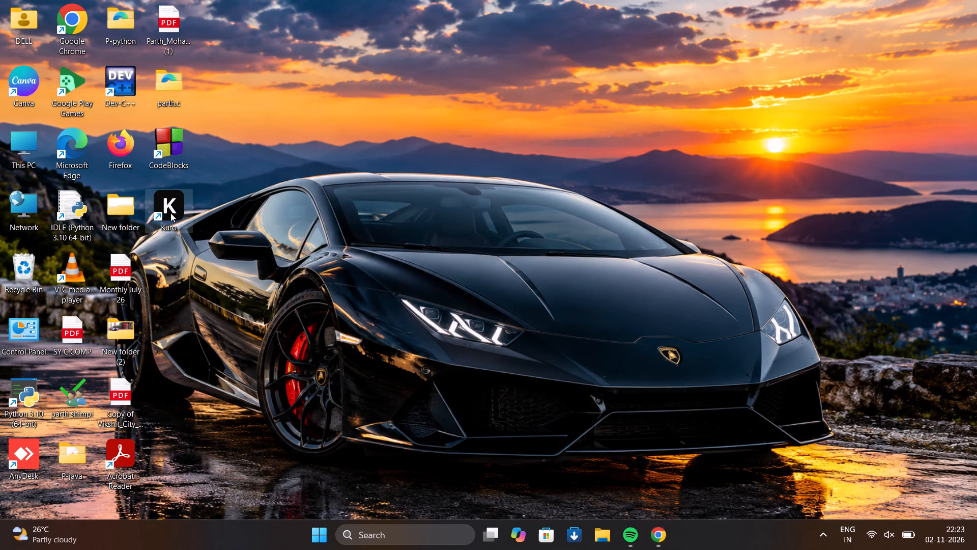
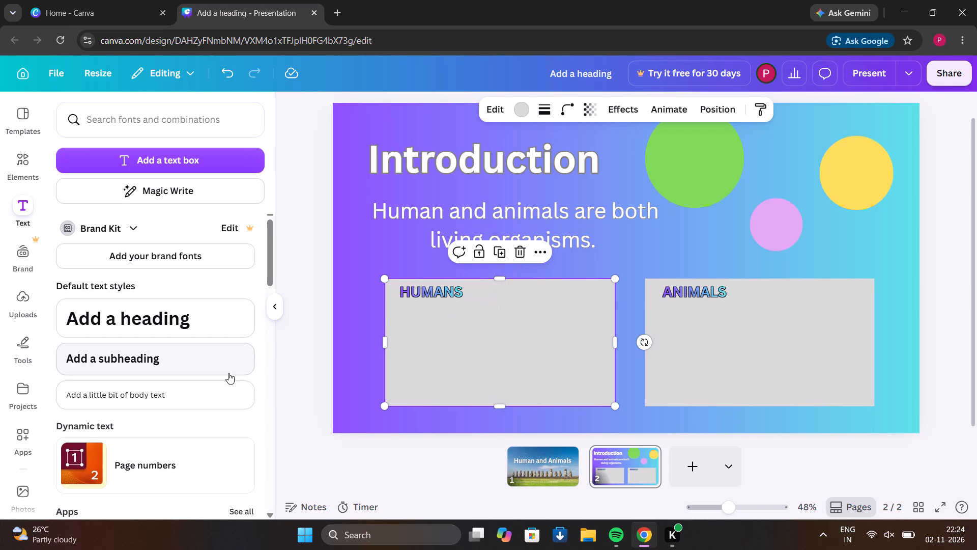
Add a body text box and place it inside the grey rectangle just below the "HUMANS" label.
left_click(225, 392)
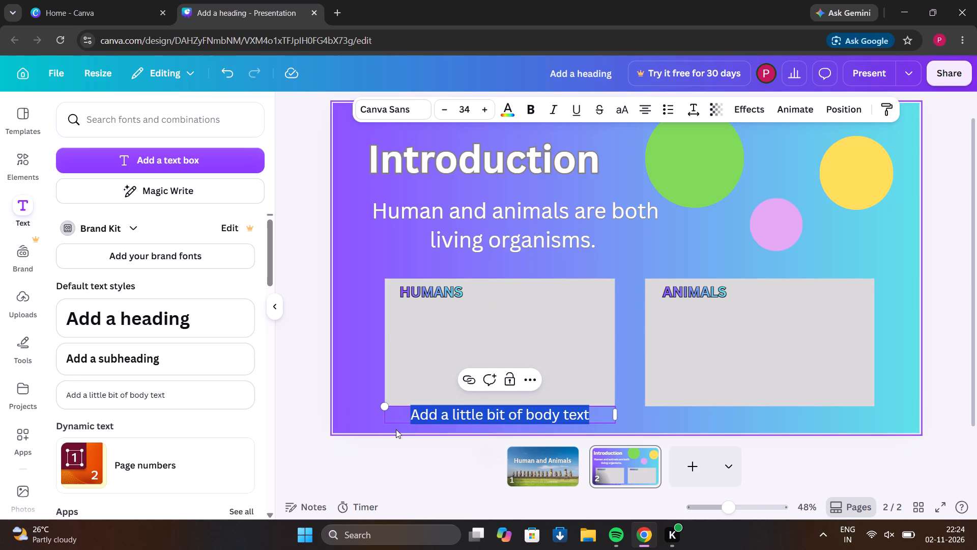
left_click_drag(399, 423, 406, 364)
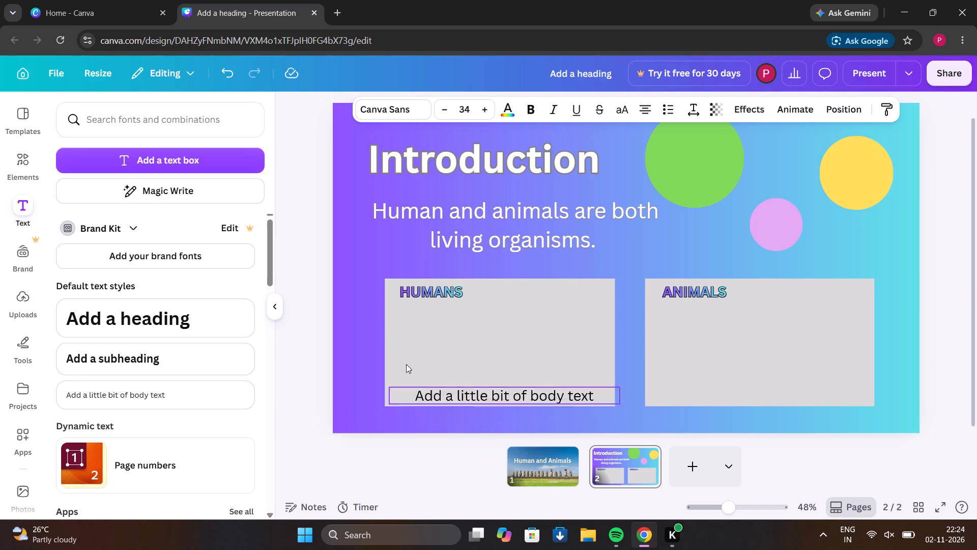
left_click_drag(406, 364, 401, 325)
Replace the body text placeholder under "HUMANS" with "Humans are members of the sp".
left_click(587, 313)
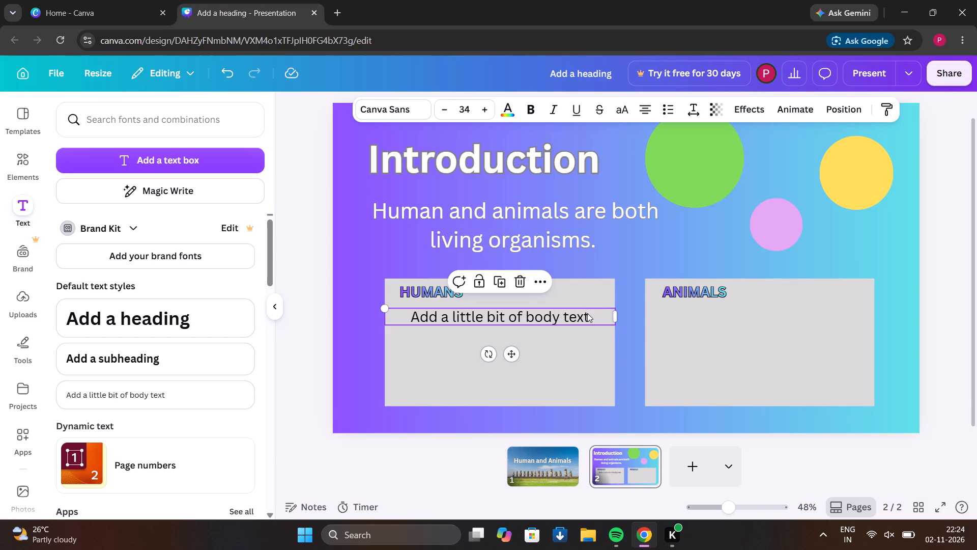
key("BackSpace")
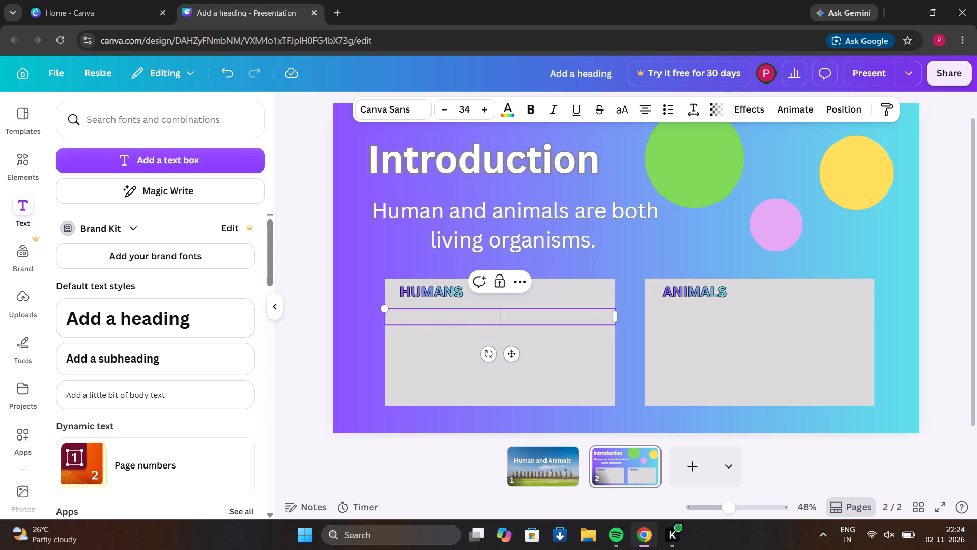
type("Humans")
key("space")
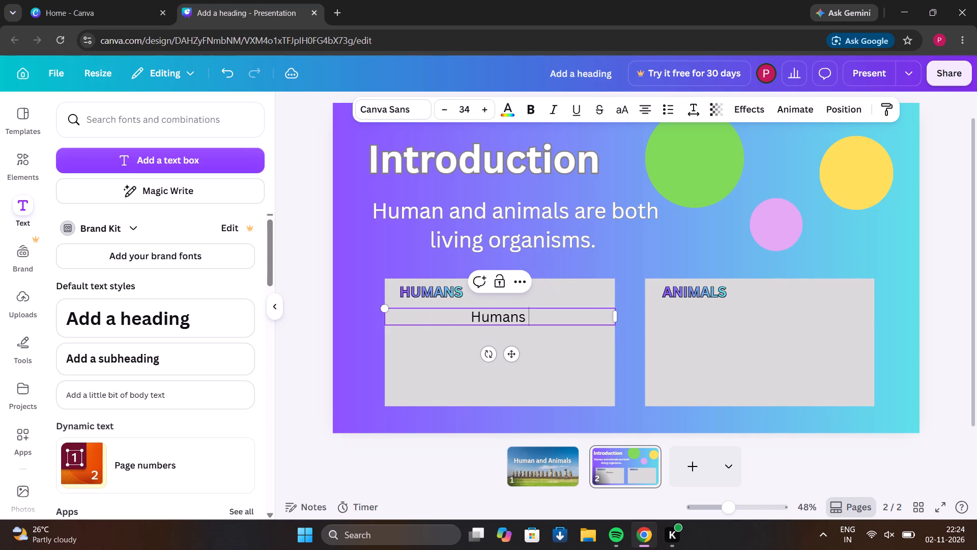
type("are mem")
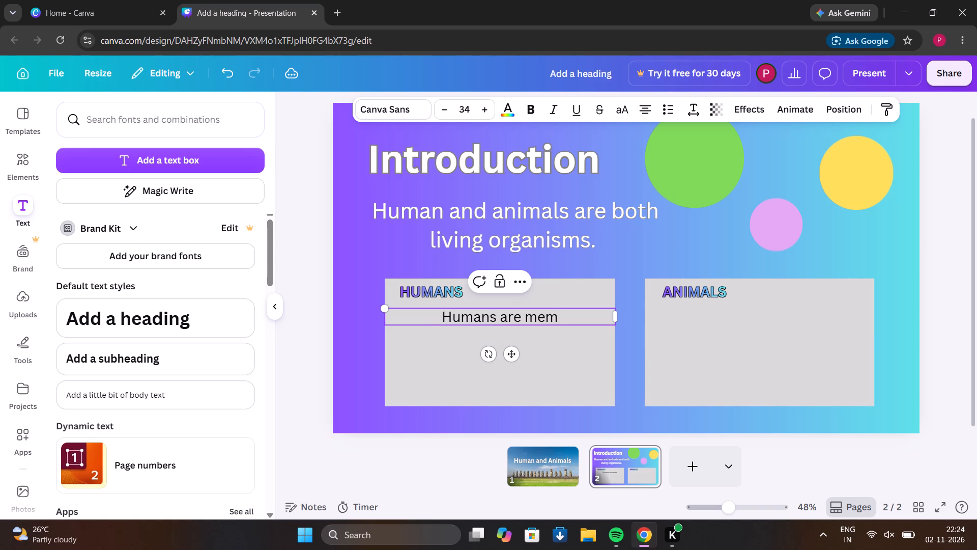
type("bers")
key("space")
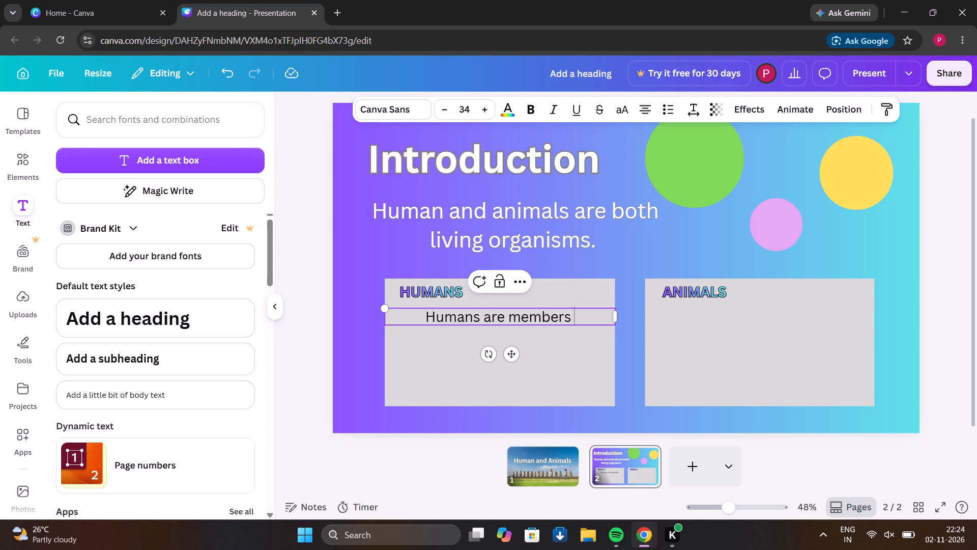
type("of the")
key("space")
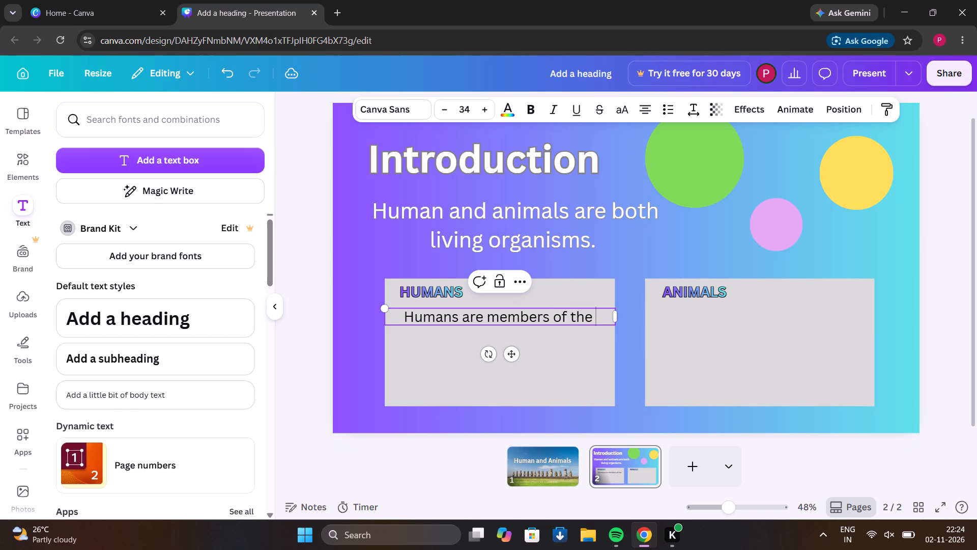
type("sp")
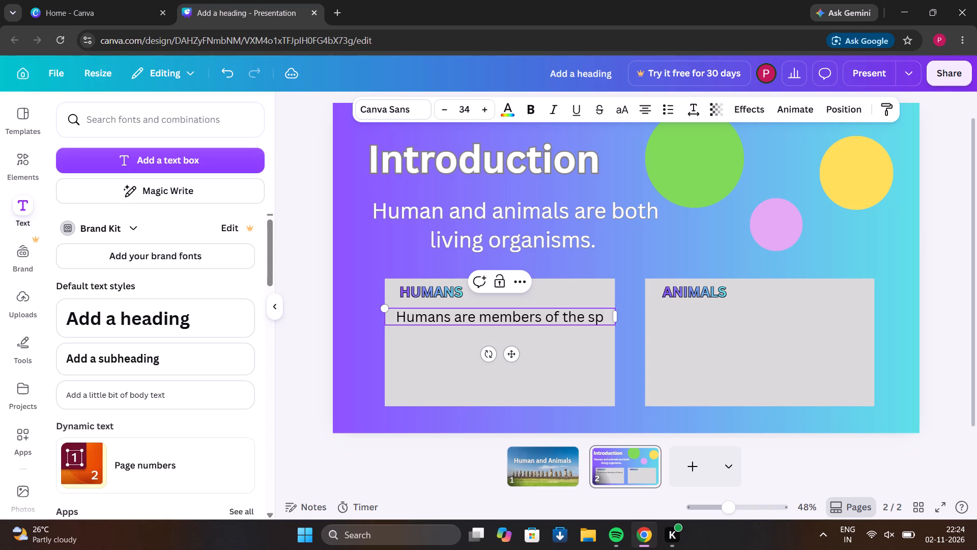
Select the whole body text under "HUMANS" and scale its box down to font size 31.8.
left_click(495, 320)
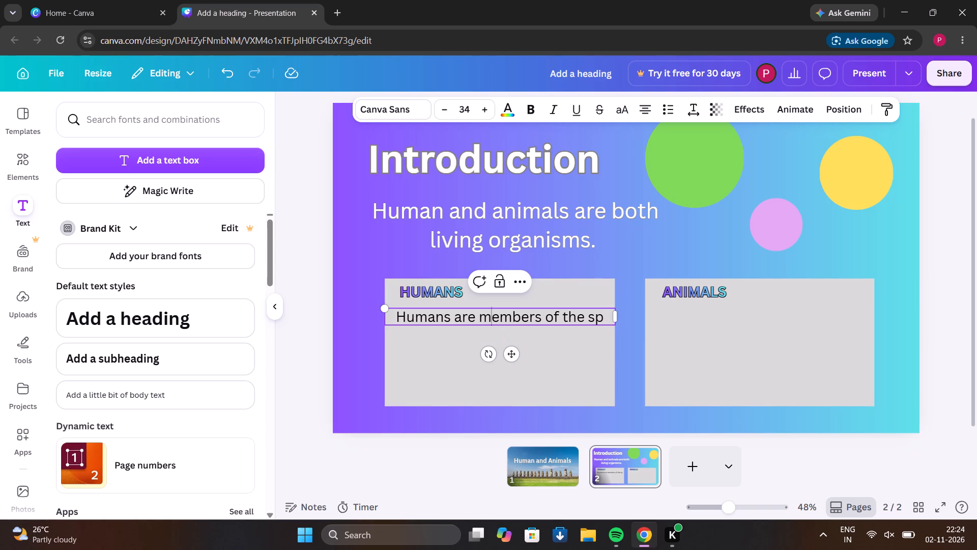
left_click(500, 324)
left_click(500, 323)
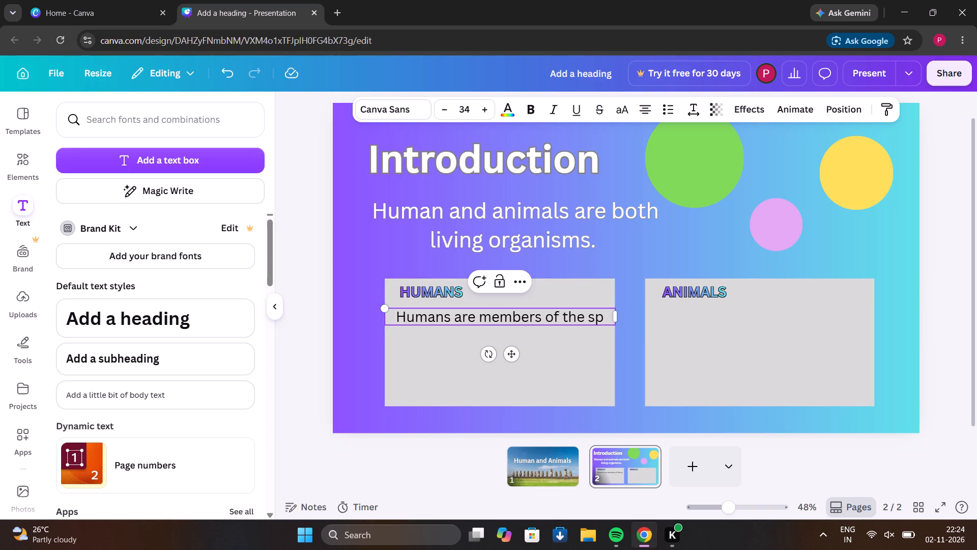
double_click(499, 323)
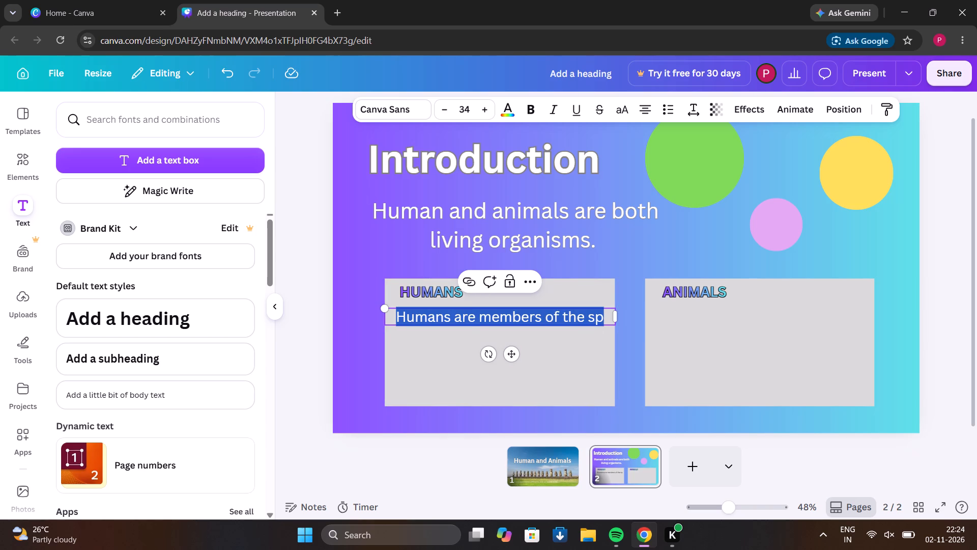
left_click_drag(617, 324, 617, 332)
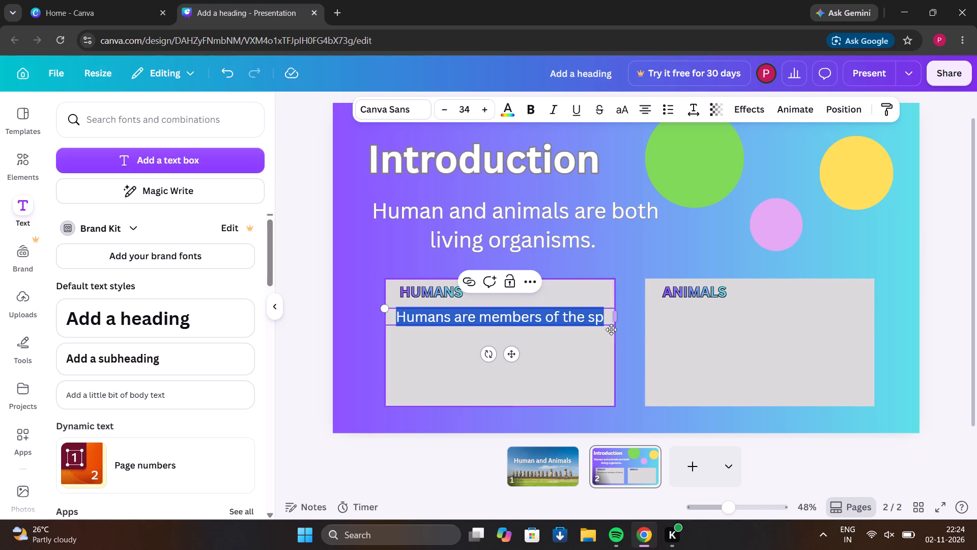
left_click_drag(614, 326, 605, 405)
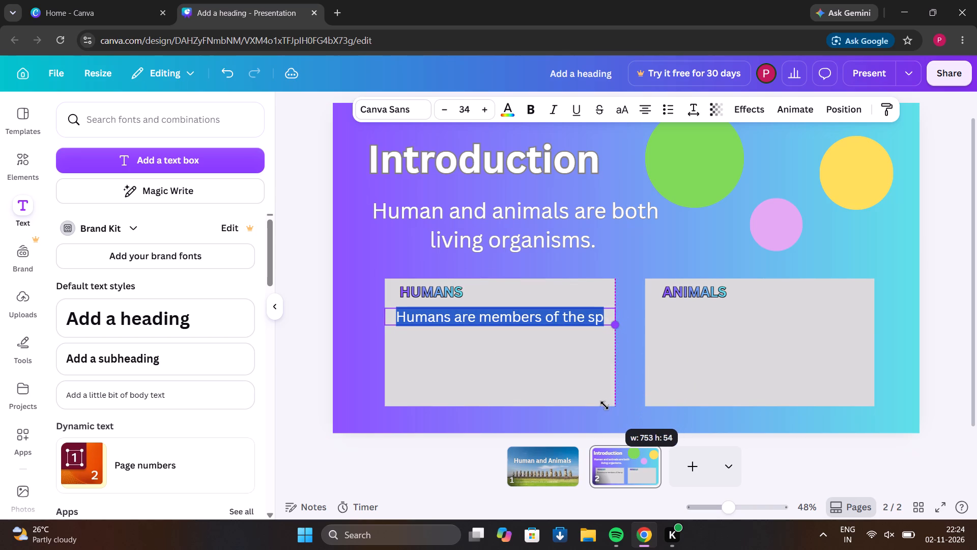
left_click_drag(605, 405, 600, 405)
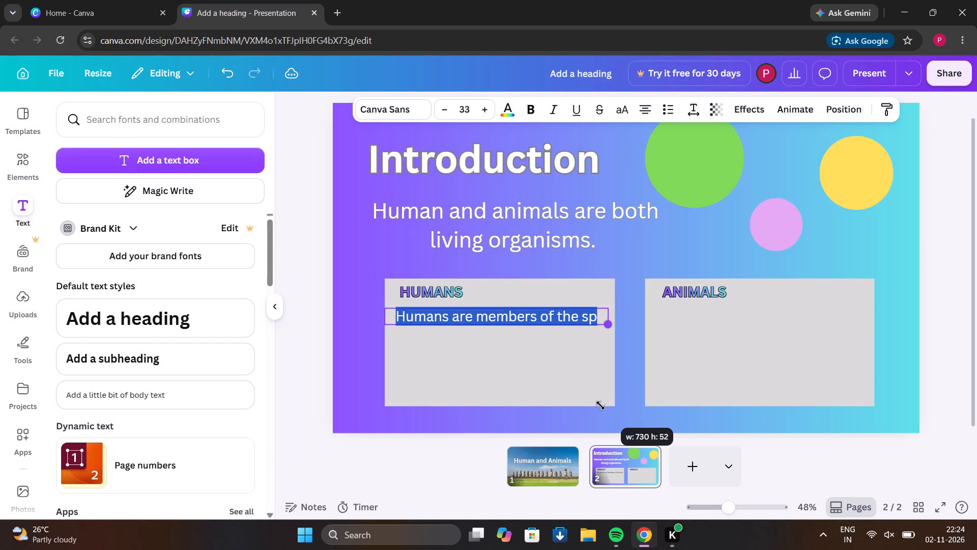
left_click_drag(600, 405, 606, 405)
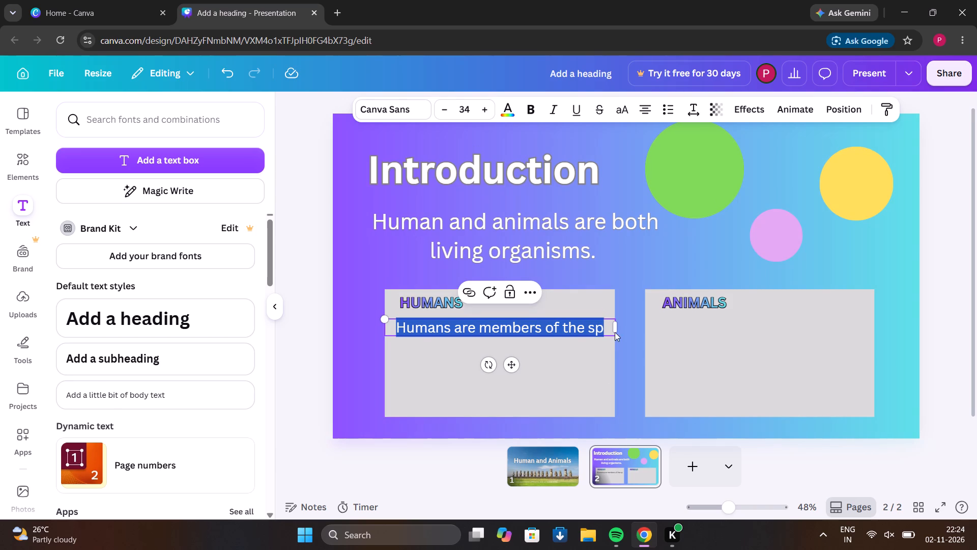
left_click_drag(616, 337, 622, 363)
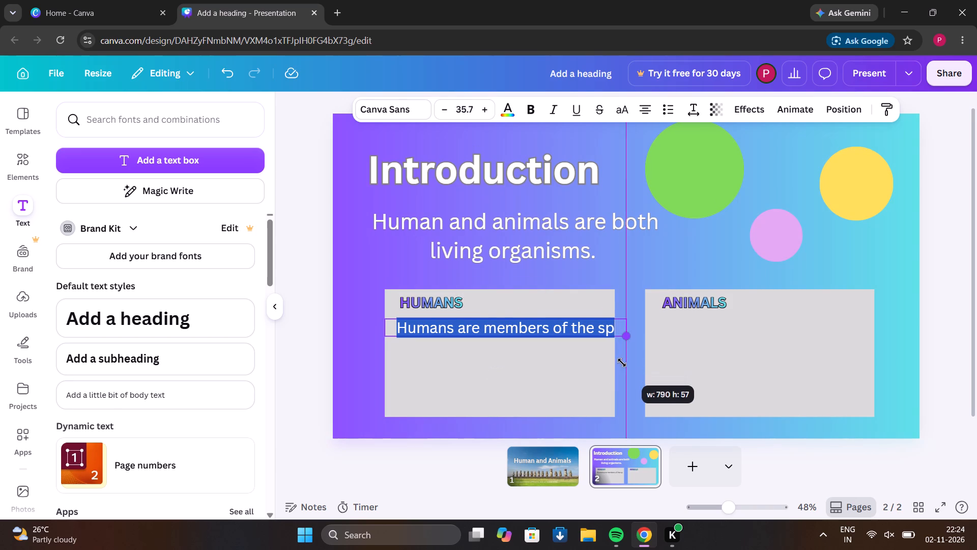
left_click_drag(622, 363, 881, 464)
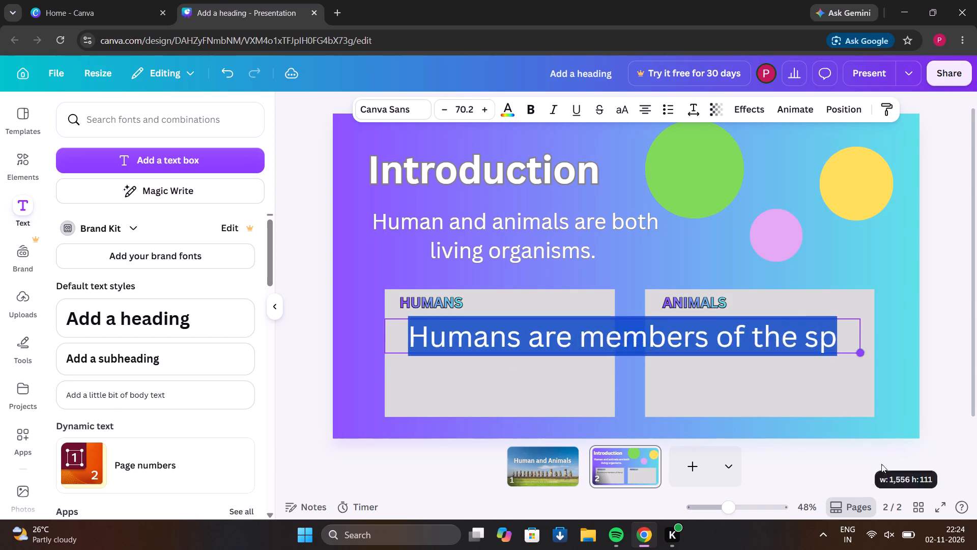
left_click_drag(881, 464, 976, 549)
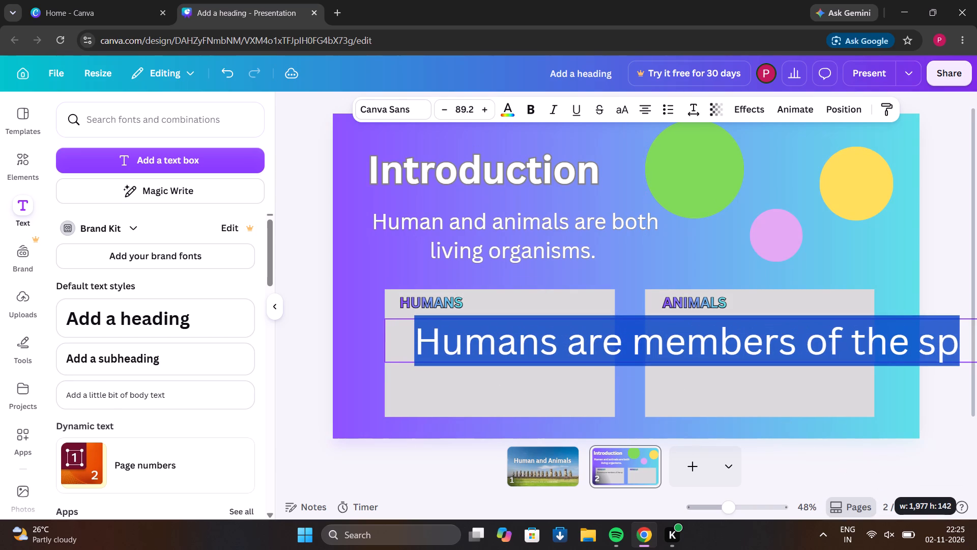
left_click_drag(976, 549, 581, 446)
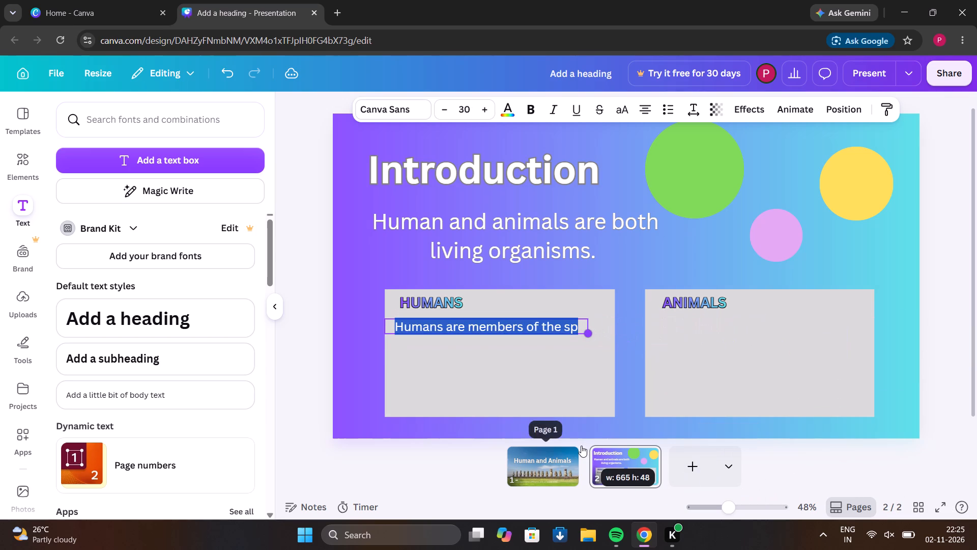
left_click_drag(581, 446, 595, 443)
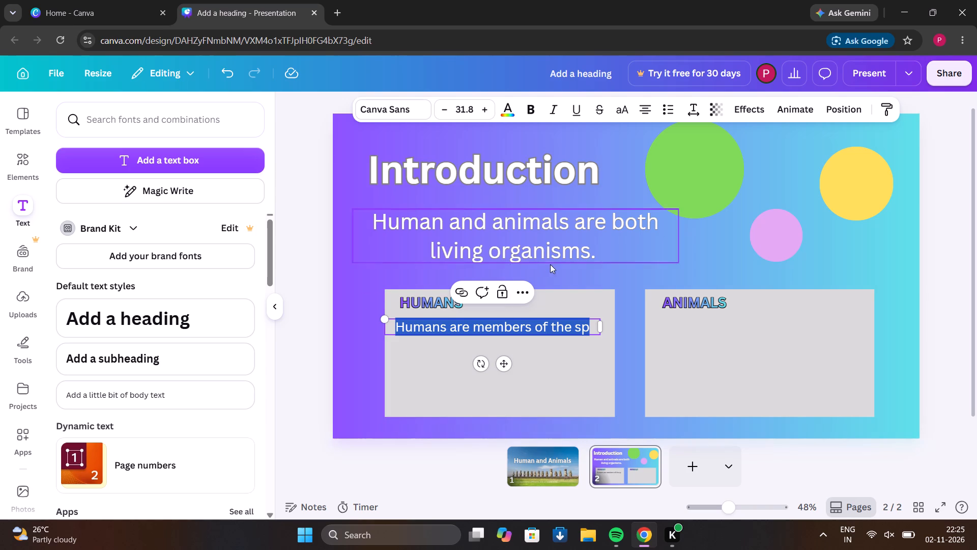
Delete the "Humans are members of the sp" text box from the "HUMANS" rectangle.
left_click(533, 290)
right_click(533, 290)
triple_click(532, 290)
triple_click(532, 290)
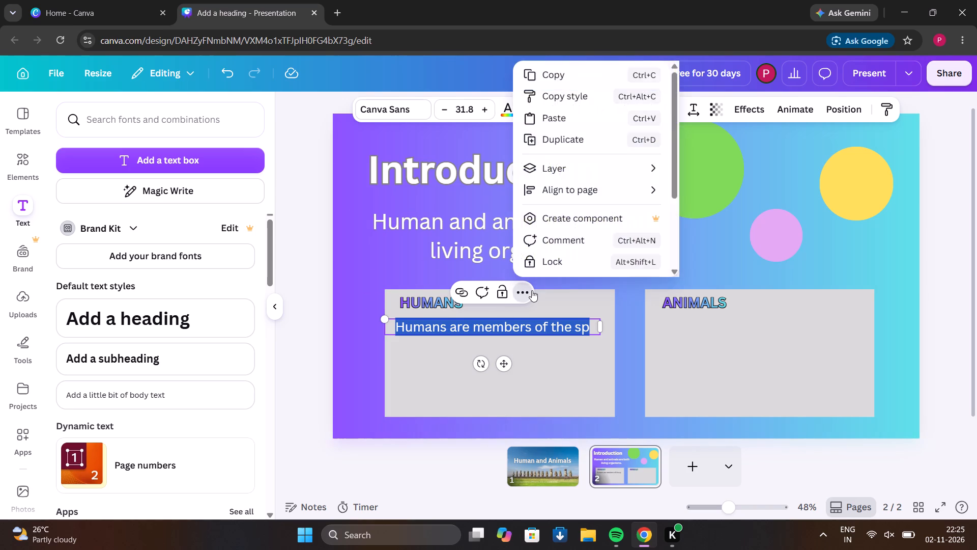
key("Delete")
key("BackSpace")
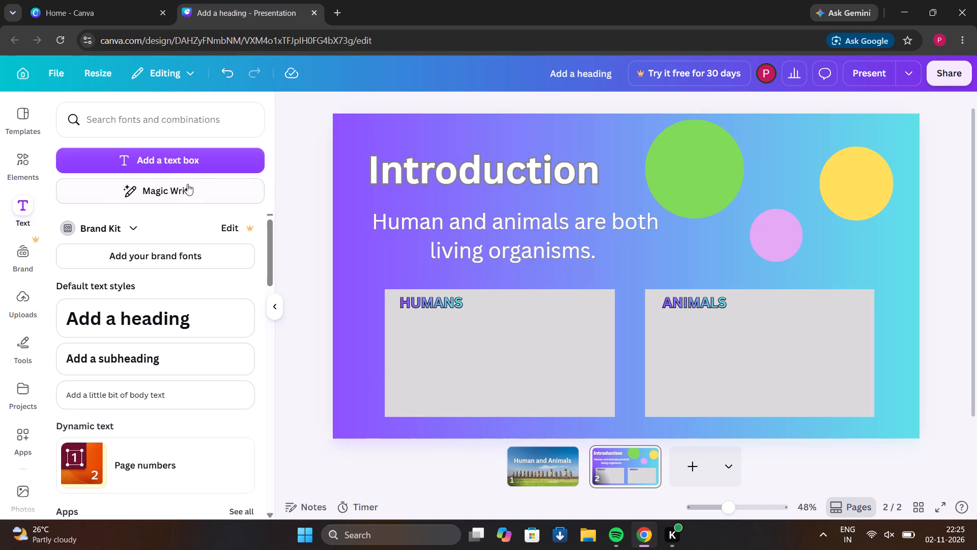
Add a new paragraph text box and place it inside the grey rectangle just below the "HUMANS" label.
left_click(204, 149)
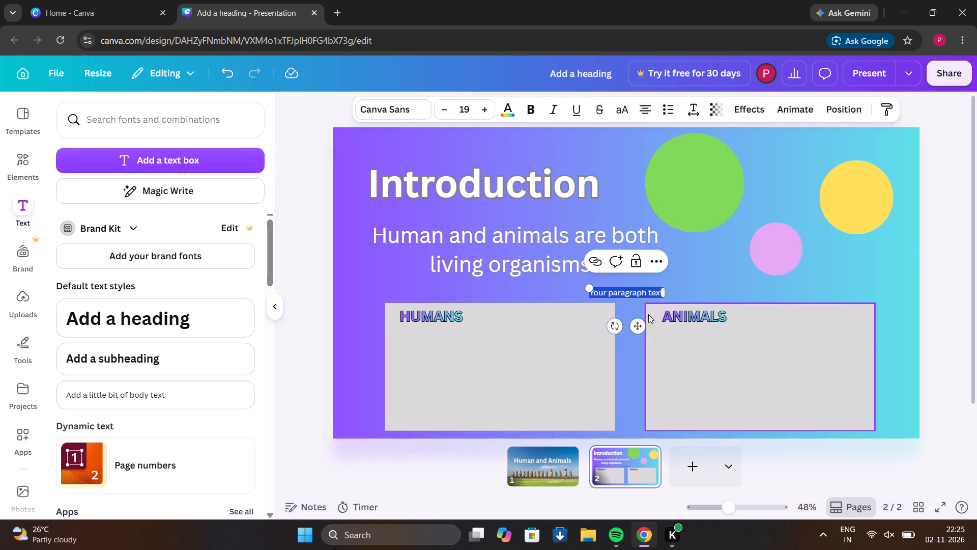
left_click_drag(636, 321, 459, 366)
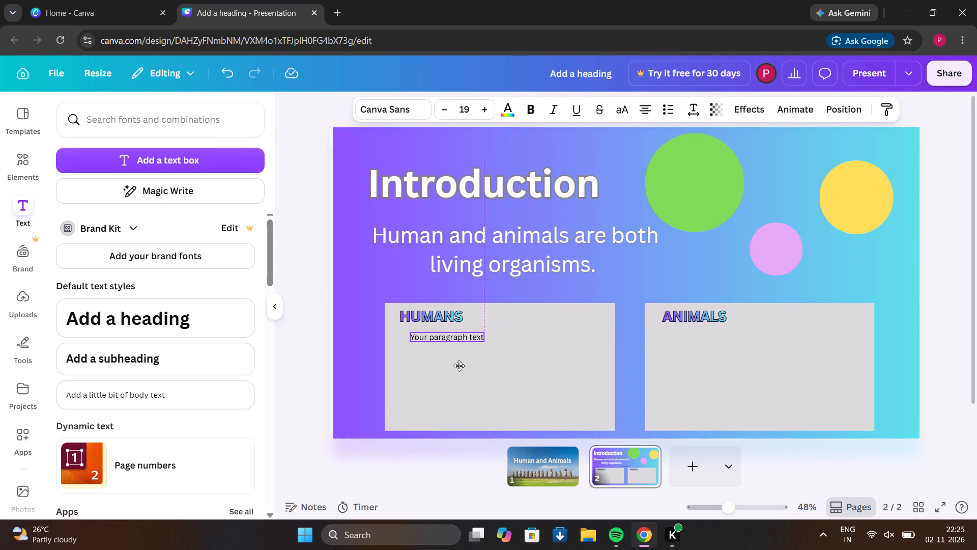
left_click_drag(459, 366, 443, 364)
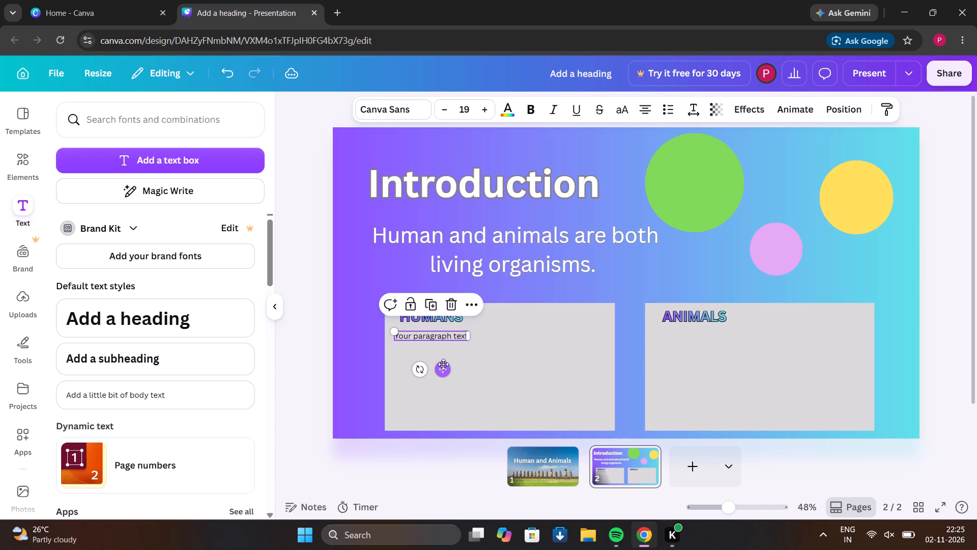
left_click(335, 372)
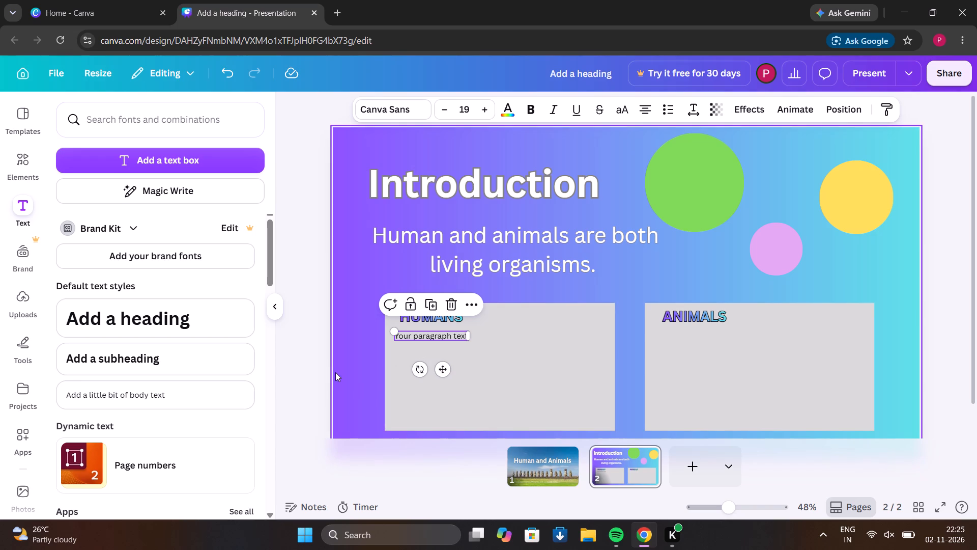
Replace the paragraph placeholder under "HUMANS" with "Humans are members of the species".
double_click(461, 336)
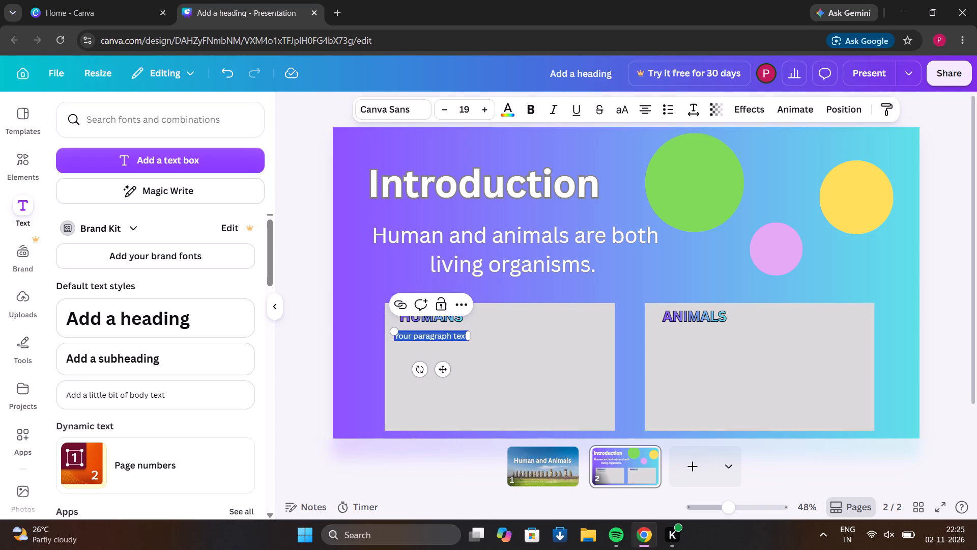
key("BackSpace")
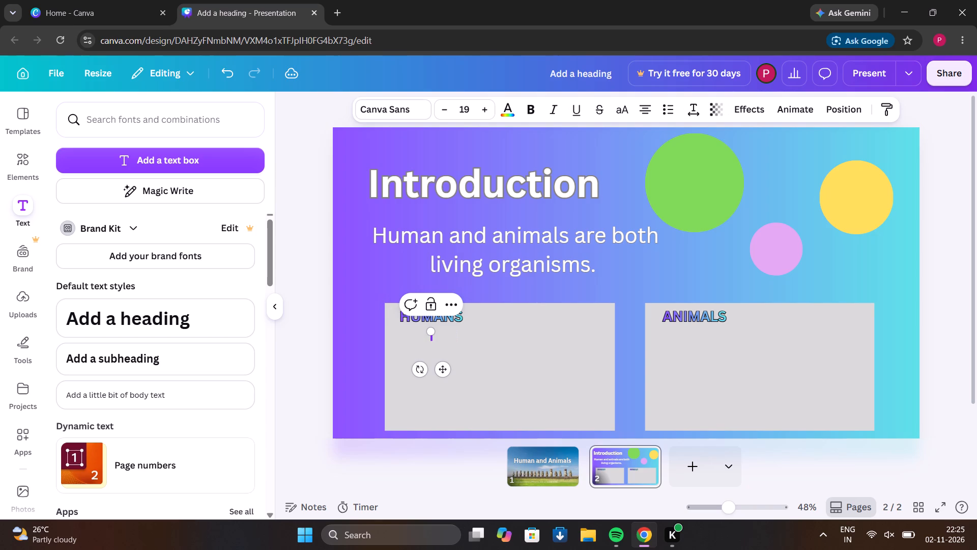
type("Humans")
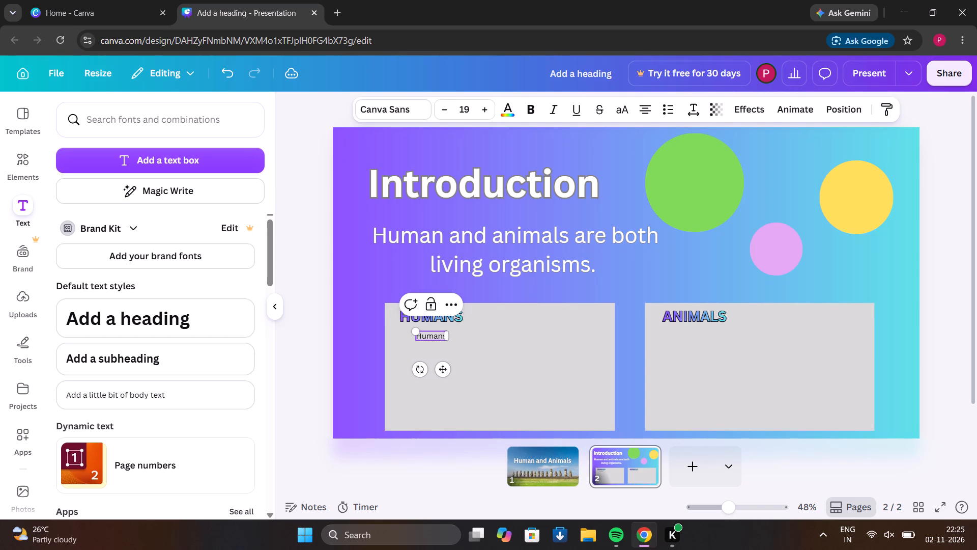
key("space")
type("arr")
key("space")
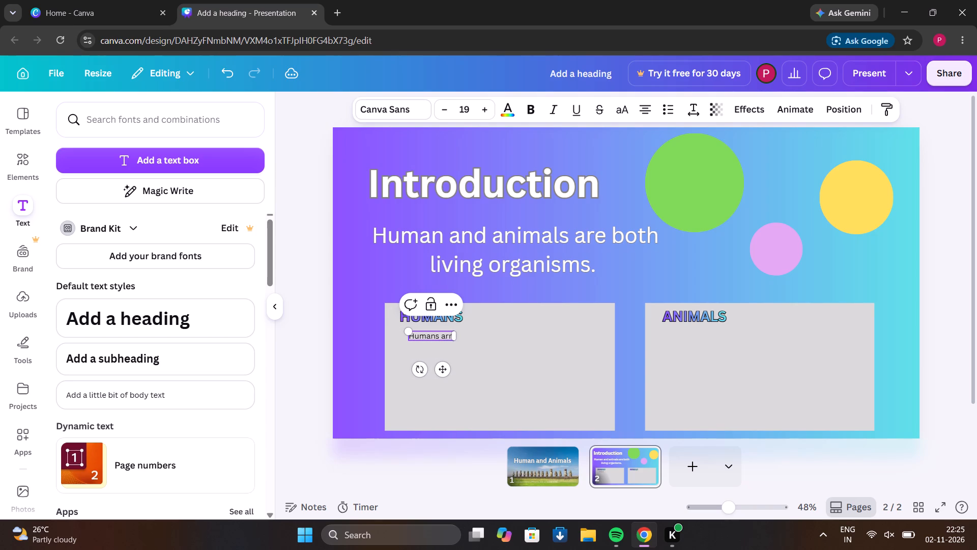
key("BackSpace")
key("BackSpace")
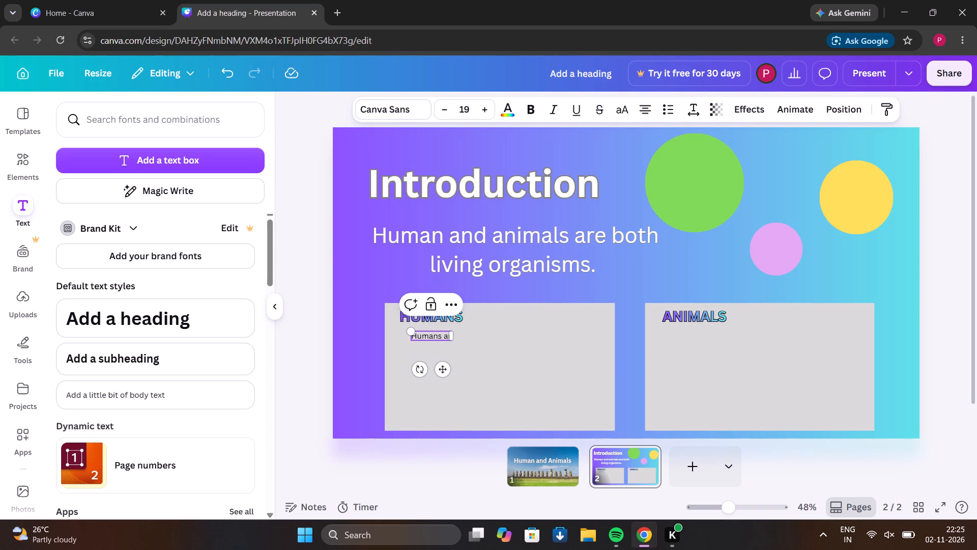
type("e members")
key("space")
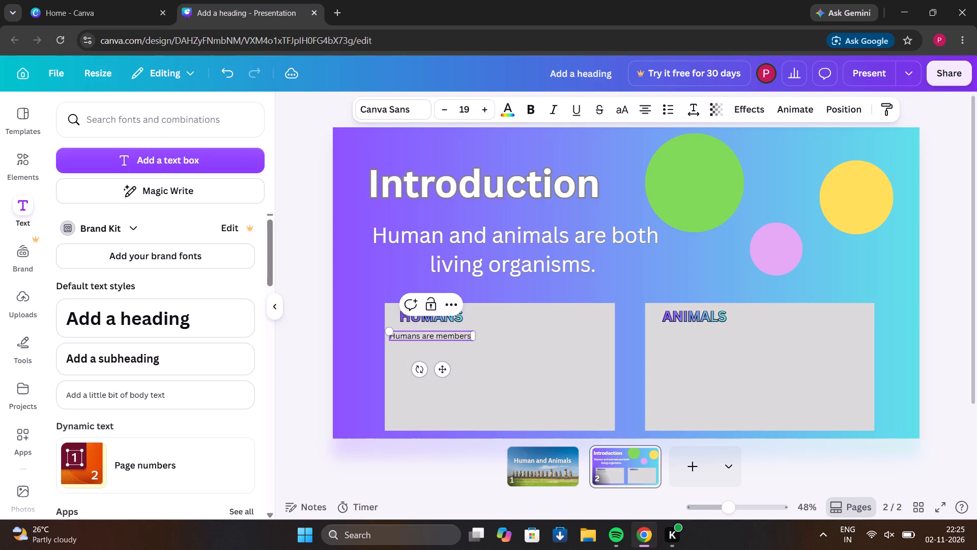
type("of the species")
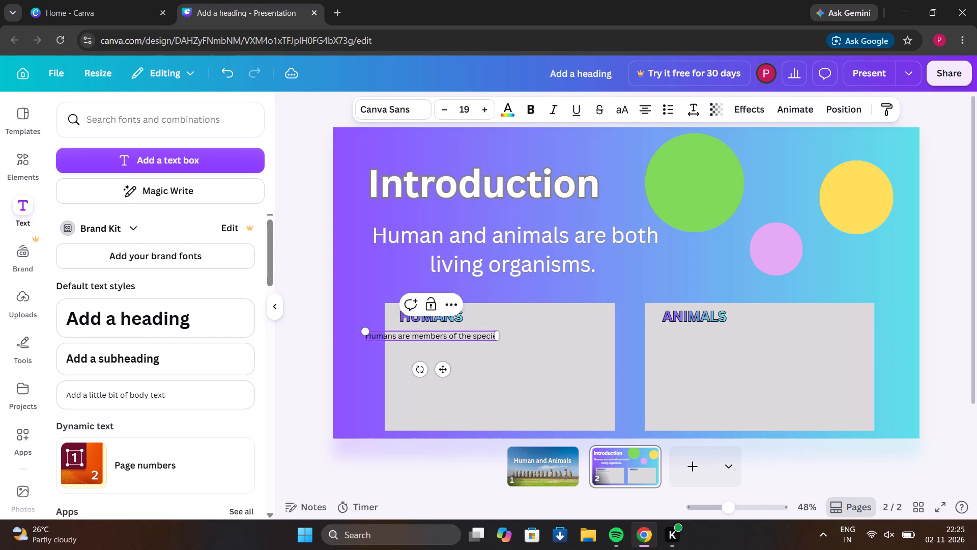
key("space")
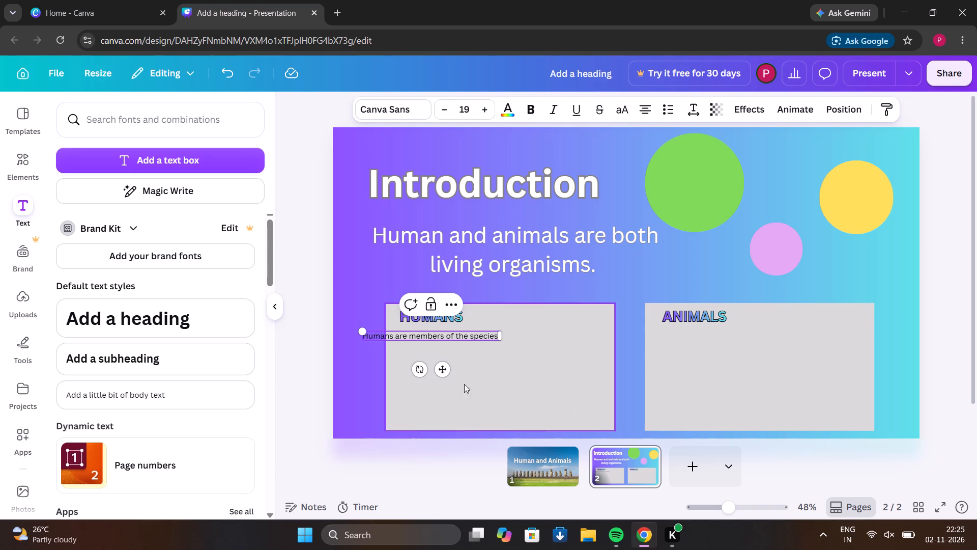
Move the paragraph box inside the grey "HUMANS" rectangle and scale it up to font size 29.3, nearly filling the rectangle's width.
left_click_drag(440, 366, 467, 366)
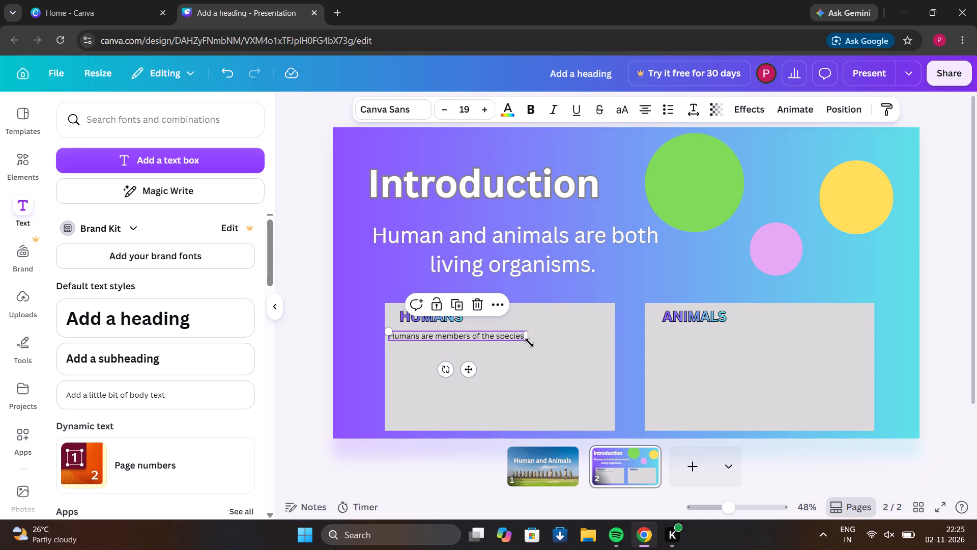
left_click_drag(529, 343, 597, 398)
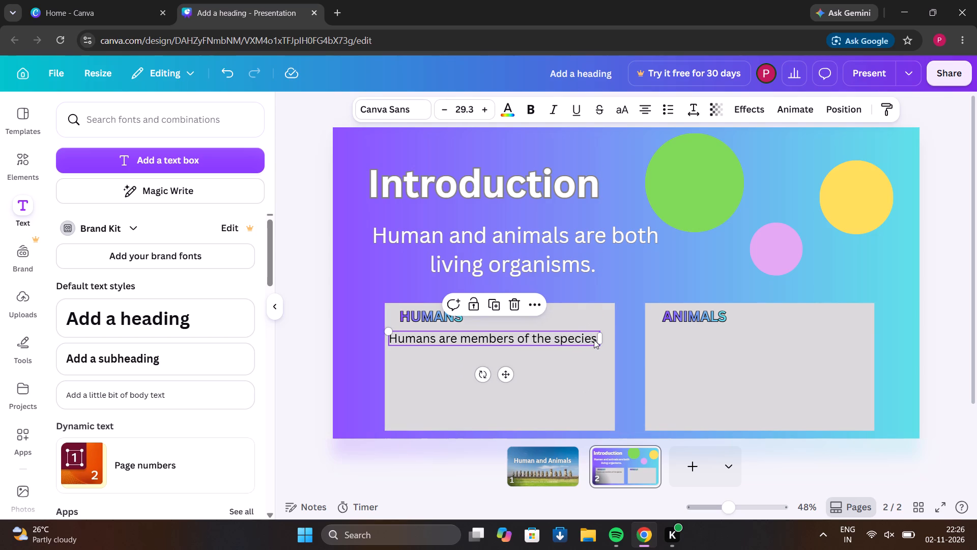
Continue the "HUMANS" sentence after "species" with "Homo" and, on a new line, "sapiens.".
double_click(594, 340)
double_click(594, 340)
triple_click(594, 340)
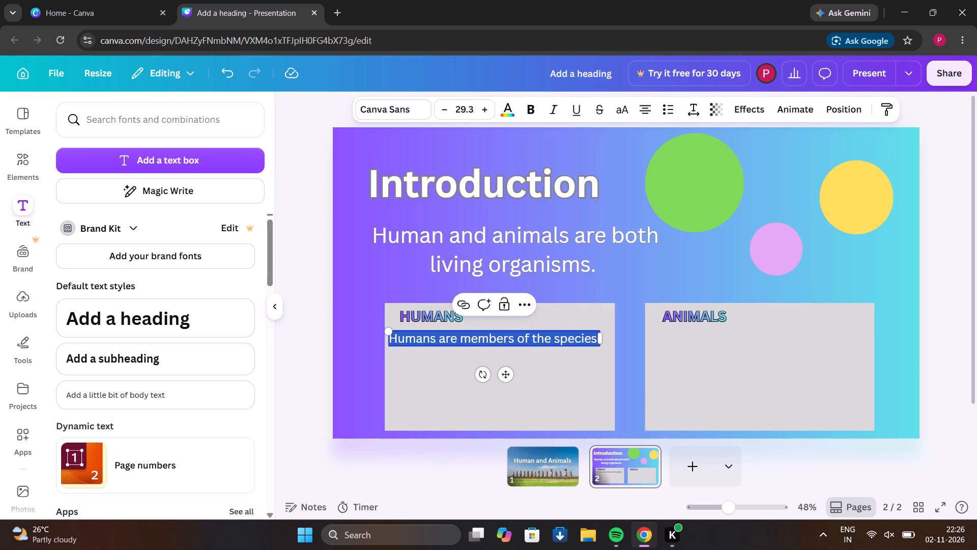
double_click(594, 340)
left_click(616, 365)
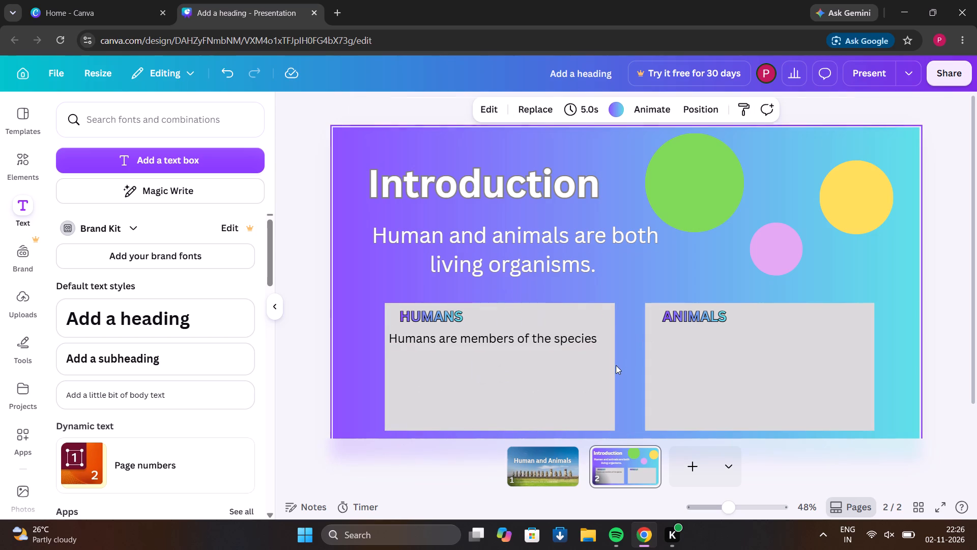
double_click(594, 340)
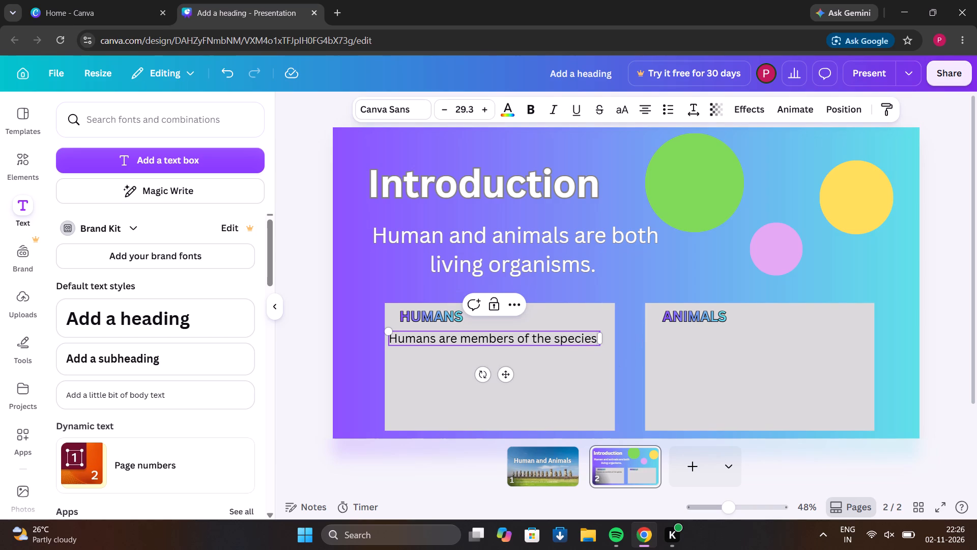
key("space")
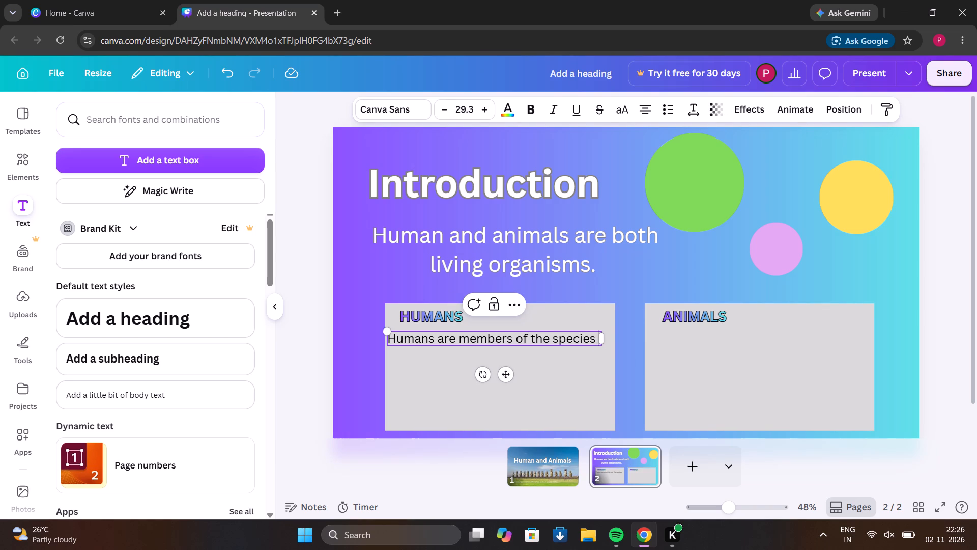
type("Homo")
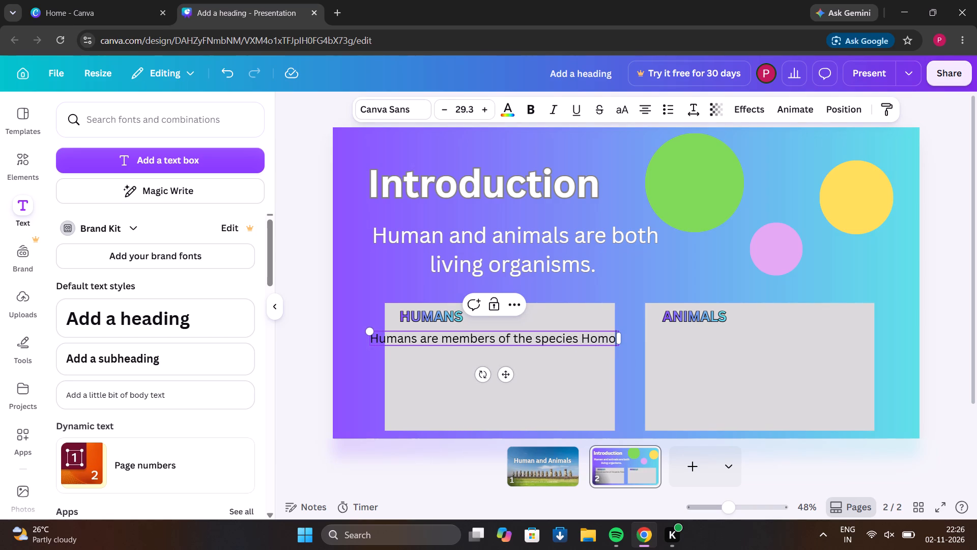
key("Return")
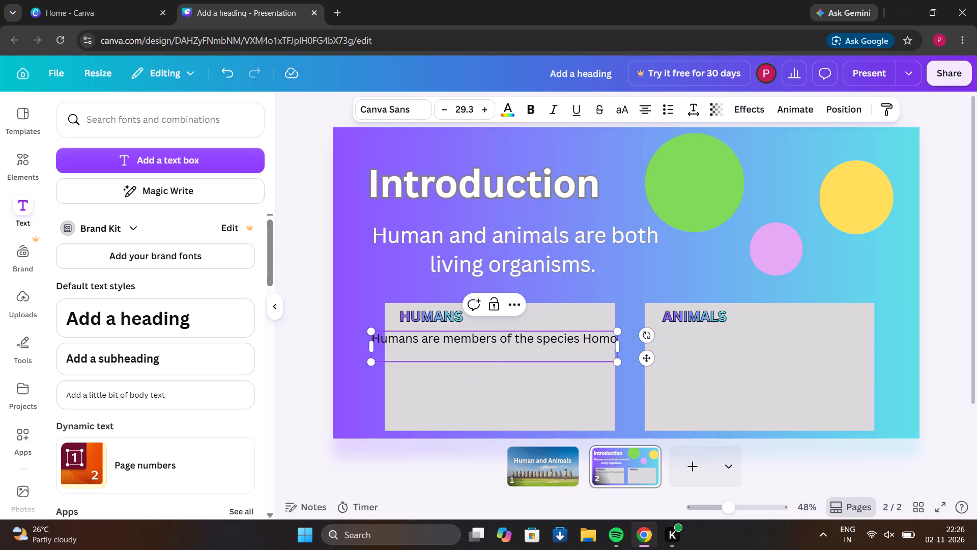
key("a")
key("BackSpace")
type("sapiens")
key("period")
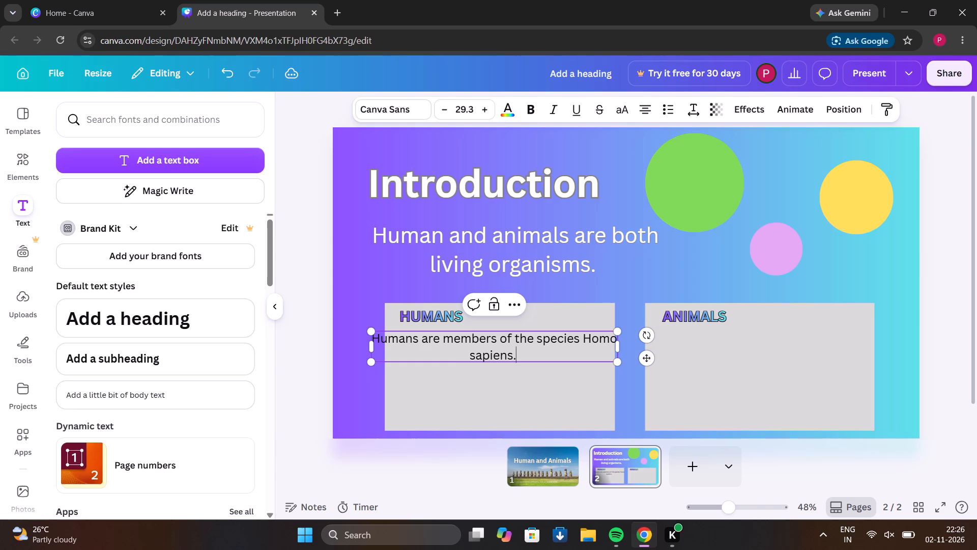
Begin a second sentence after "sapiens." in the "HUMANS" paragraph with "We communicate using".
type("WE")
key("BackSpace")
key("BackSpace")
key("w")
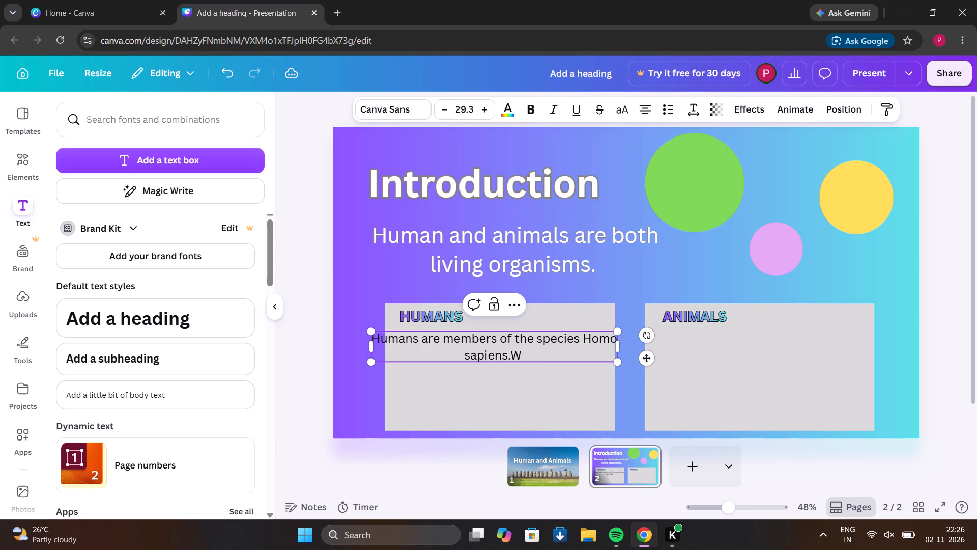
key("e")
key("space")
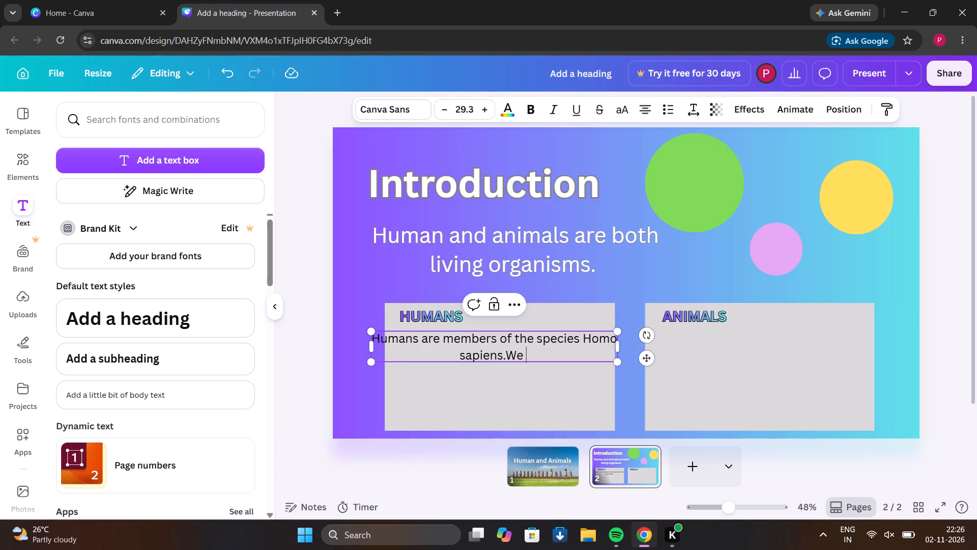
type("commun")
type("ica")
type("te")
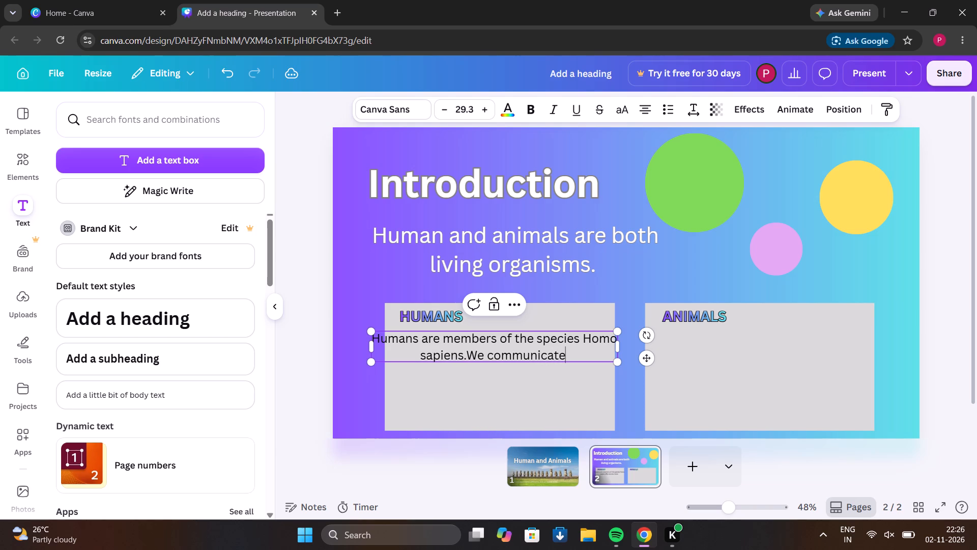
key("space")
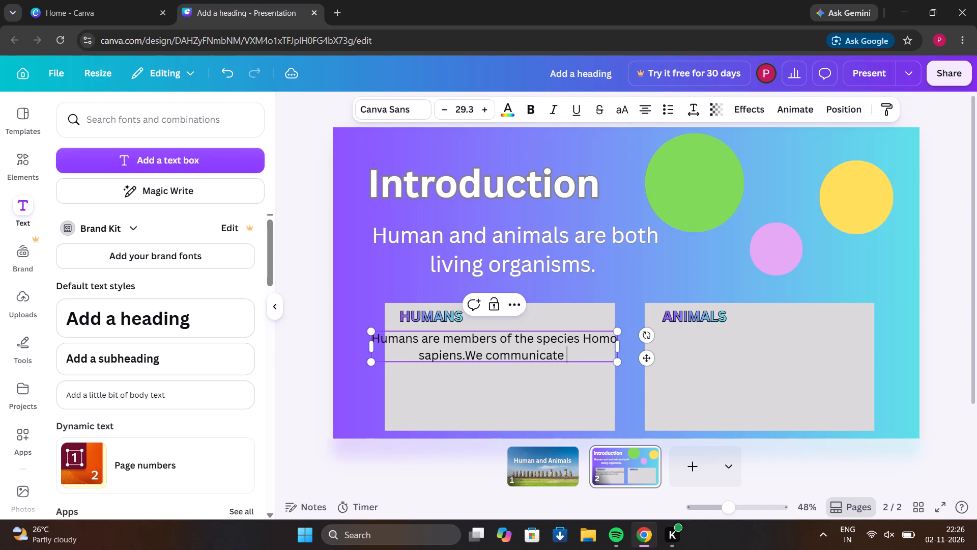
type("usin")
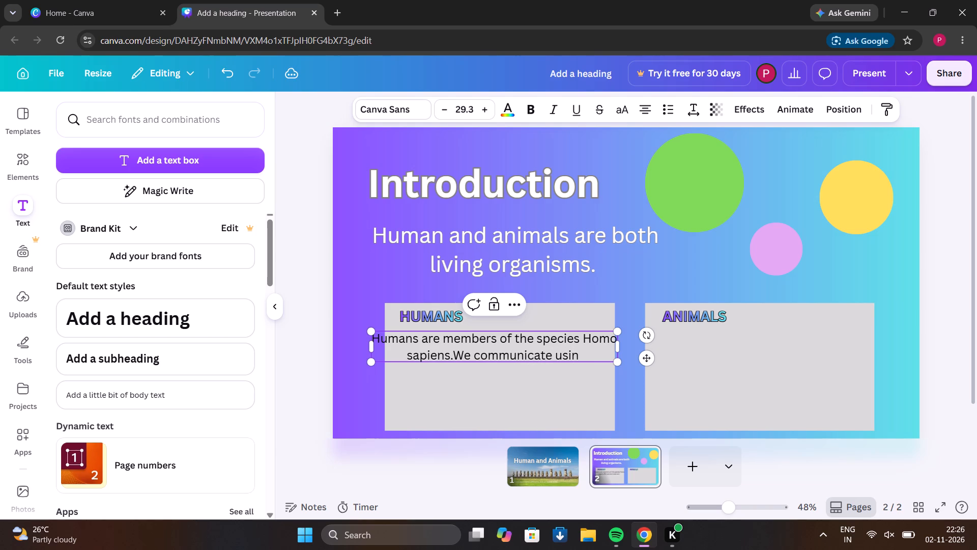
key("g")
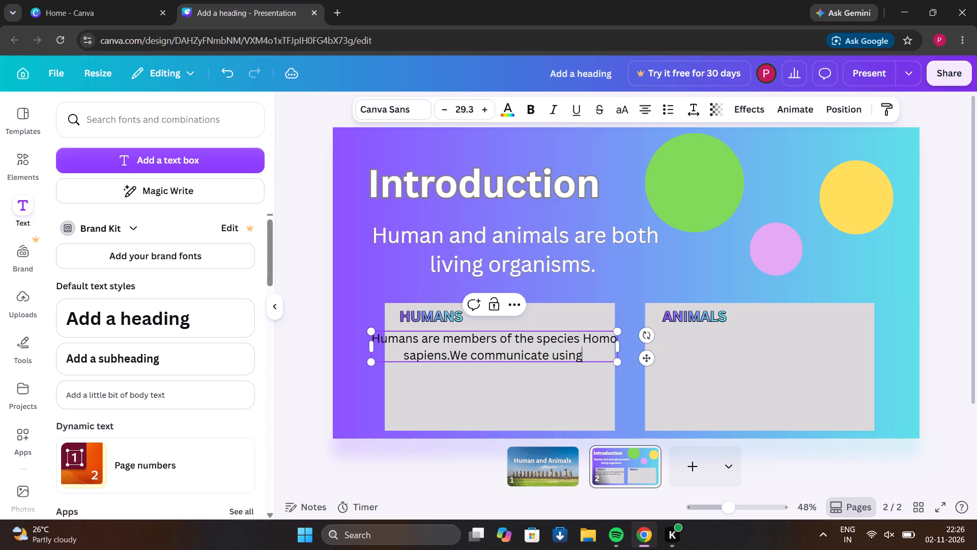
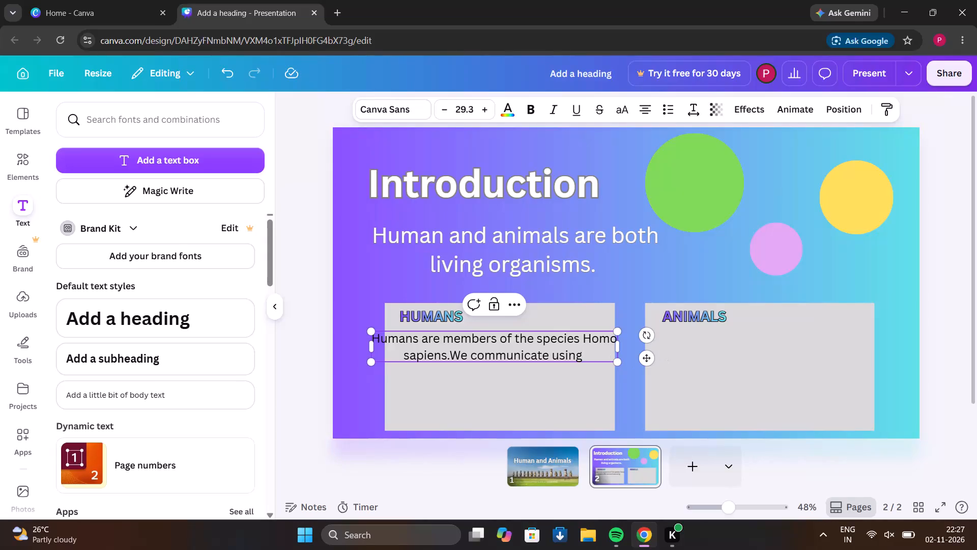
Continue the "HUMANS" paragraph after "We communicate using" with "complex language" and start a new line.
left_click(597, 359)
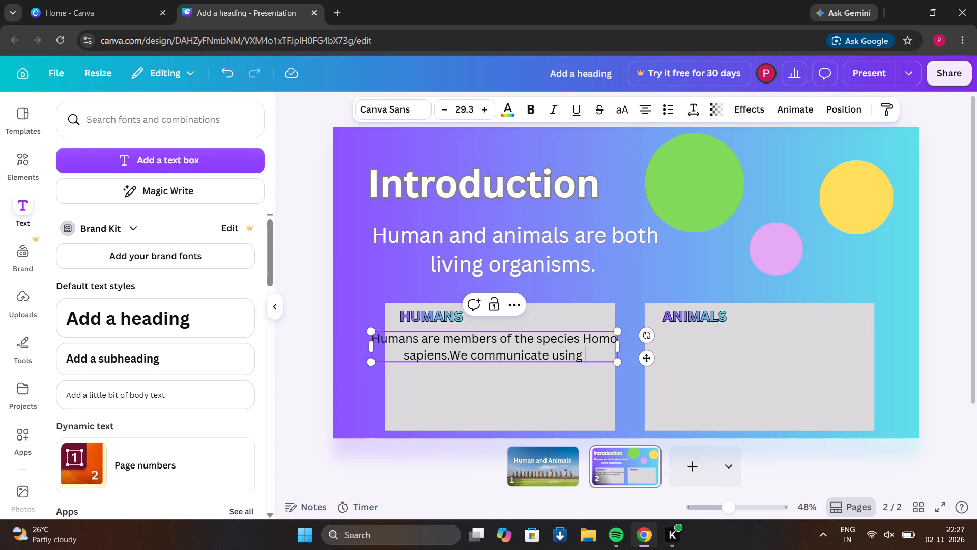
type("com")
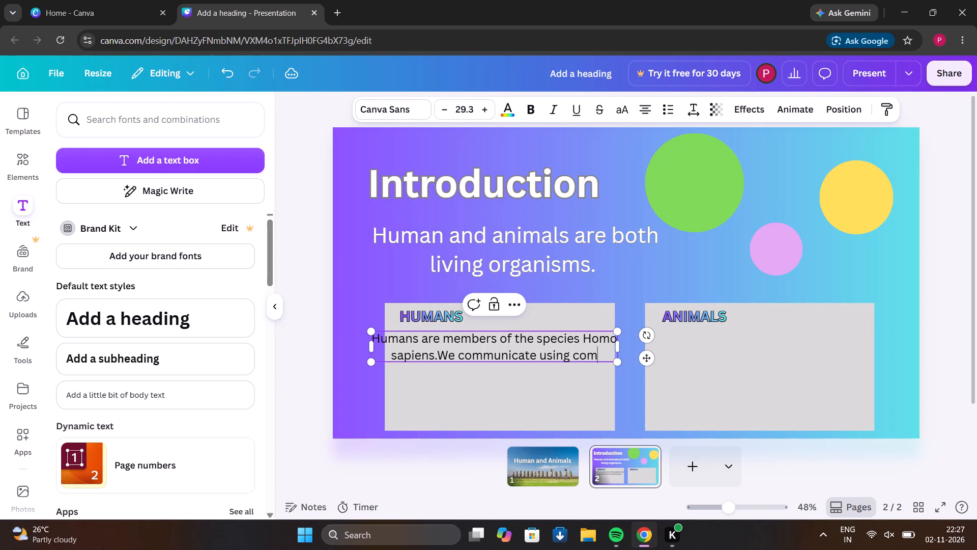
type("plex")
key("space")
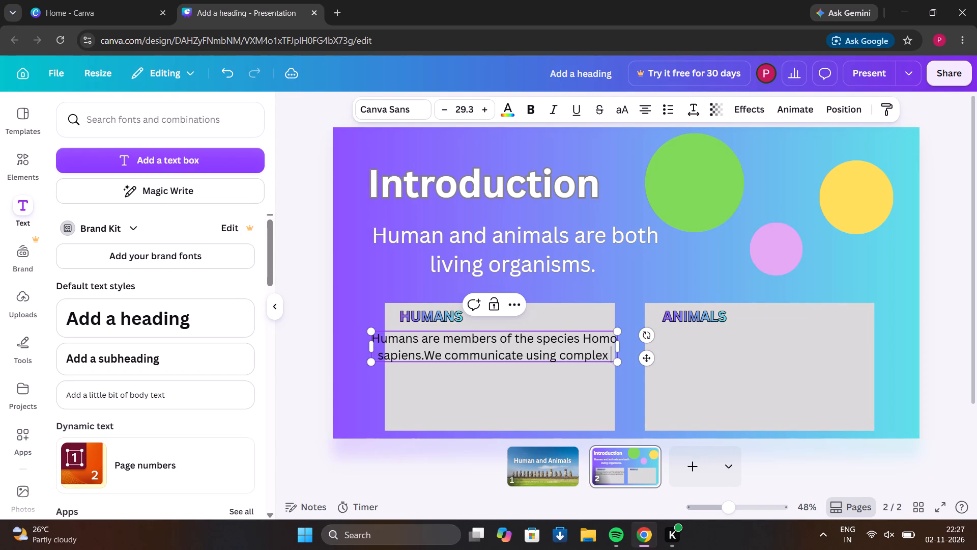
type("lanh")
key("BackSpace")
key("g")
key("u")
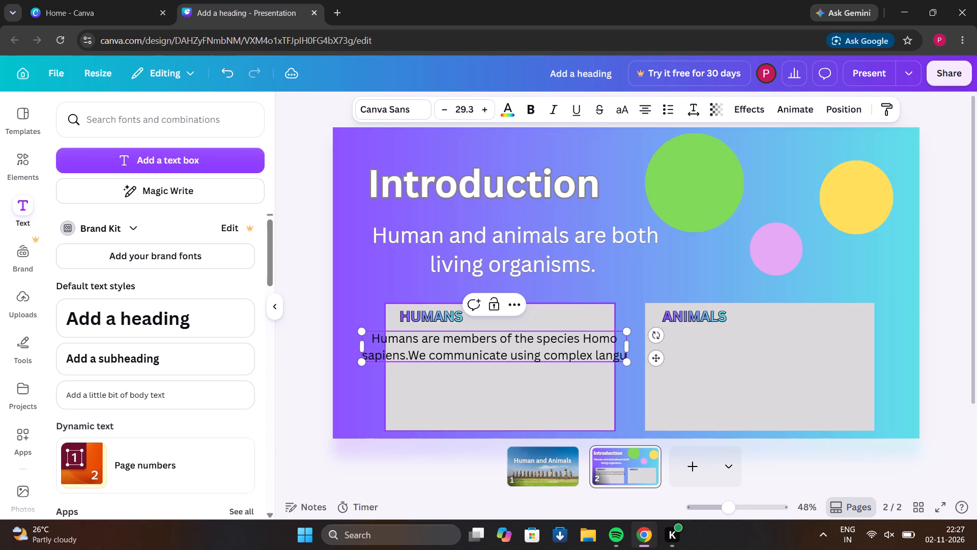
type("age")
key("Return")
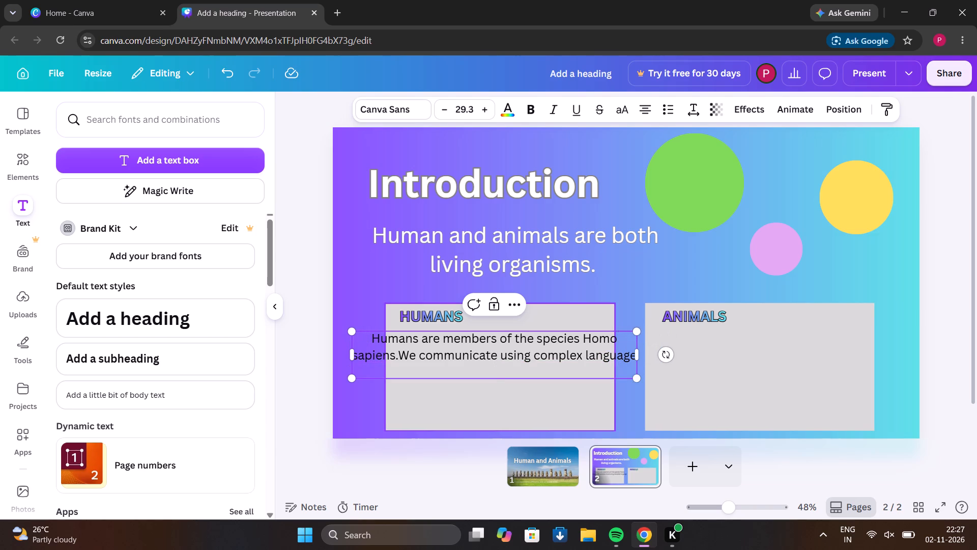
Finish the "HUMANS" paragraph on the new line with ",create tools and build.".
type(",crete")
key("BackSpace")
key("BackSpace")
type("ate")
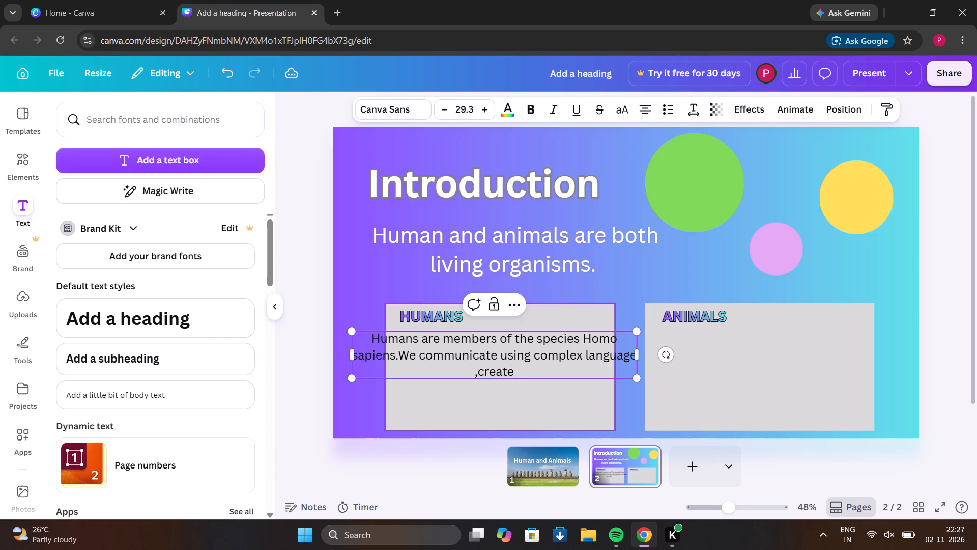
key("space")
type("tools")
key("space")
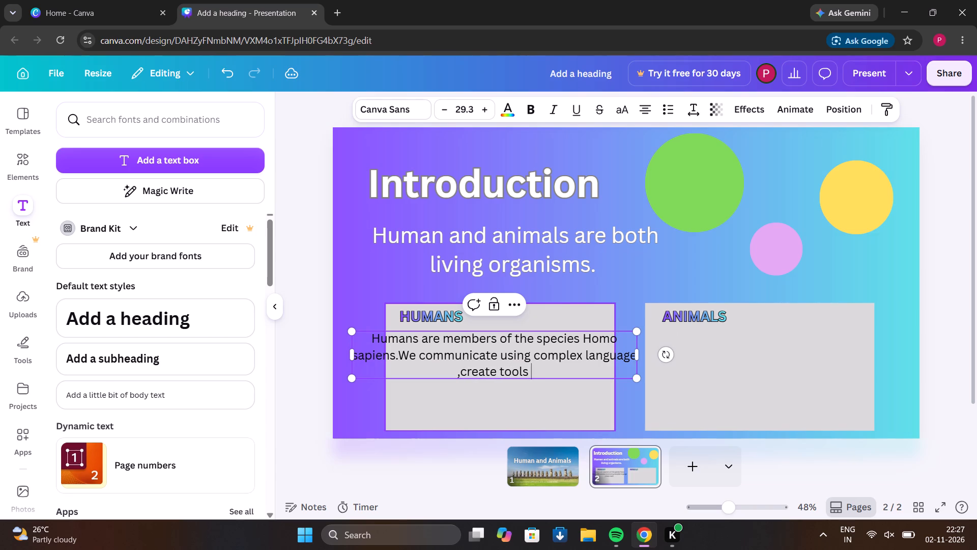
type("and build")
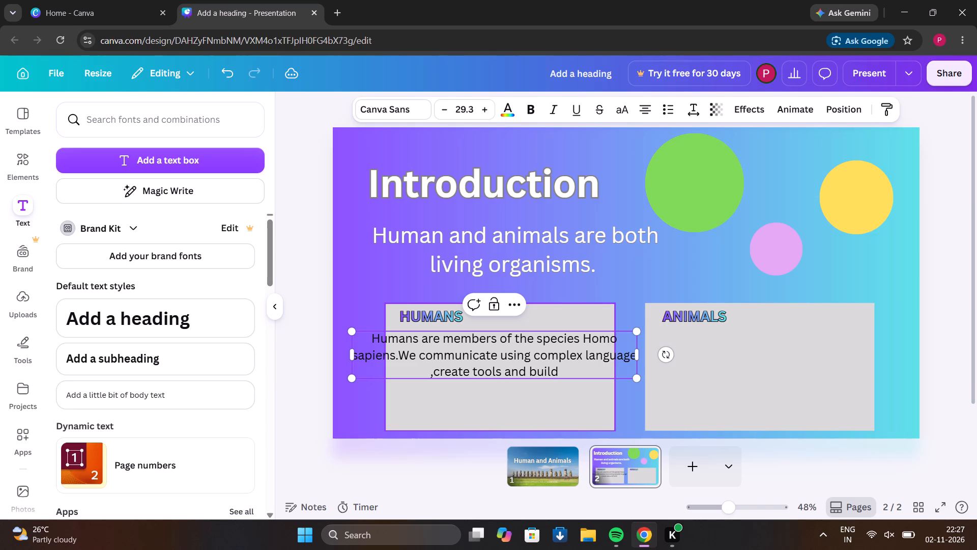
key("period")
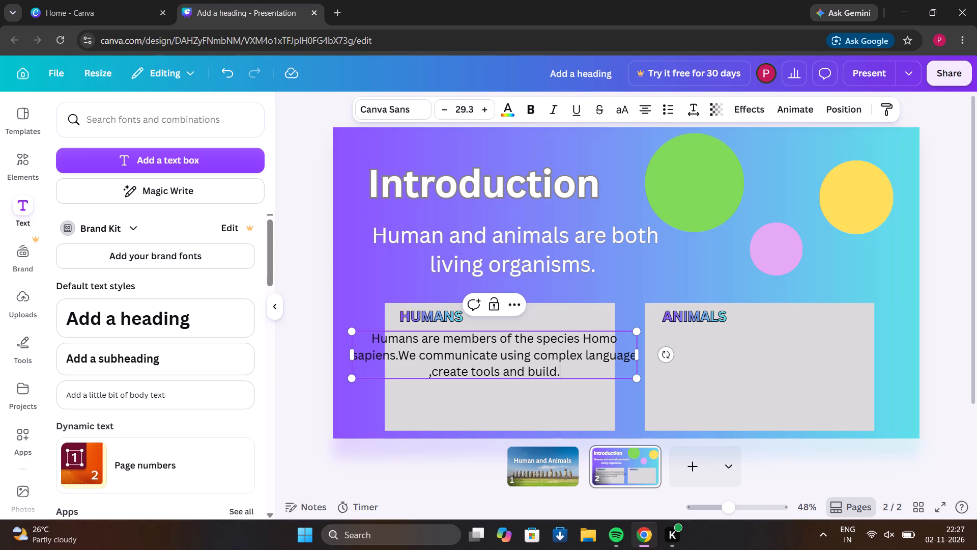
Insert line breaks before "We communicate" and before "complex language" in the "HUMANS" paragraph.
left_click(398, 355)
key("Return")
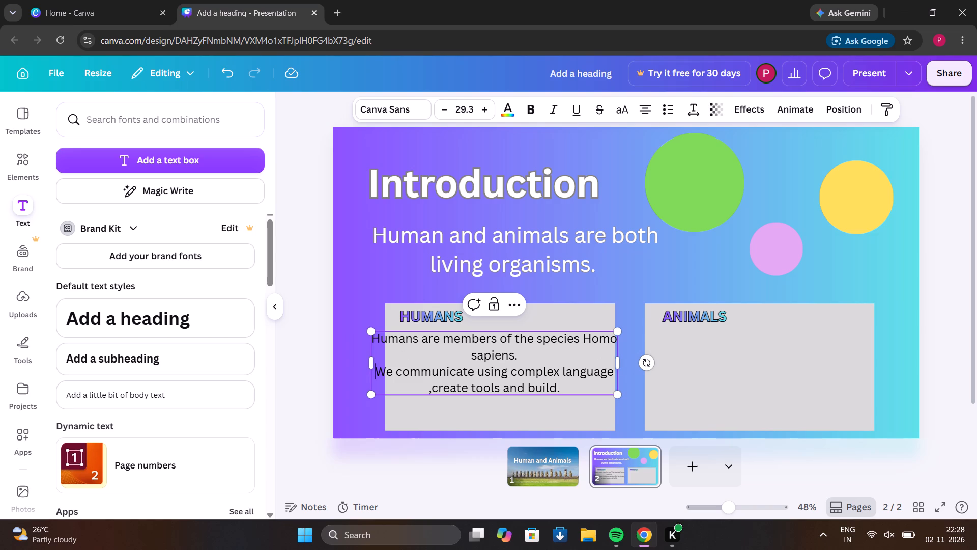
left_click(512, 369)
key("Return")
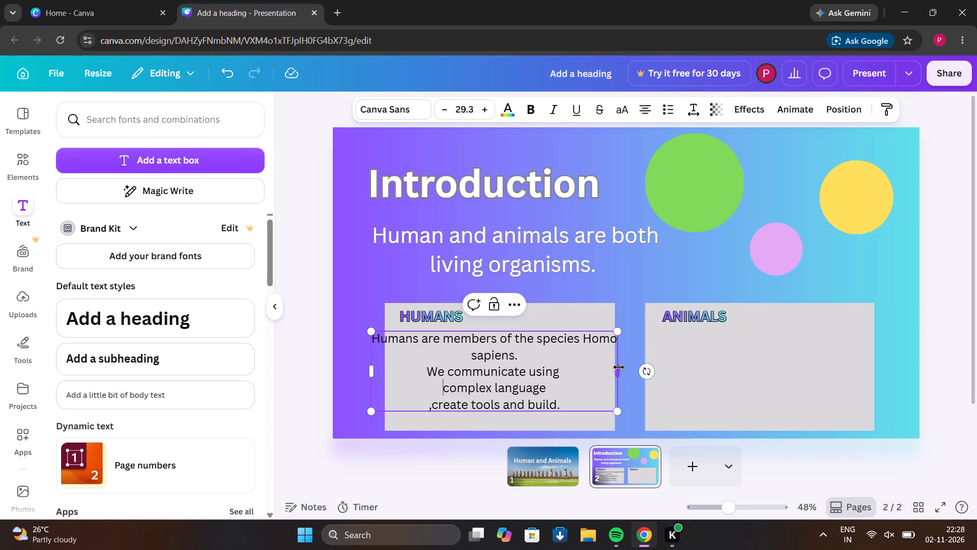
Narrow the "HUMANS" paragraph box slightly so that "Homo" wraps onto its own line.
left_click_drag(619, 367, 618, 368)
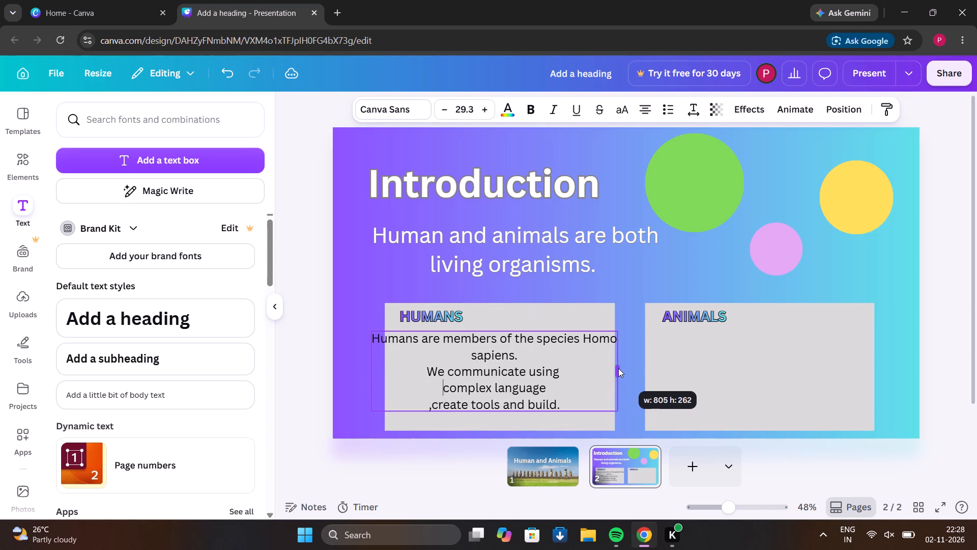
left_click_drag(618, 368, 613, 373)
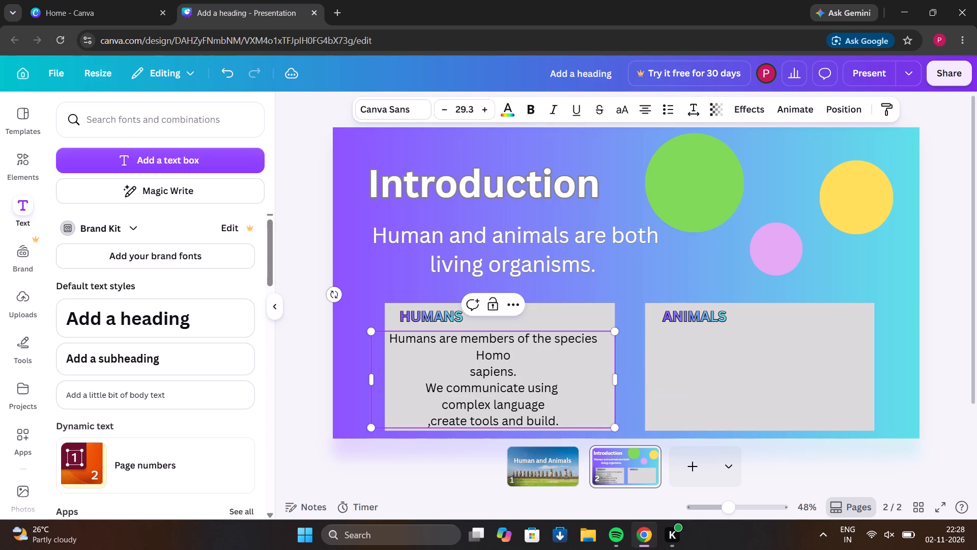
left_click_drag(589, 379, 588, 379)
left_click_drag(588, 379, 588, 354)
left_click(588, 354)
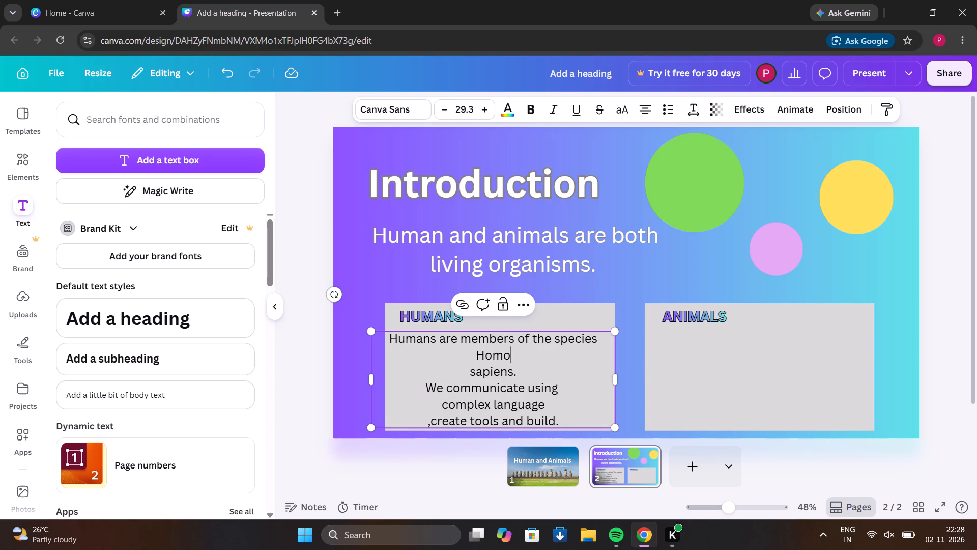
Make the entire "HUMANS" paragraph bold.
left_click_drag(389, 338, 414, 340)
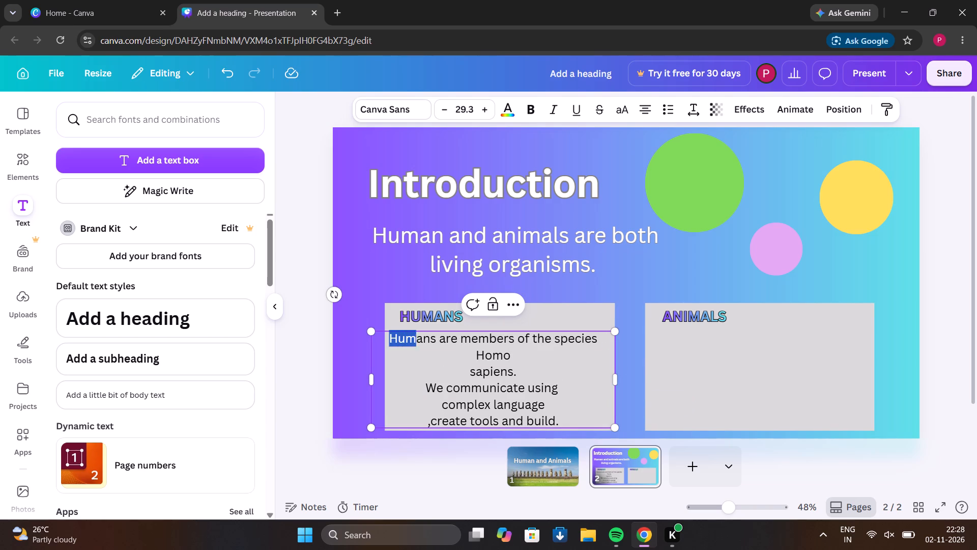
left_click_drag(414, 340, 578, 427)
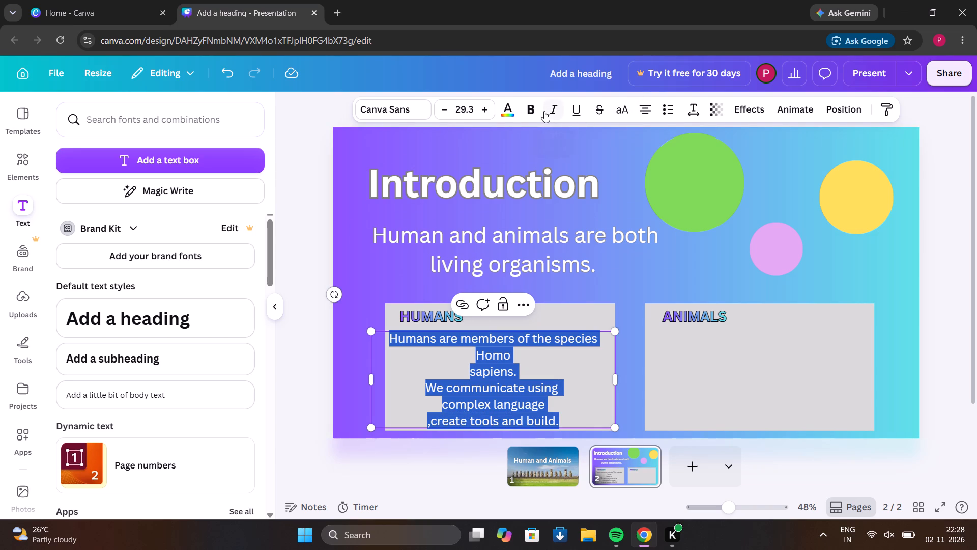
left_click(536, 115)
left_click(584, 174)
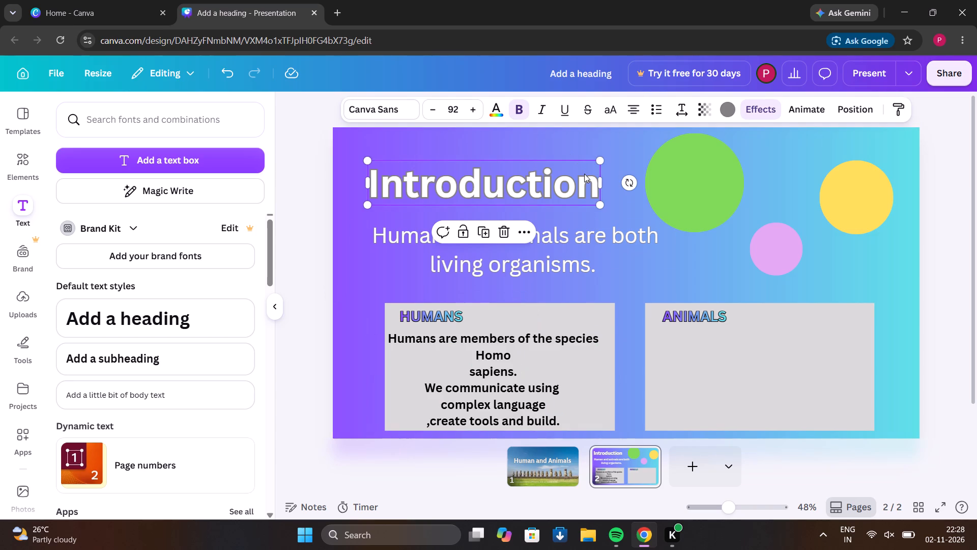
Shift the "HUMANS" paragraph box slightly to centre its text over the grey rectangle, and remove its bold formatting.
left_click(520, 358)
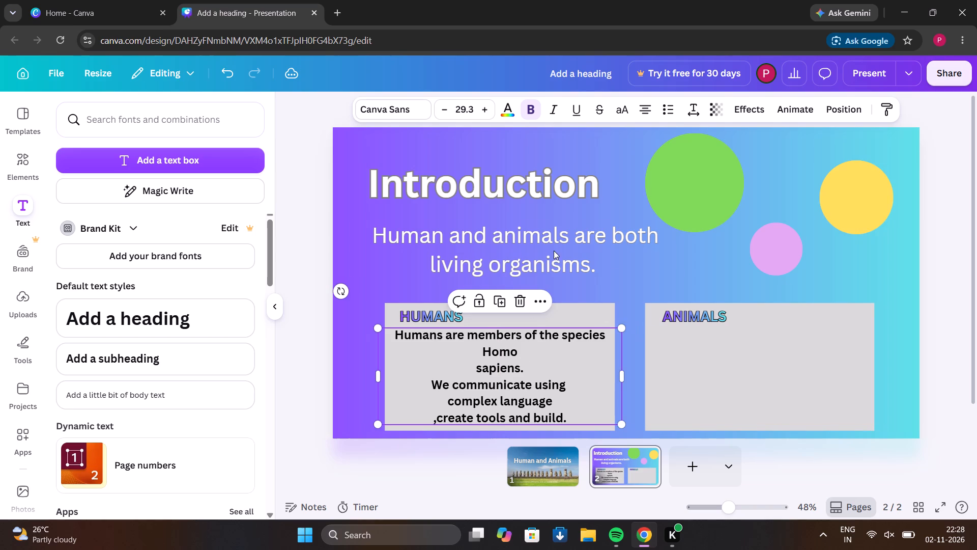
left_click(529, 111)
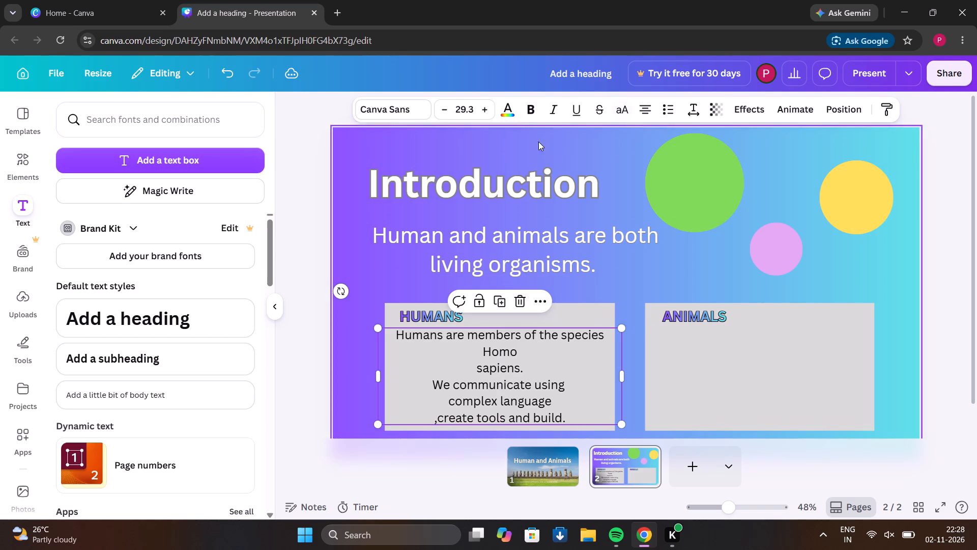
Add a body text box and place it inside the grey "ANIMALS" rectangle, just below the heading.
left_click(665, 400)
left_click(170, 391)
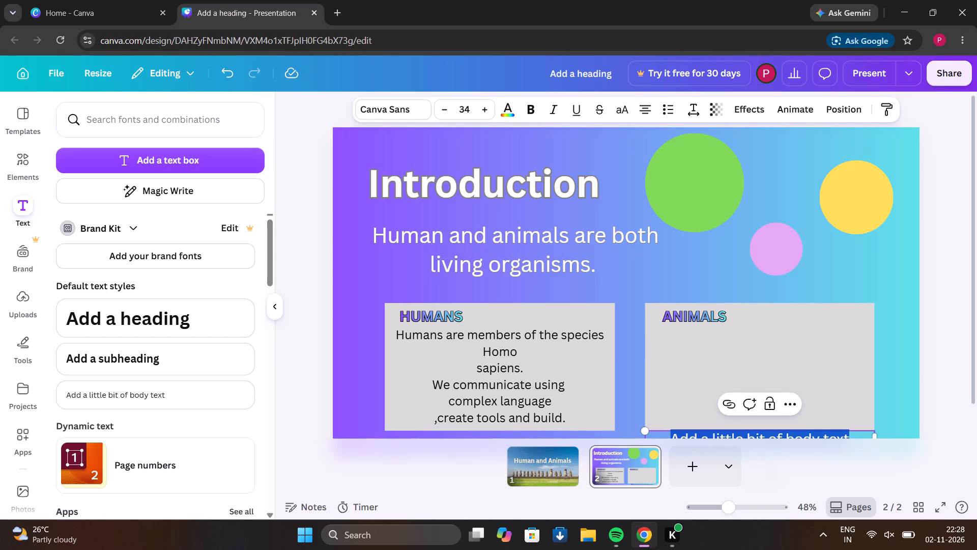
left_click_drag(757, 435, 755, 415)
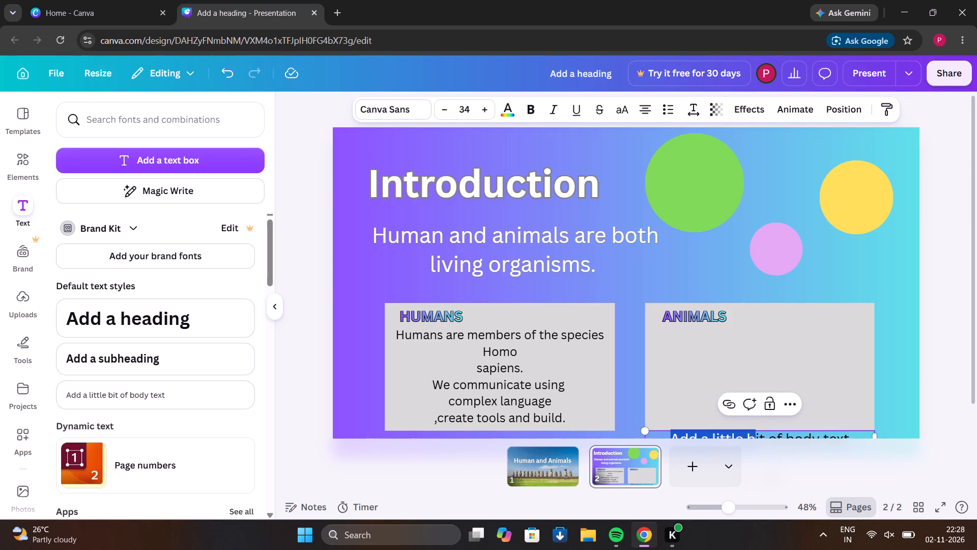
left_click(764, 433)
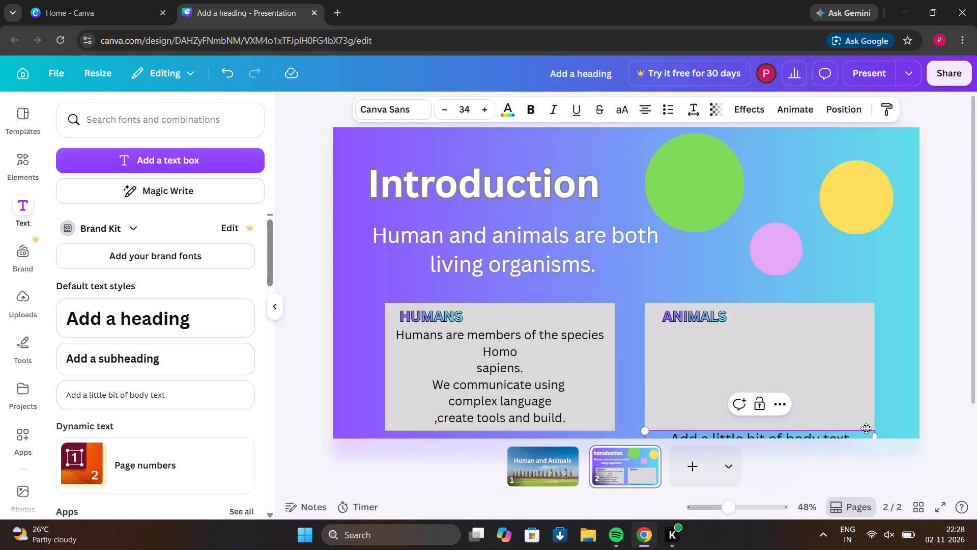
left_click_drag(863, 428, 853, 350)
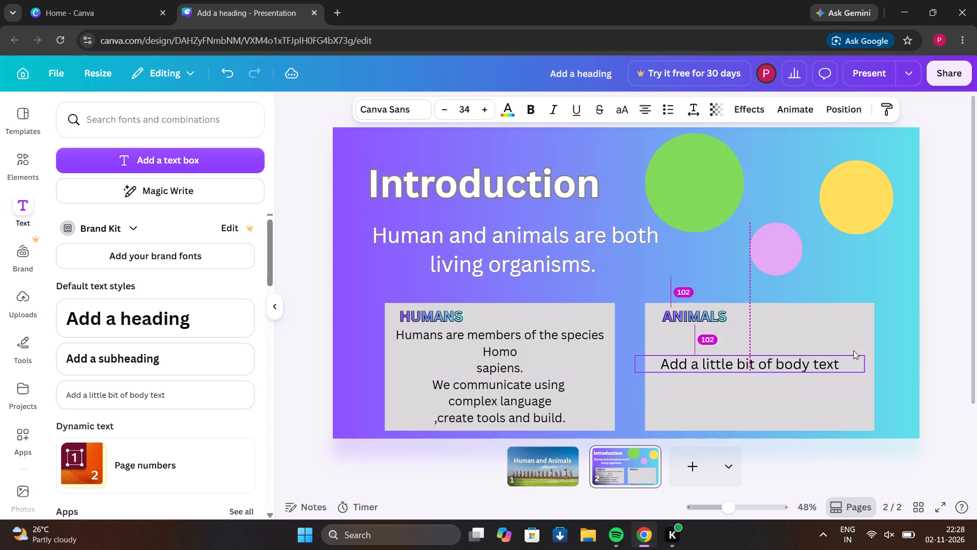
left_click_drag(853, 350, 863, 327)
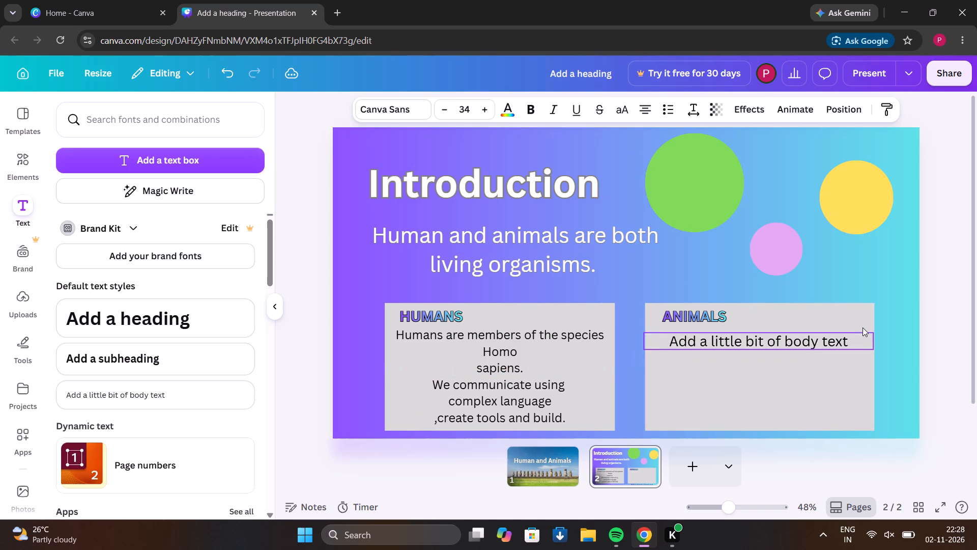
left_click_drag(863, 327, 863, 325)
Replace the body text placeholder under "ANIMALS" with "Animals".
double_click(856, 334)
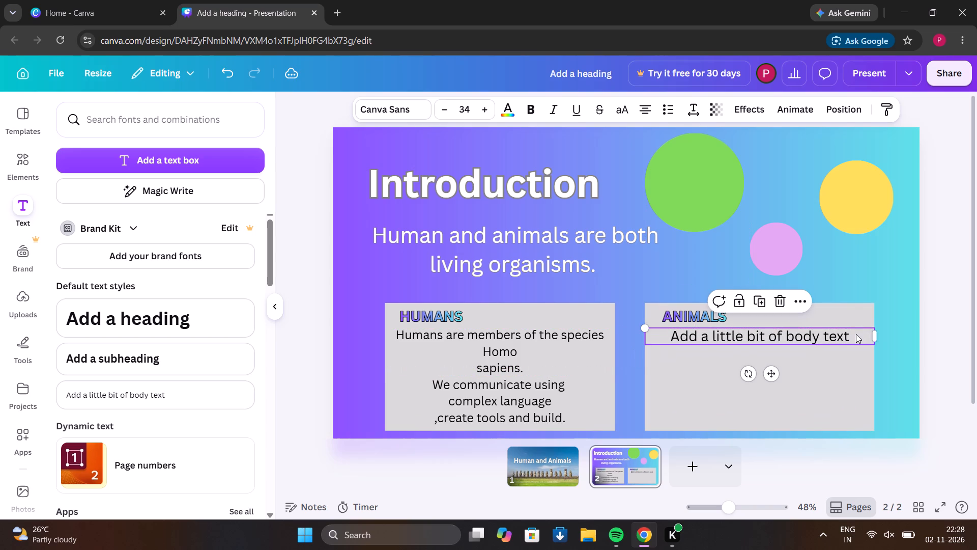
key("BackSpace")
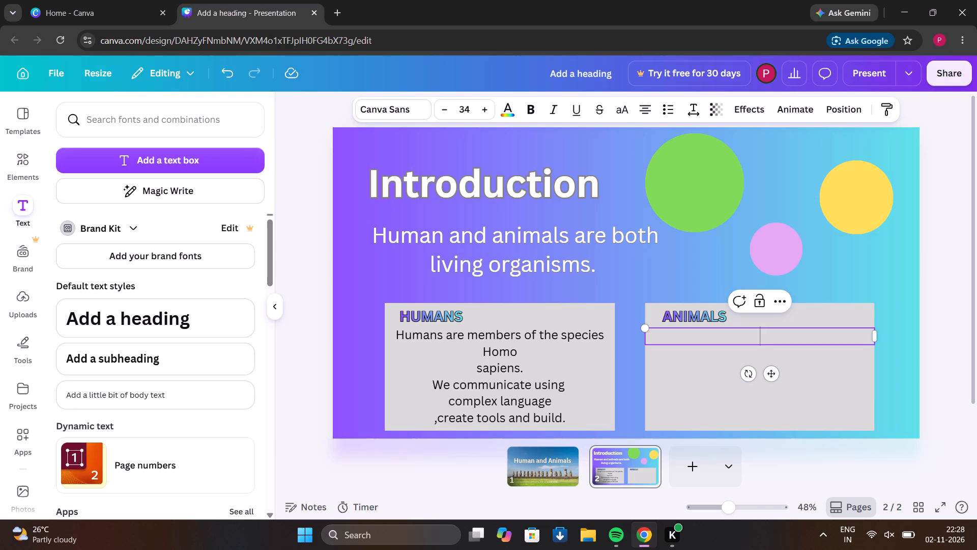
type("Animl")
key("BackSpace")
type("sls")
key("space")
key("BackSpace")
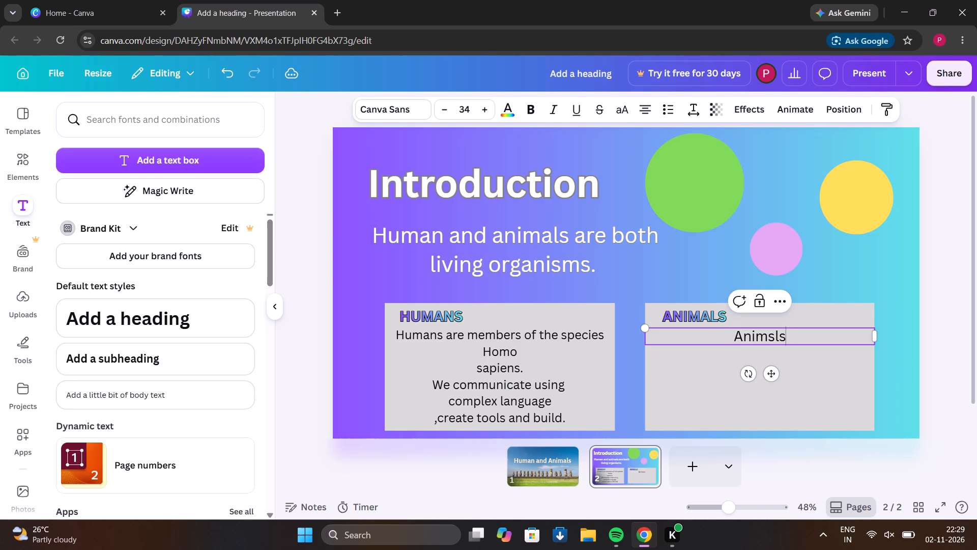
key("BackSpace")
key("BackSpace")
key("BackSpace")
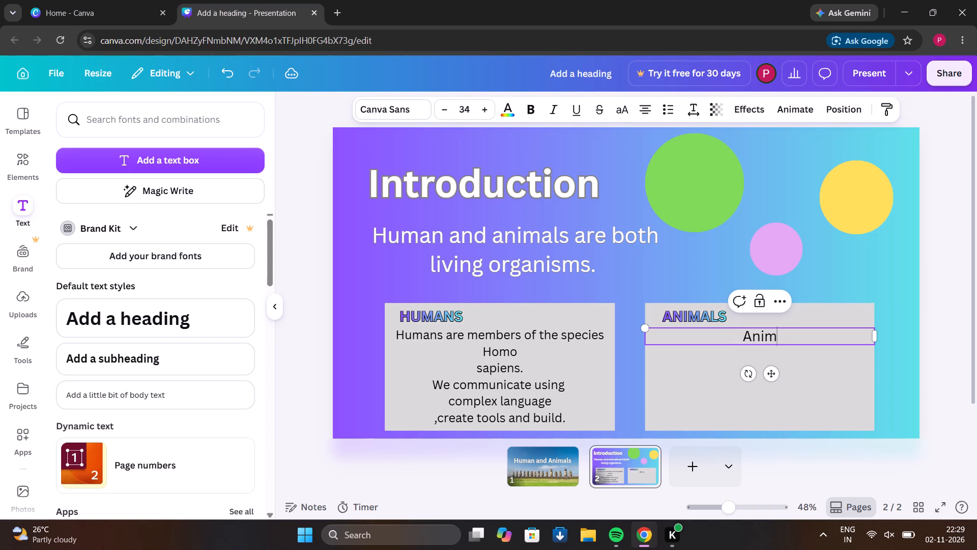
type("als")
key("space")
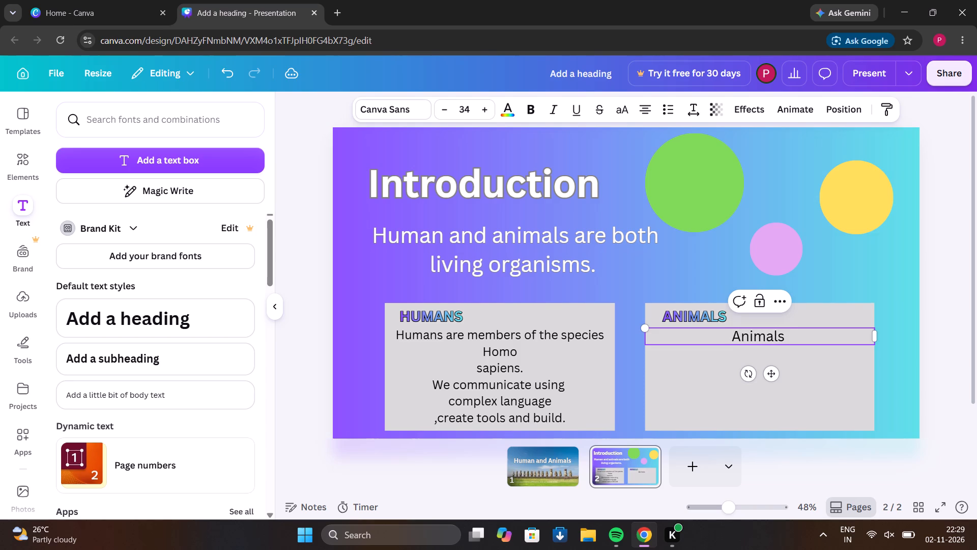
Continue the text under "ANIMALS" so the first sentence reads "Animals are large group of living organisms.".
type("are larg")
key("e")
key("space")
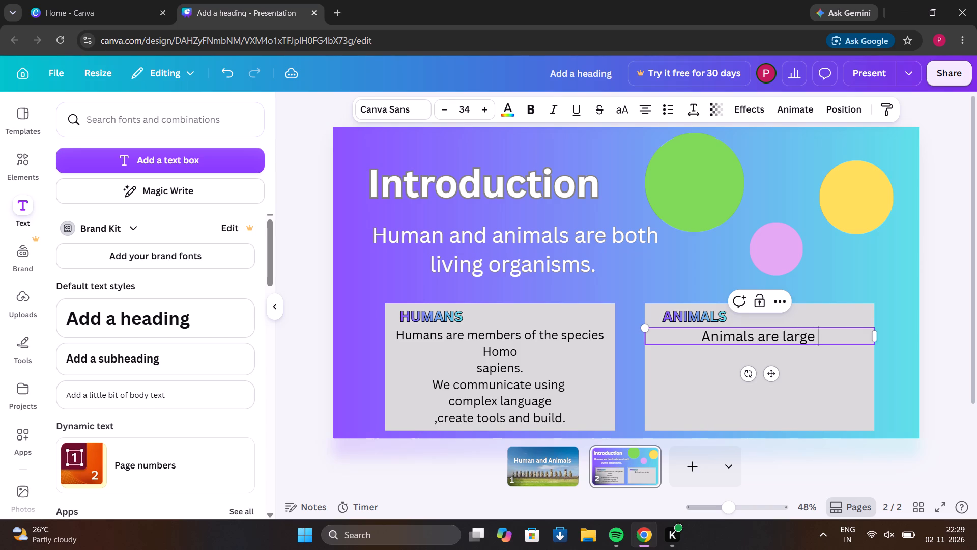
type("group")
key("space")
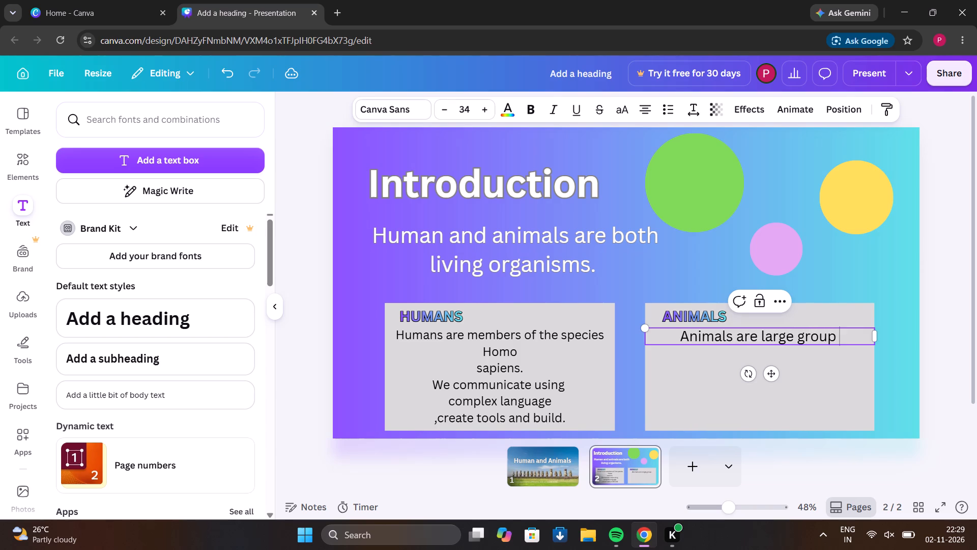
type("of living")
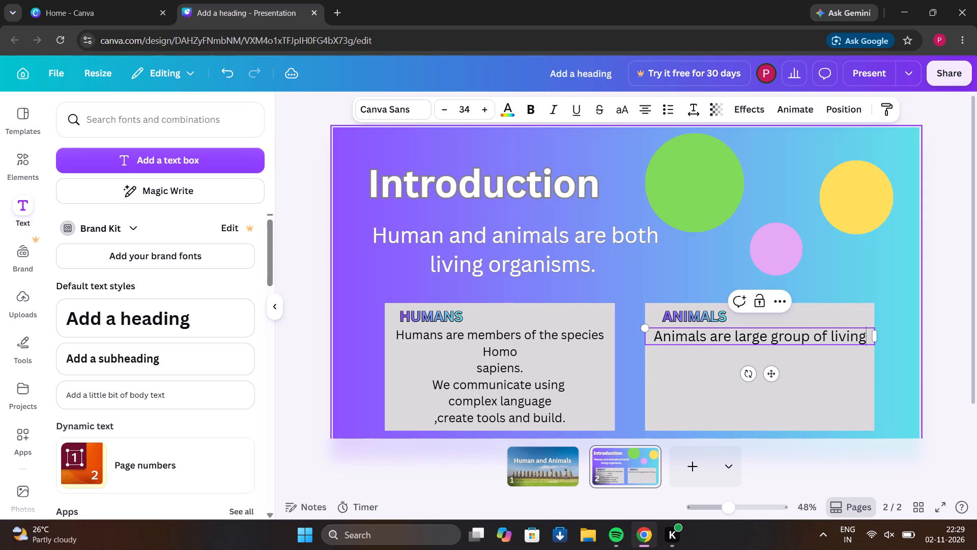
key("space")
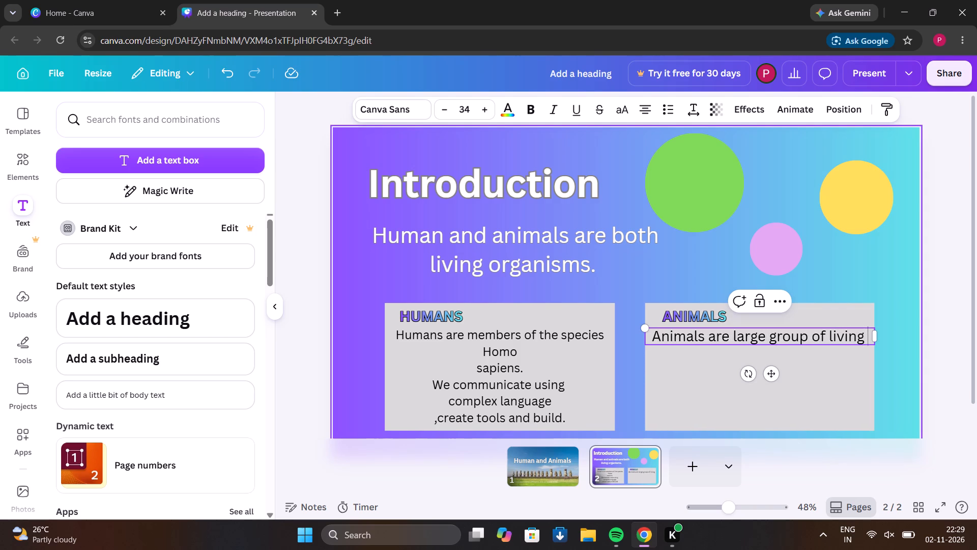
type("orgna")
key("BackSpace")
key("BackSpace")
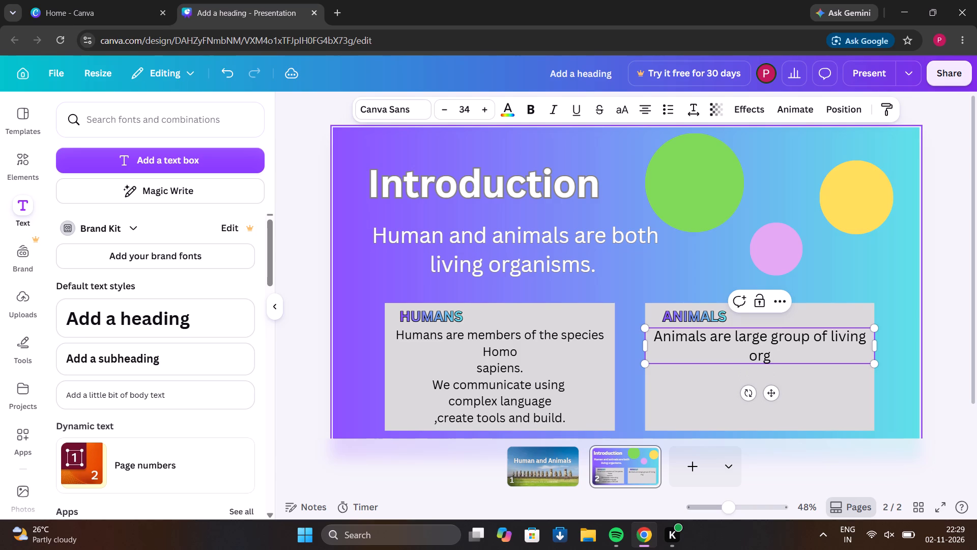
type("anisms")
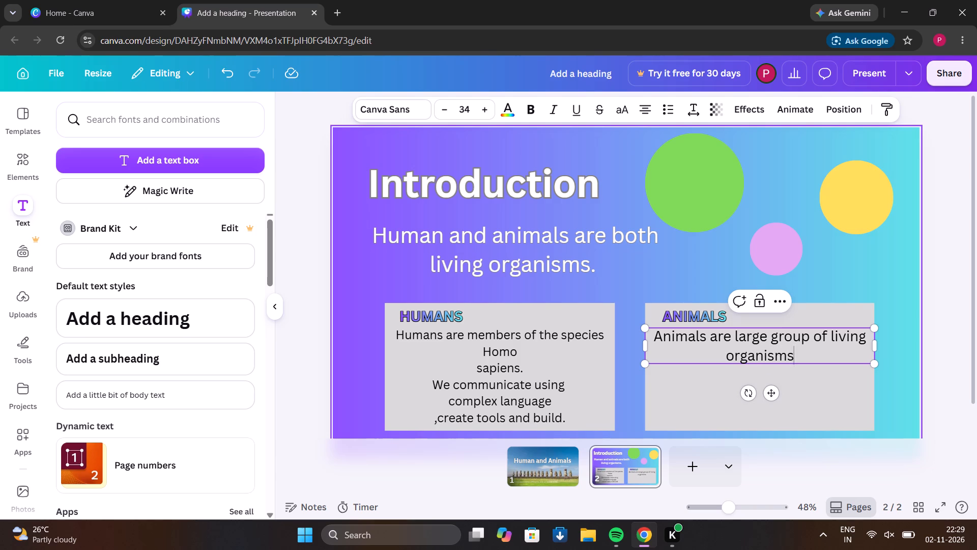
key("period")
key("space")
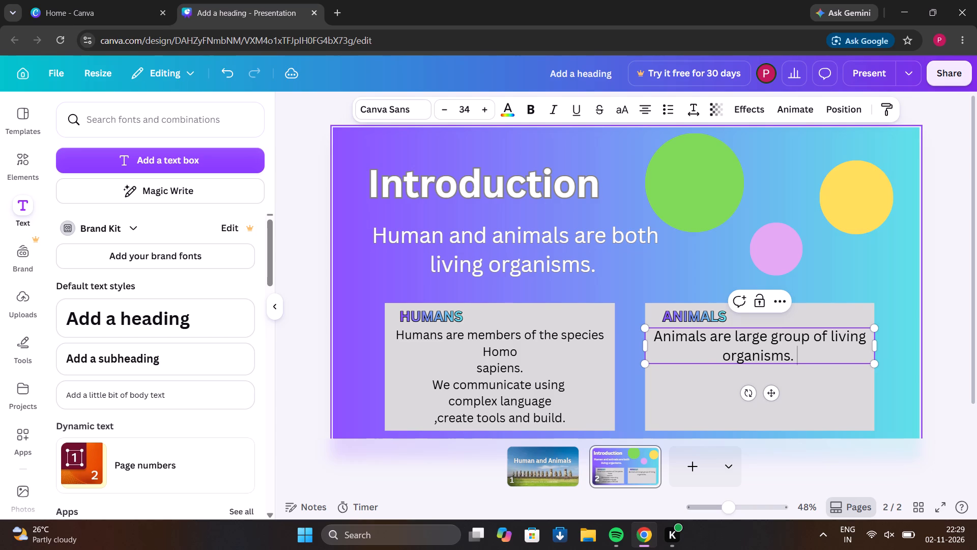
Add "They include mammals" to the "ANIMALS" paragraph, followed by ",birds," on a new line.
type("They")
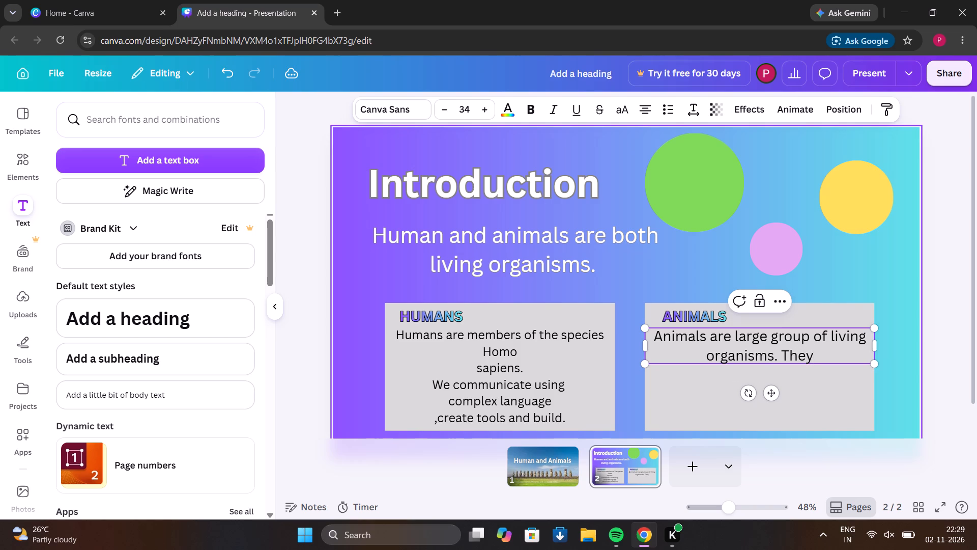
key("space")
type("in")
type("clude")
key("space")
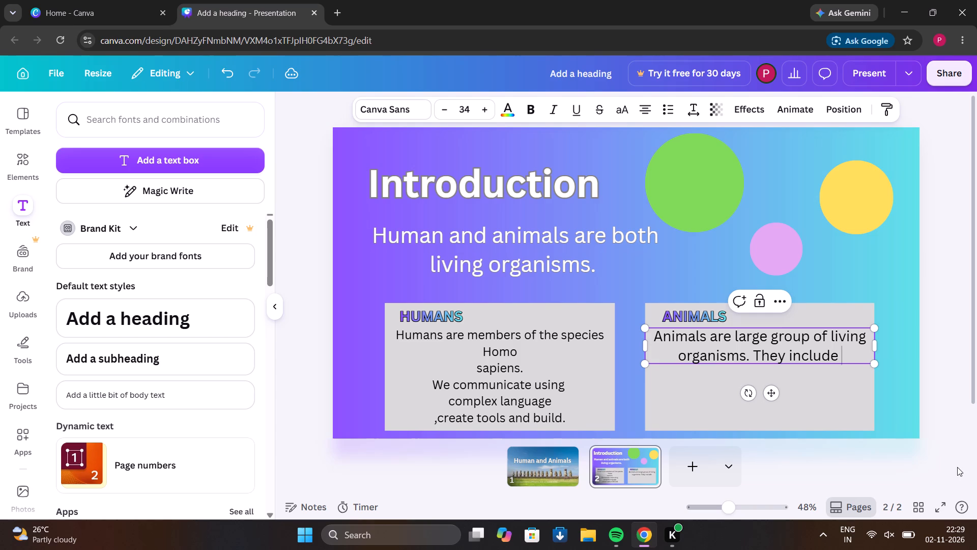
type("mam")
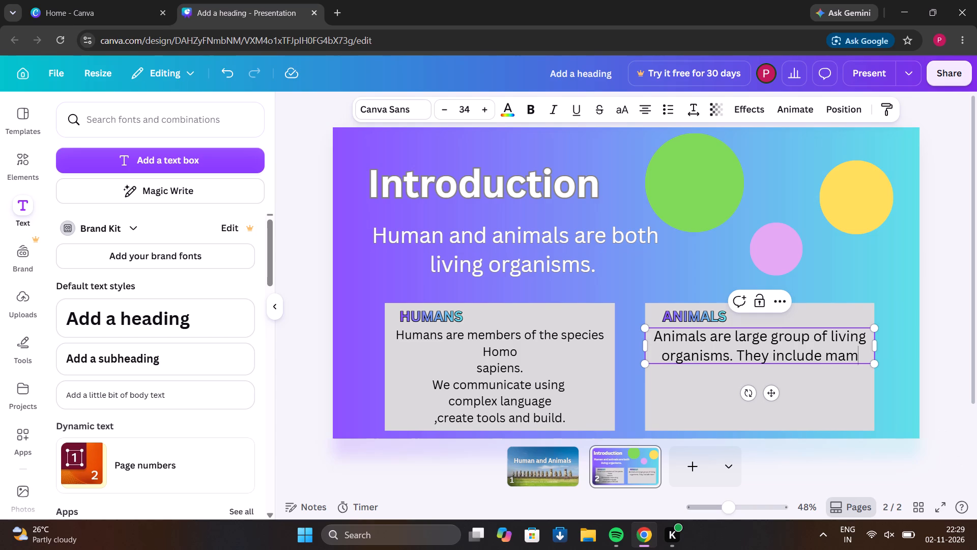
type("mals")
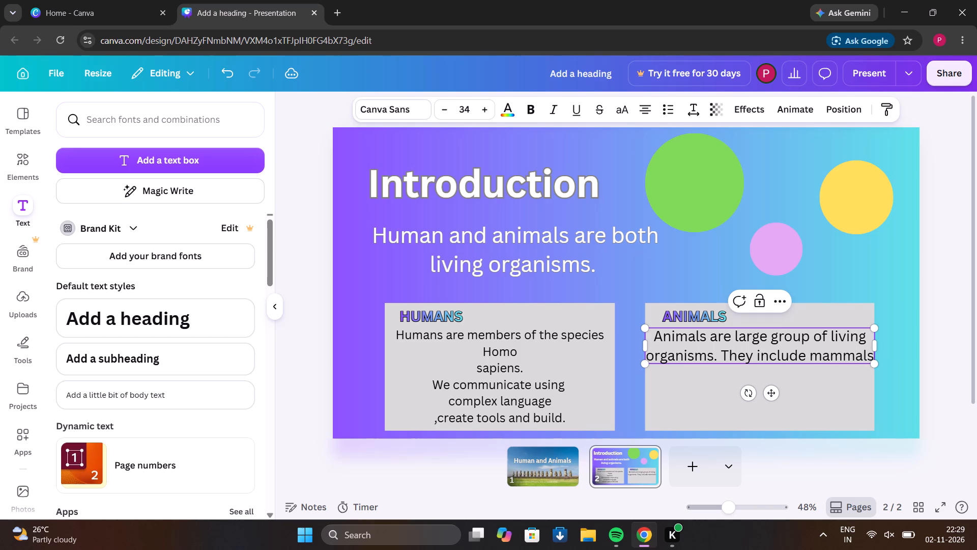
key("Return")
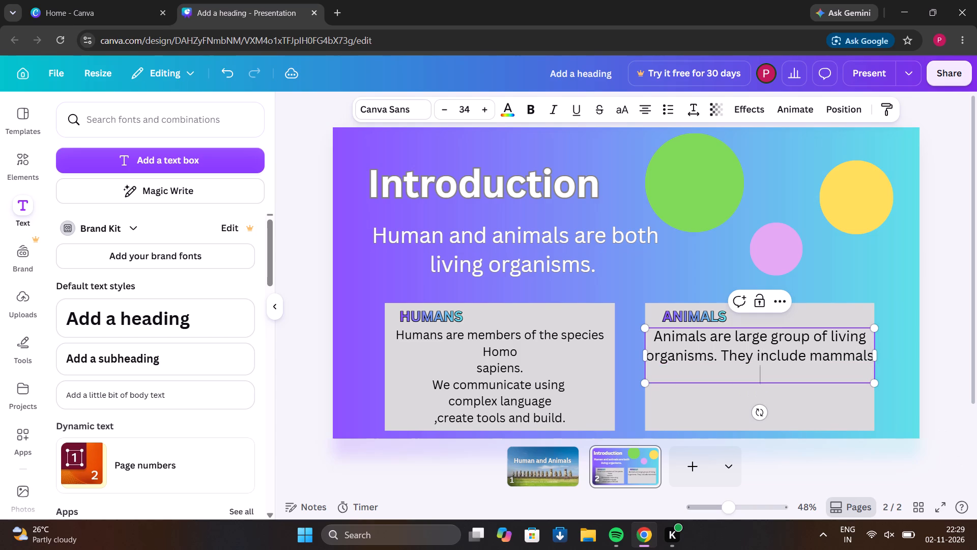
key("comma")
type("birds")
key("space")
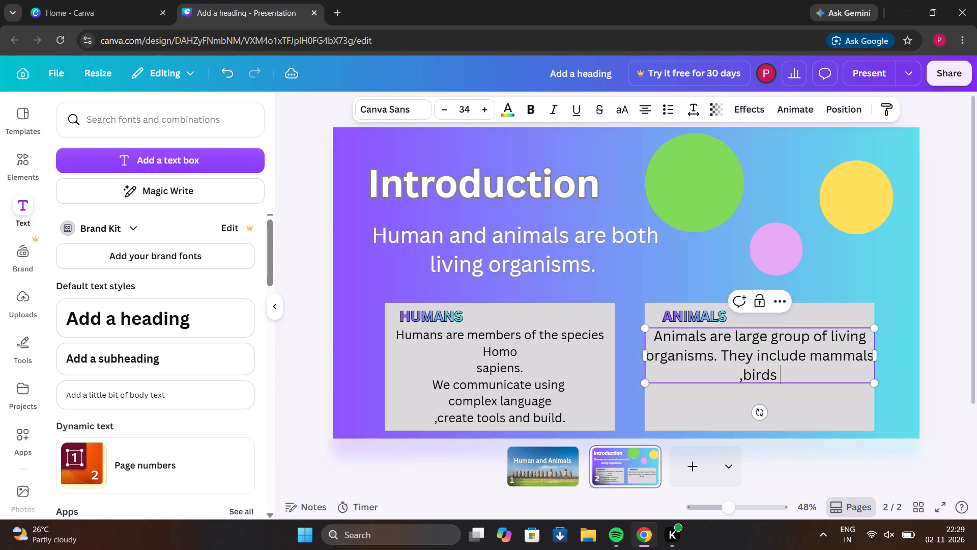
key("BackSpace")
key("comma")
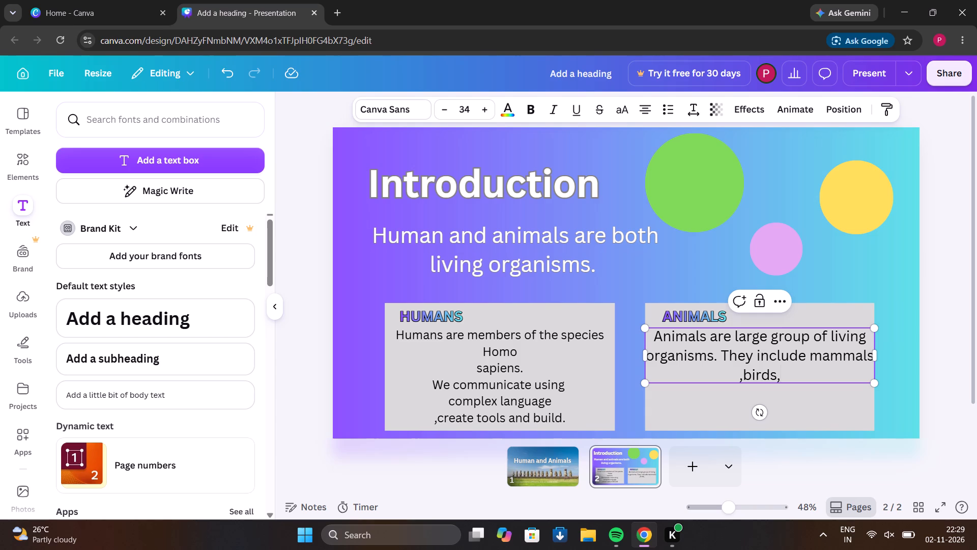
Continue the list after ",birds," in the "ANIMALS" paragraph with "fish,reptiles,amphibians", and put "and insects." on a new line.
left_click(930, 409)
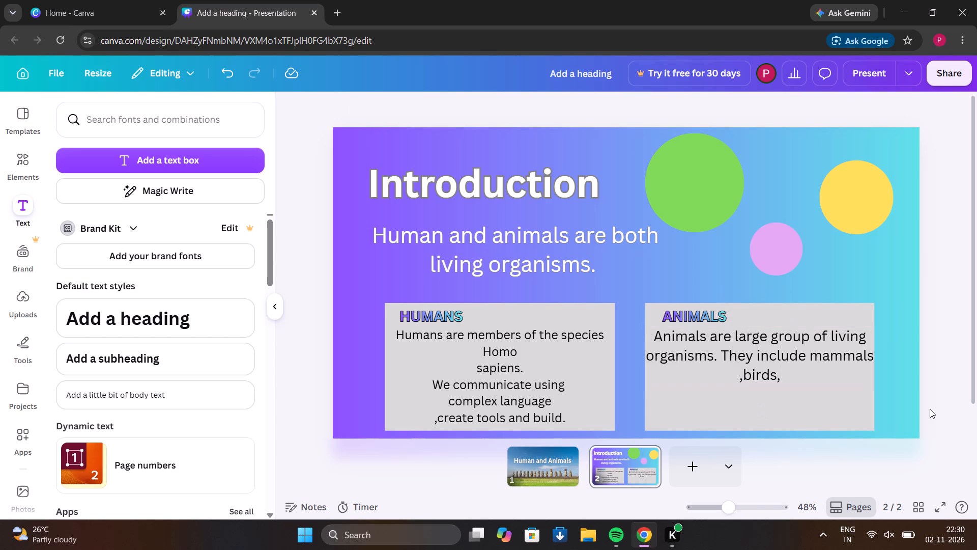
key("comma")
left_click(788, 372)
double_click(780, 376)
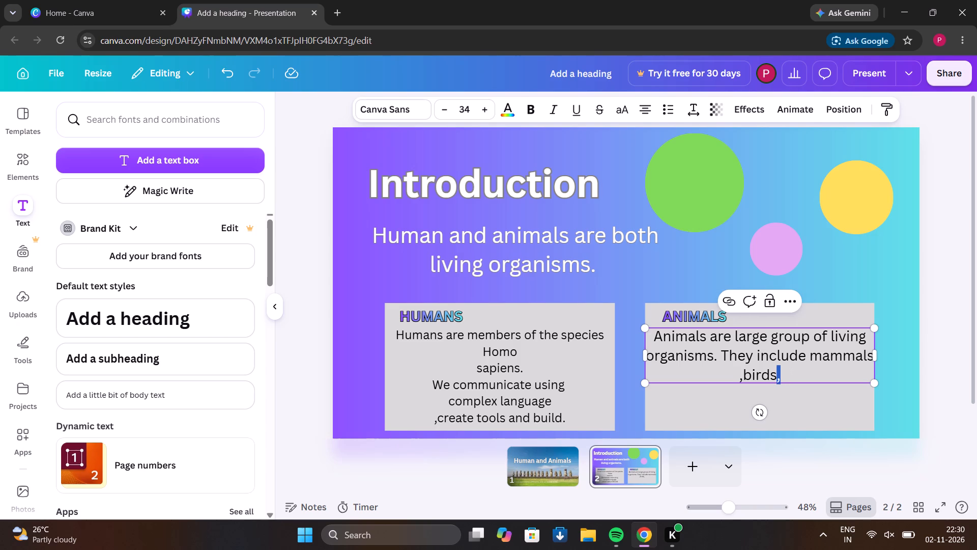
double_click(780, 376)
left_click(780, 376)
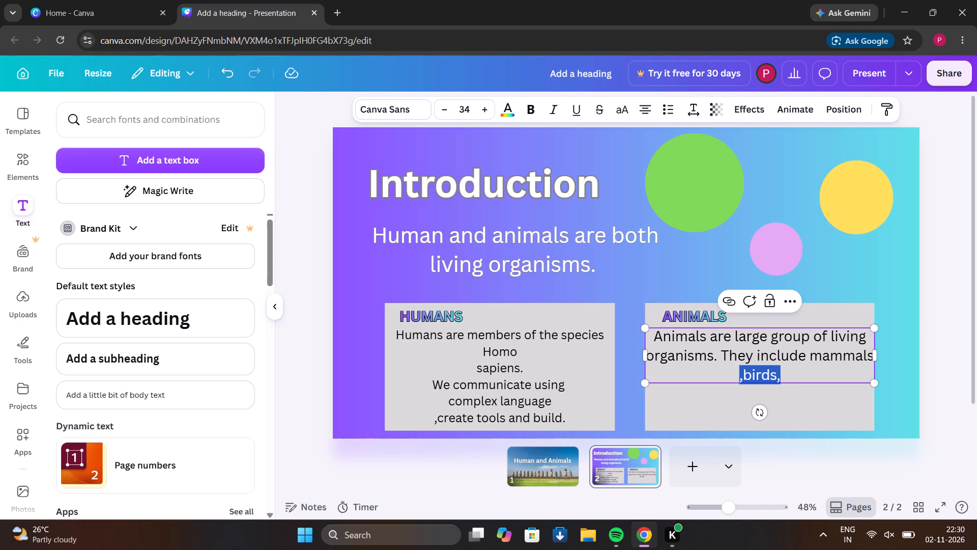
left_click(796, 448)
left_click(786, 376)
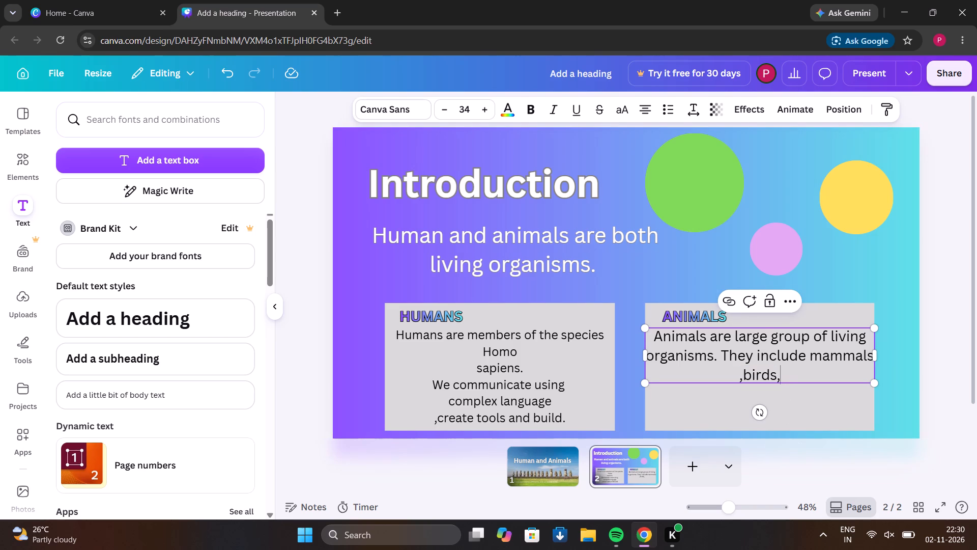
type("fi")
type("sh")
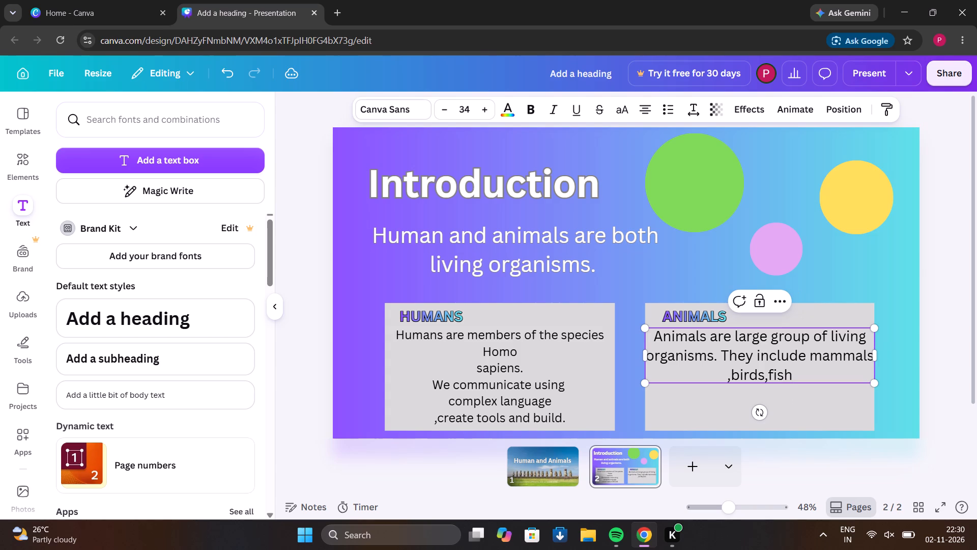
key("comma")
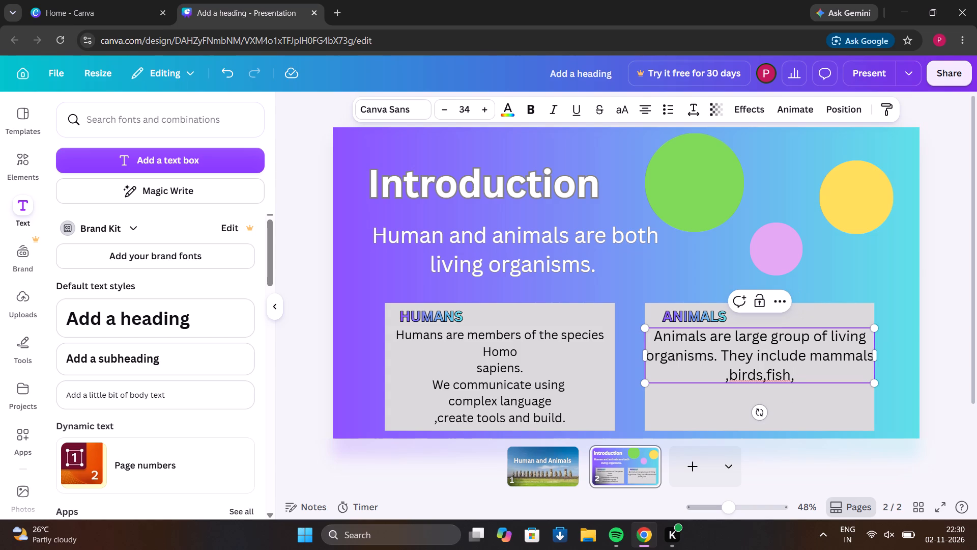
type("rep")
type("tiles")
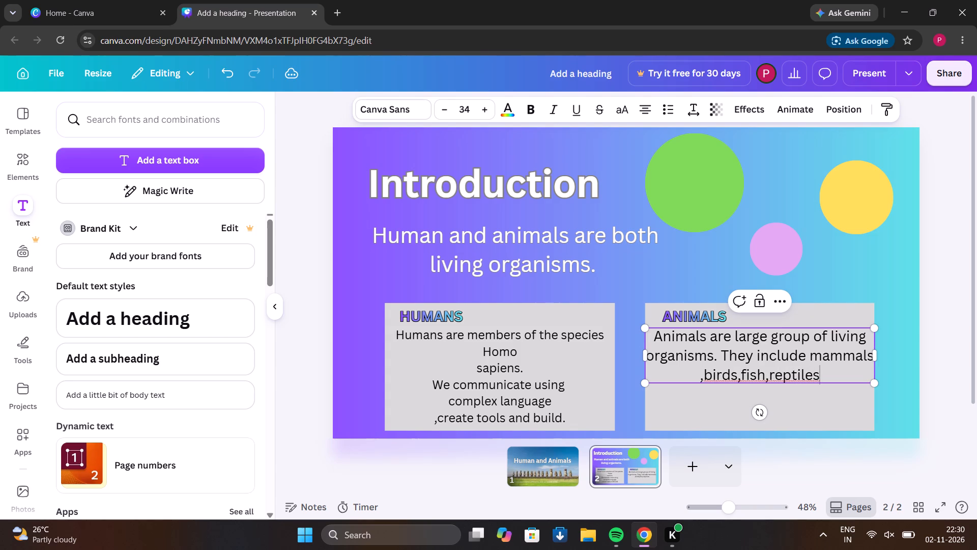
type(",amp")
key("h")
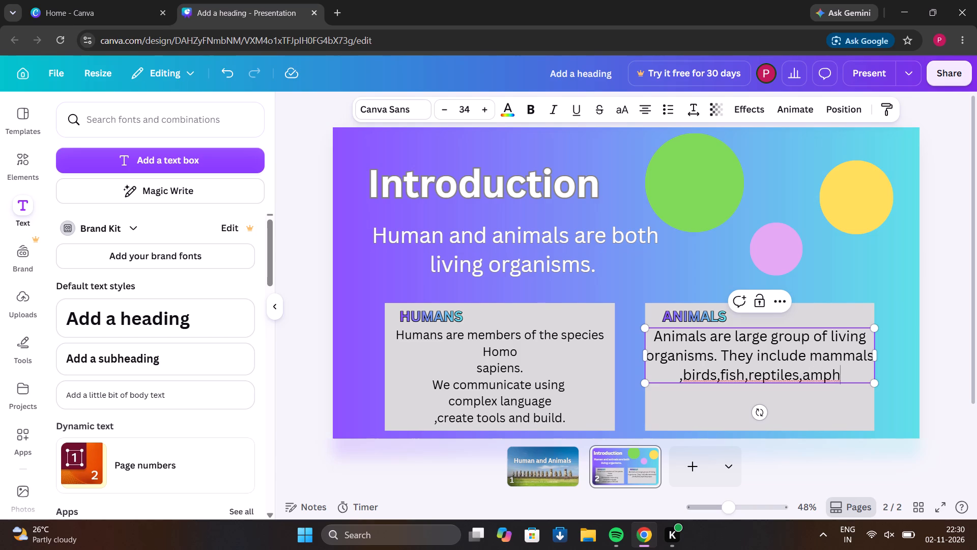
type("ibians")
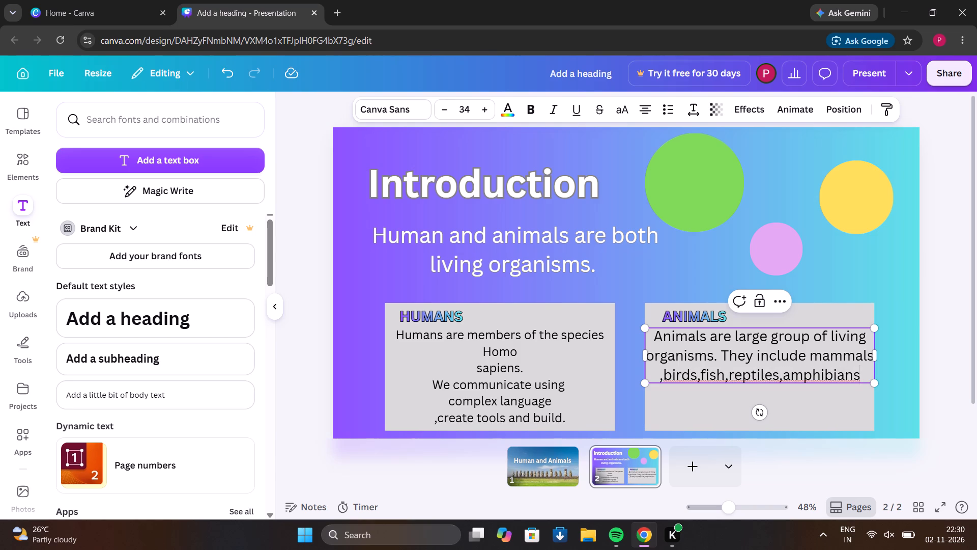
key("Return")
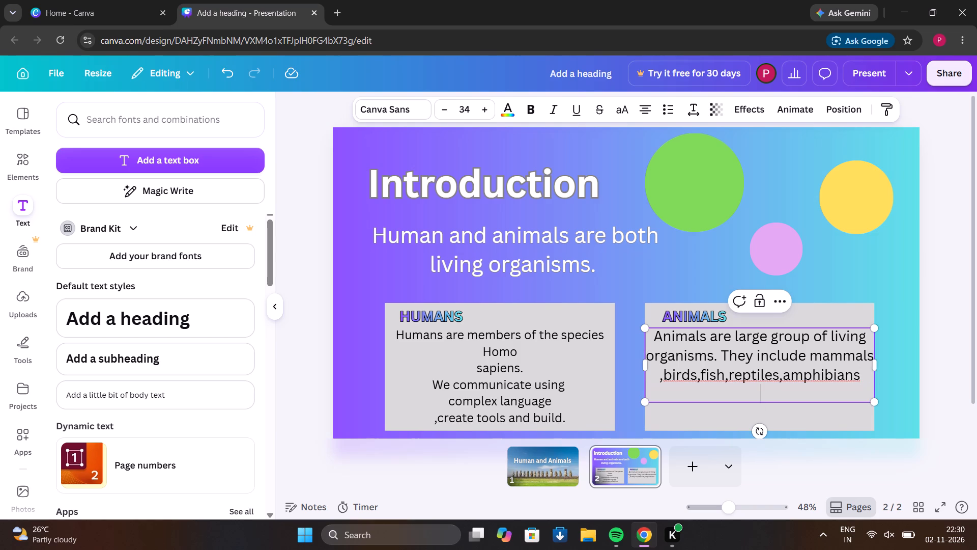
type("and insects")
key("period")
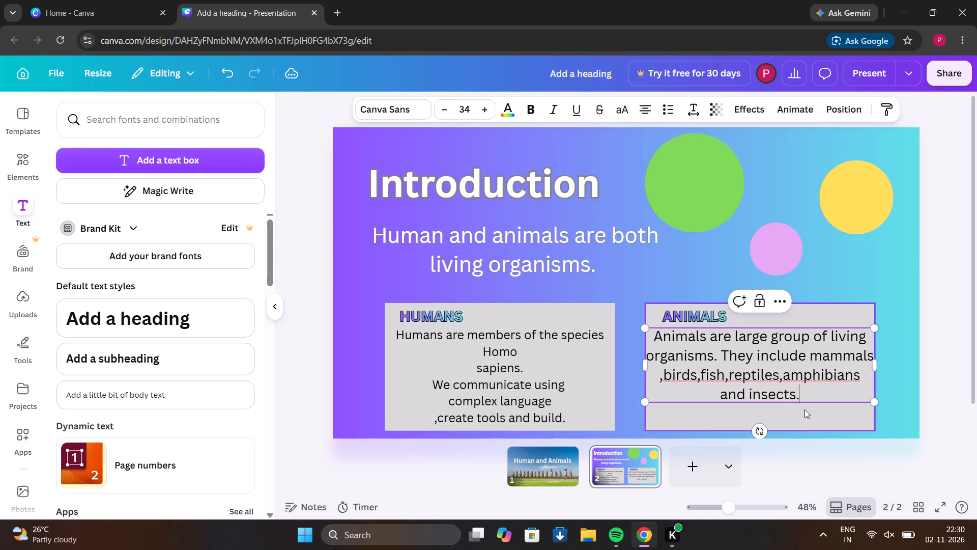
Move the "ANIMALS" paragraph box slightly down inside its grey rectangle, leaving a gap below the heading.
scroll(813, 395, "up", 1)
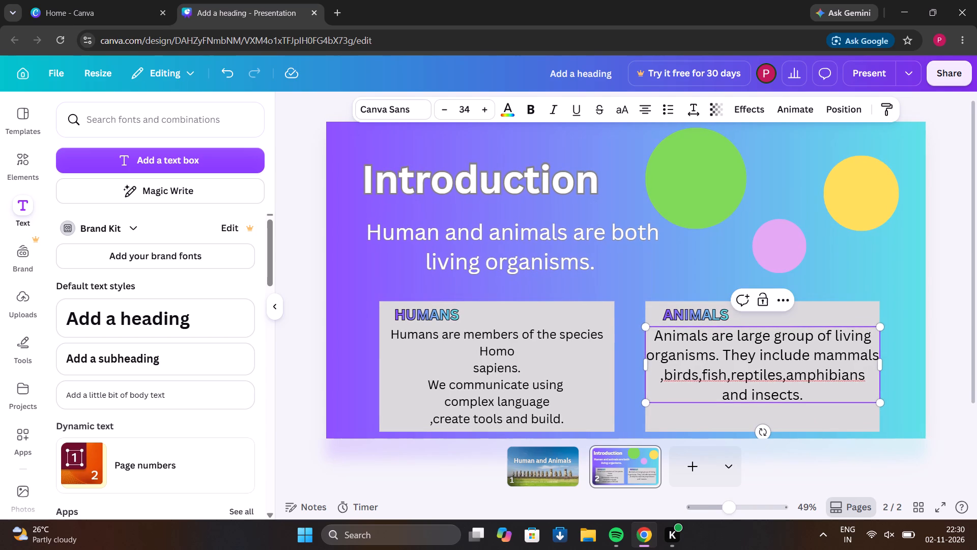
left_click(813, 395)
scroll(813, 395, "down", 2)
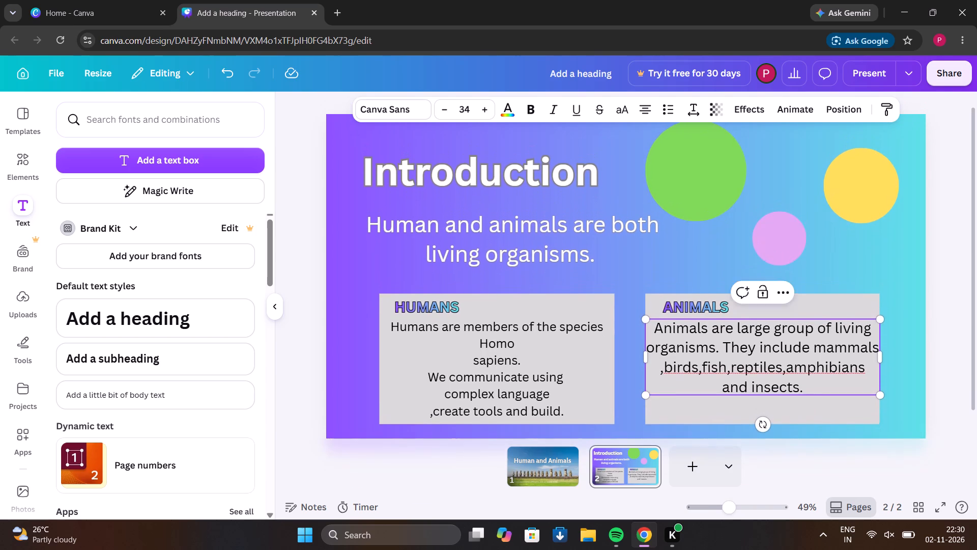
scroll(813, 395, "down", 1)
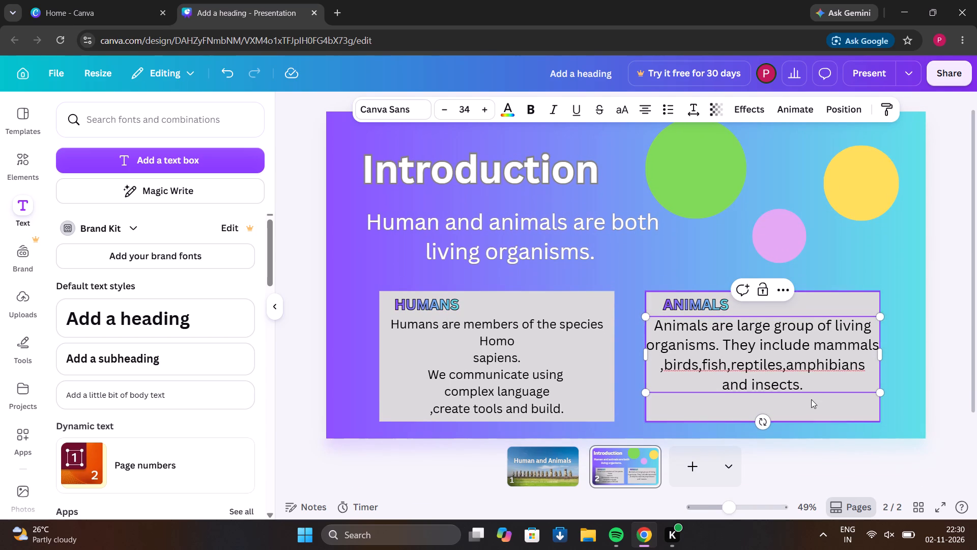
left_click(811, 400)
left_click(816, 387)
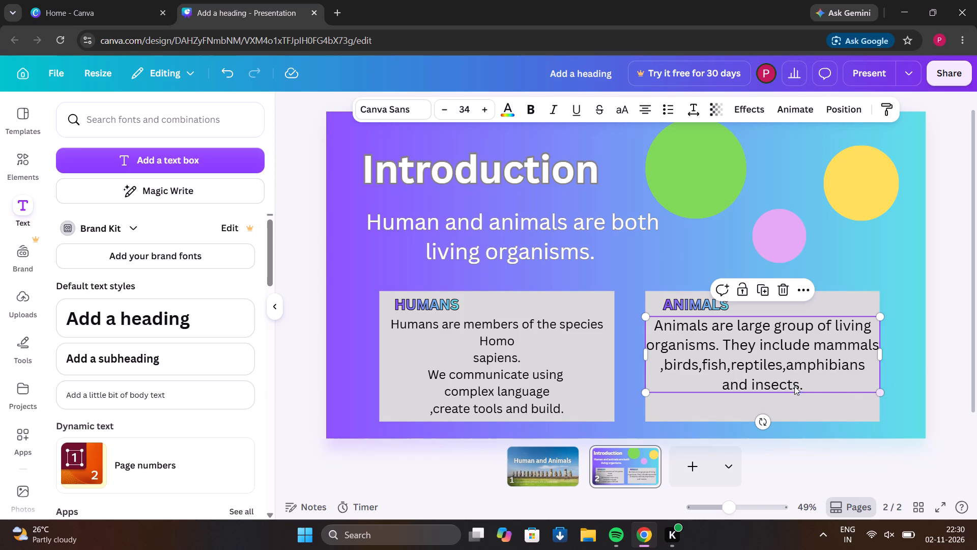
left_click_drag(817, 379, 814, 393)
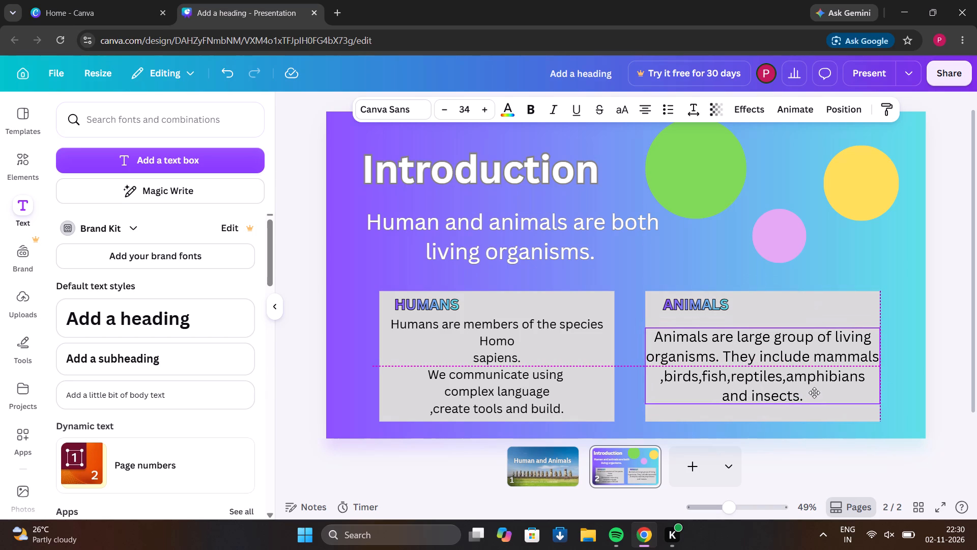
left_click_drag(814, 393, 815, 393)
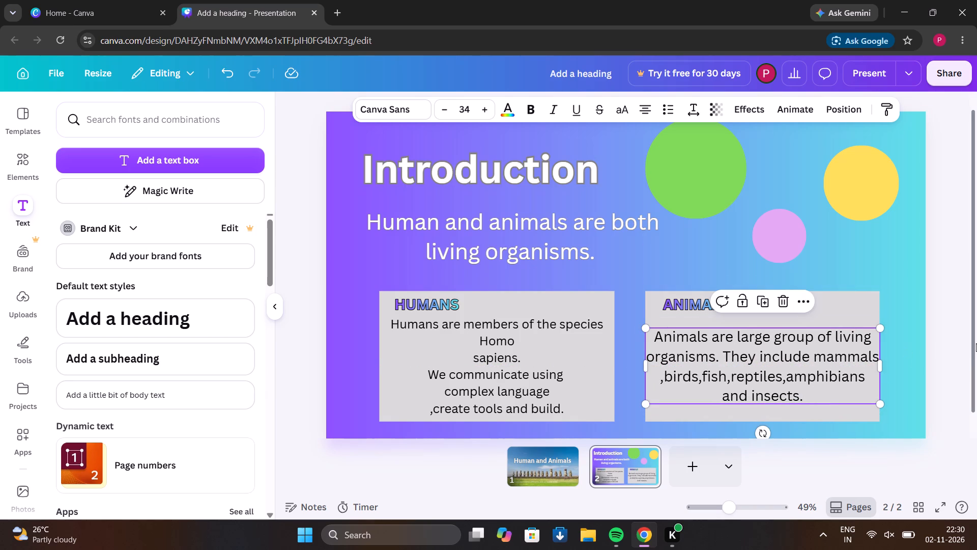
left_click(963, 343)
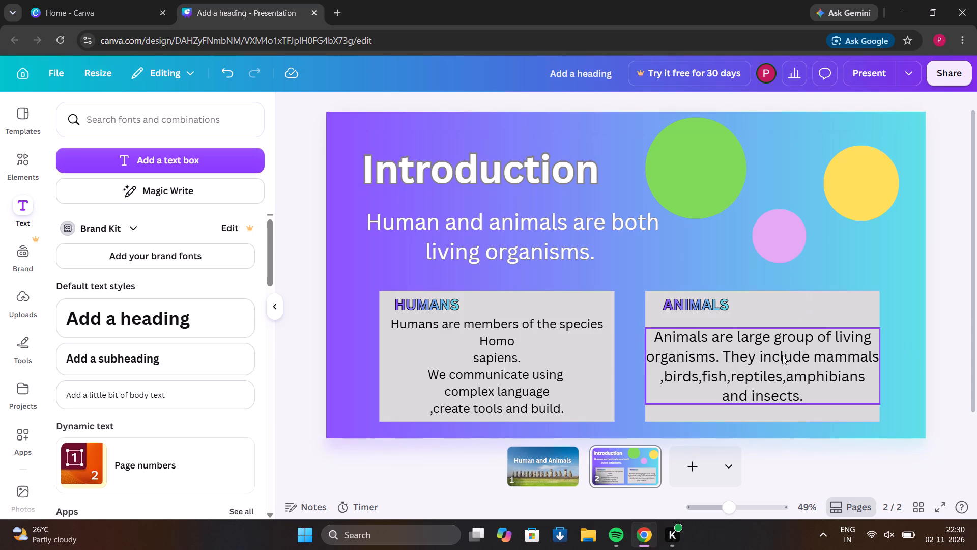
Add a blank third slide after the "Introduction" slide.
left_click(681, 476)
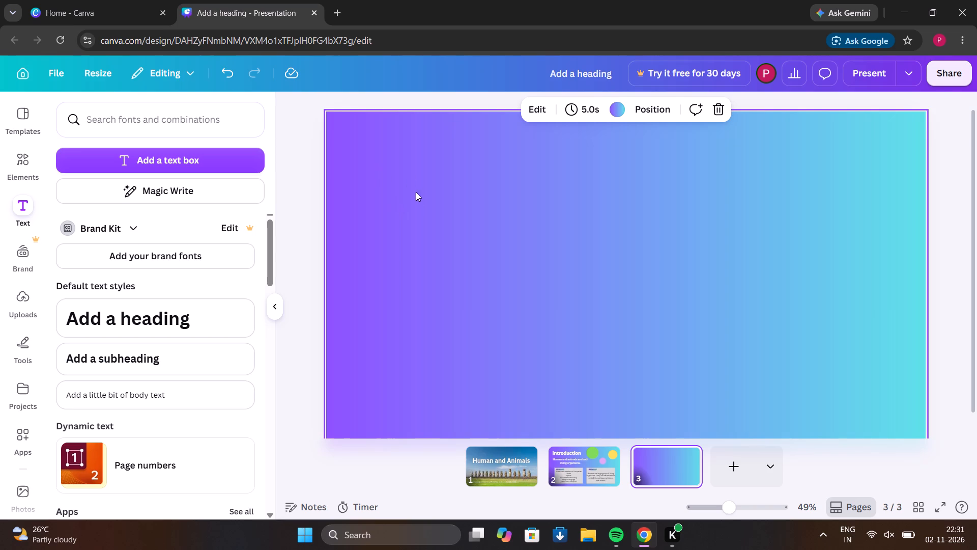
Add a heading to the third slide, enlarge it slightly to size 94.2, and place it in the slide's upper-left area.
left_click(229, 307)
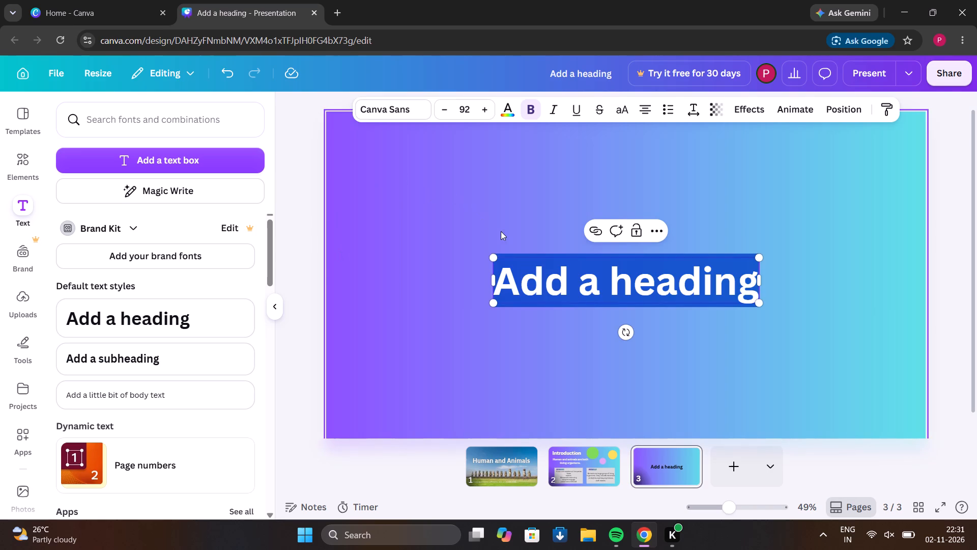
left_click_drag(497, 254, 491, 240)
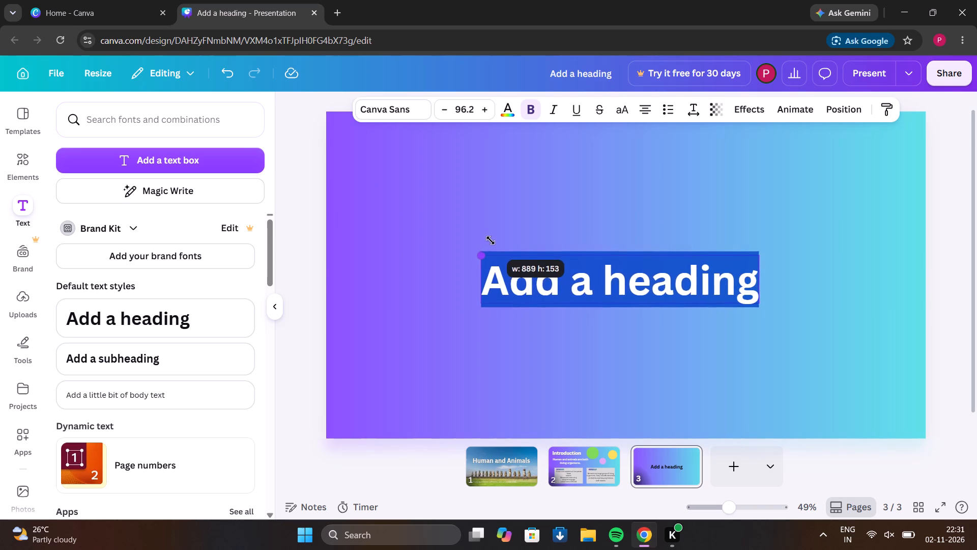
left_click_drag(491, 240, 492, 241)
left_click_drag(530, 256, 395, 140)
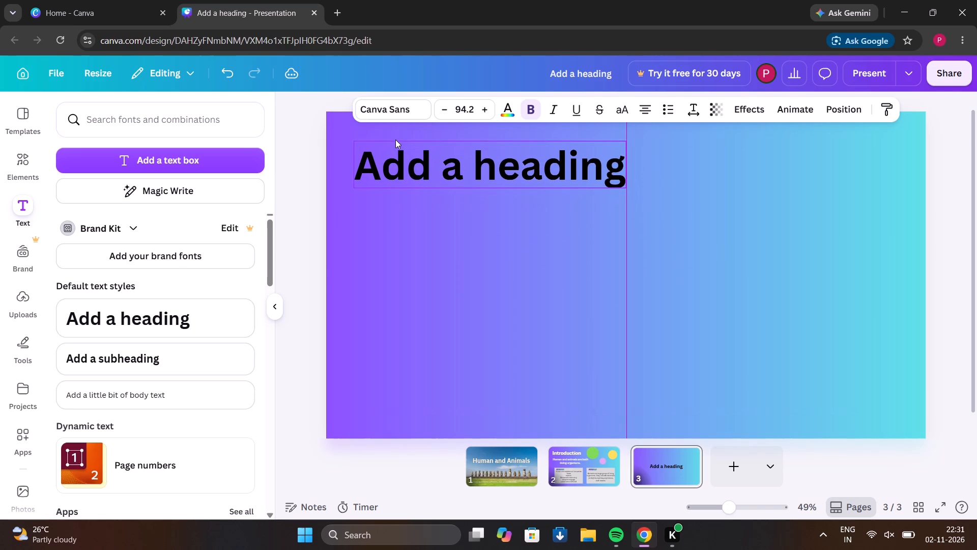
left_click_drag(395, 140, 393, 136)
Replace the third slide's placeholder heading text with "Why Animals are important...".
double_click(622, 163)
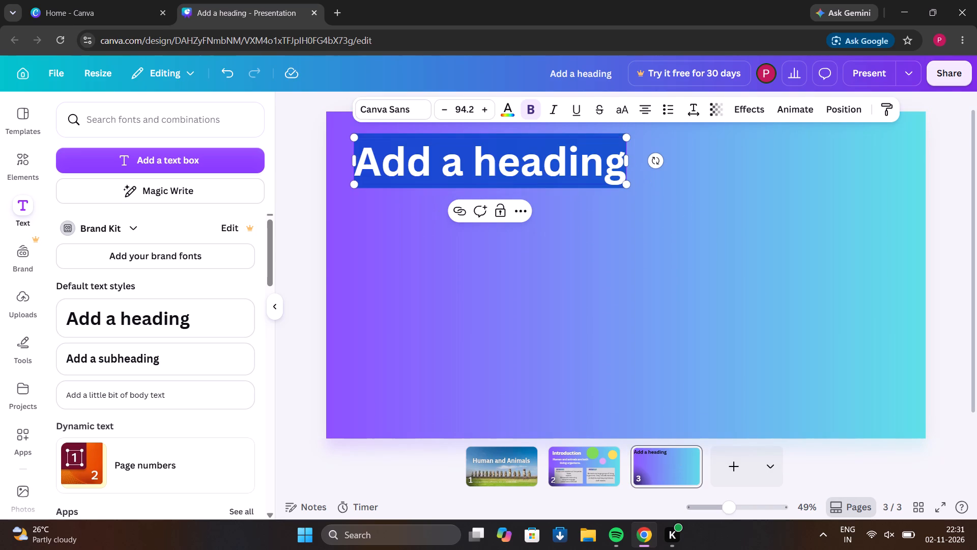
key("BackSpace")
type("Why")
key("space")
type("Animals")
key("space")
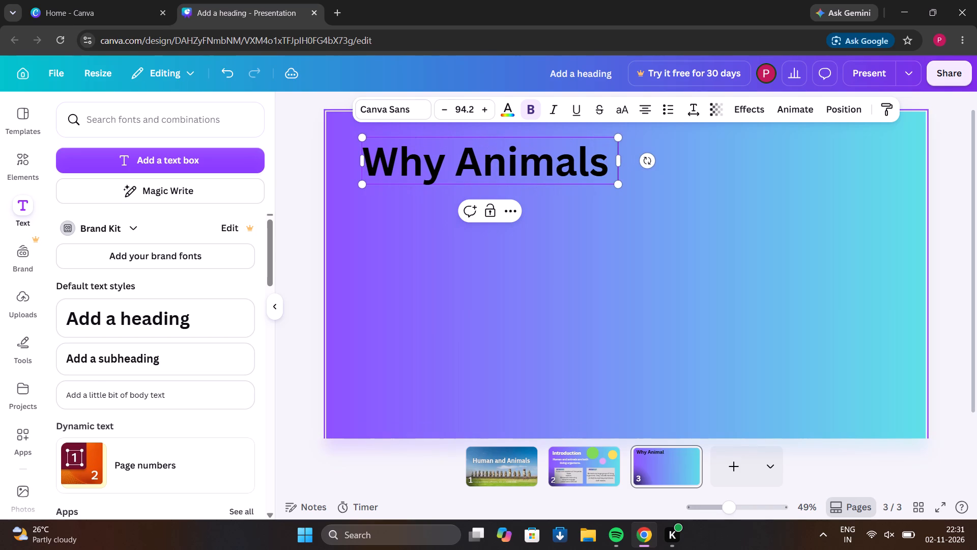
type("are")
key("space")
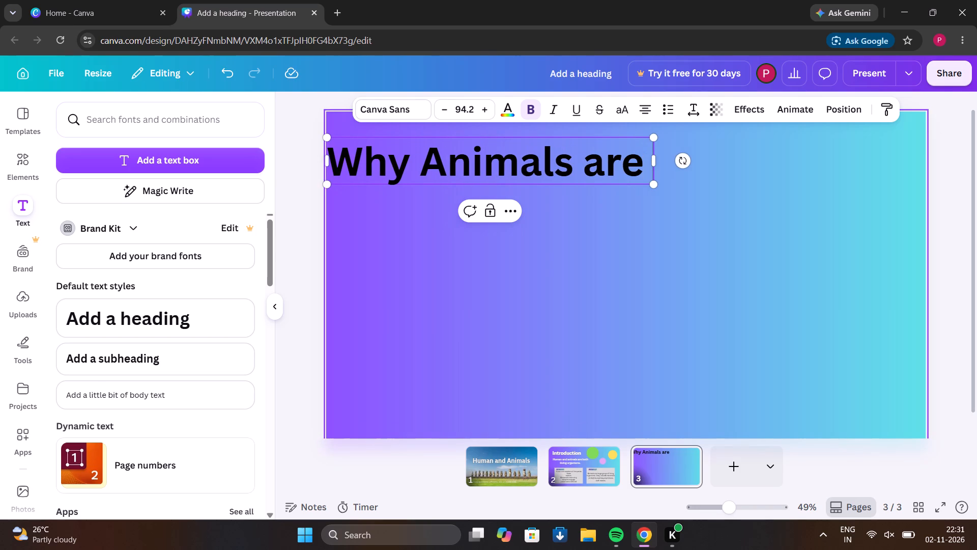
type("i,")
key("BackSpace")
type("mportant")
type("...")
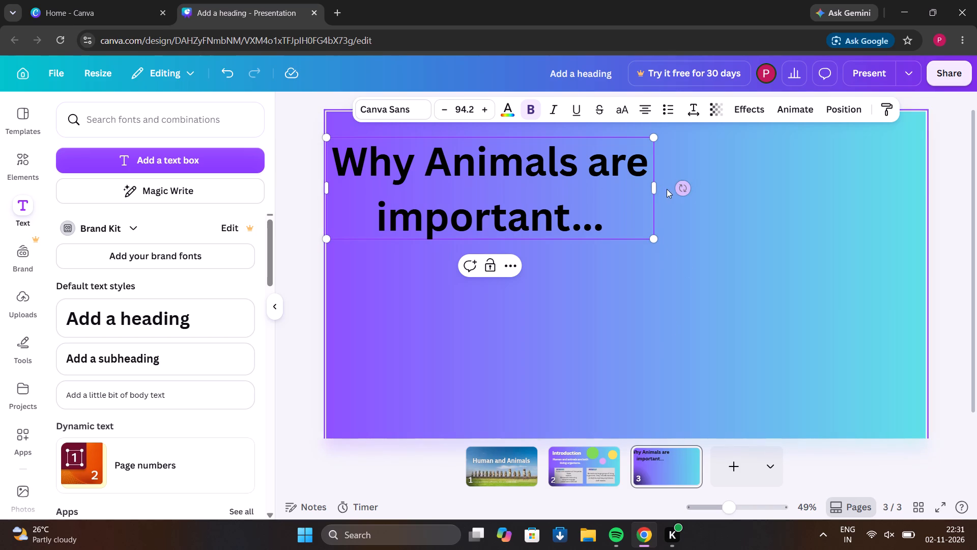
Widen the "Why Animals are important..." heading box across the slide so its text fits on a single line.
left_click_drag(651, 189, 710, 156)
left_click_drag(652, 187, 654, 186)
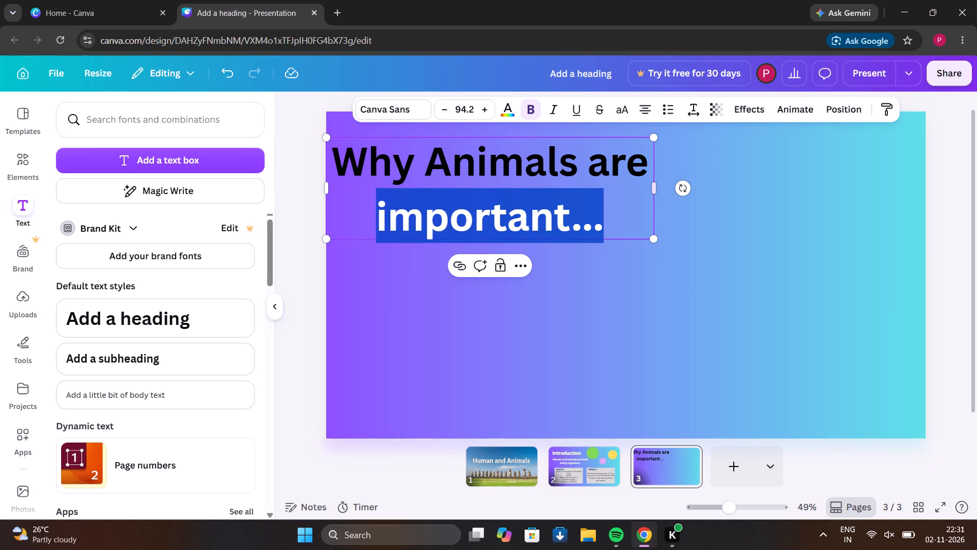
left_click_drag(654, 186, 680, 176)
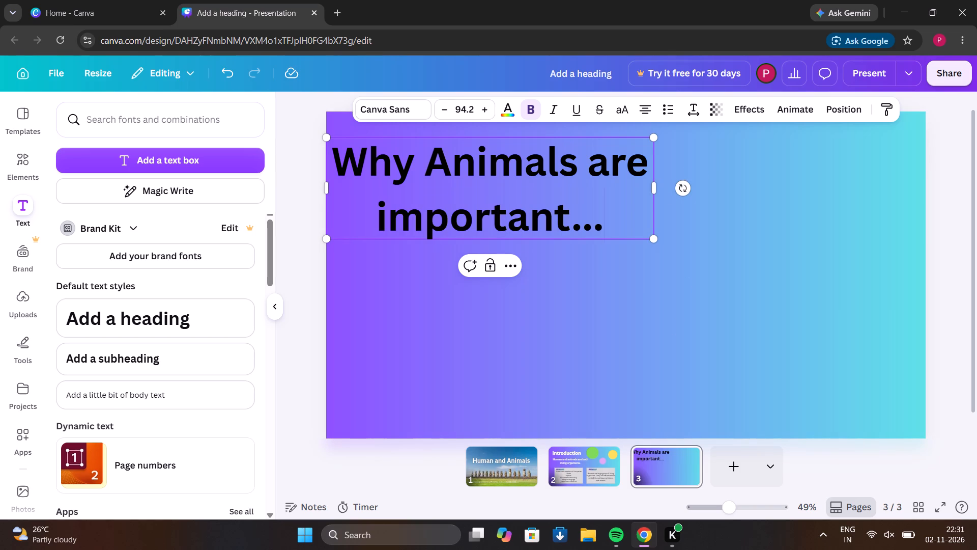
left_click_drag(656, 188, 734, 153)
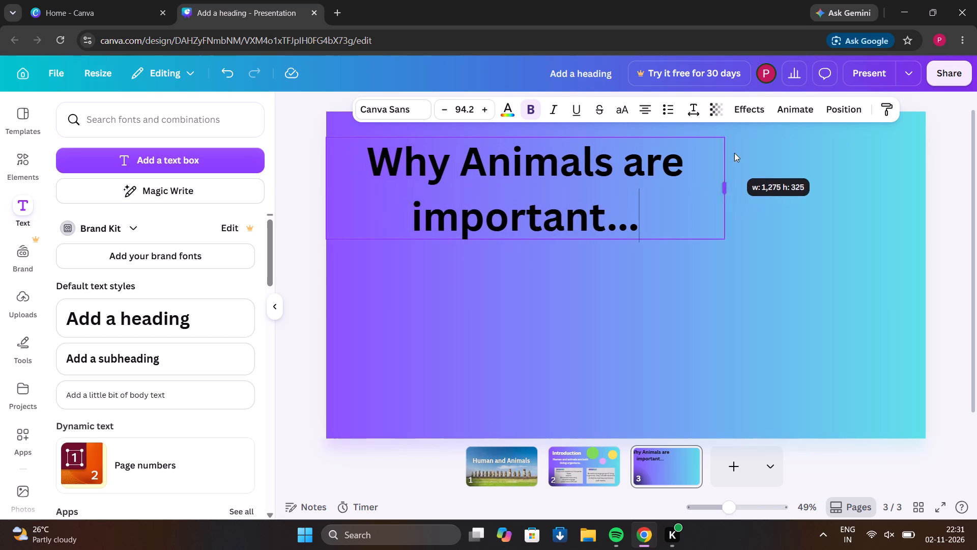
left_click_drag(734, 153, 900, 112)
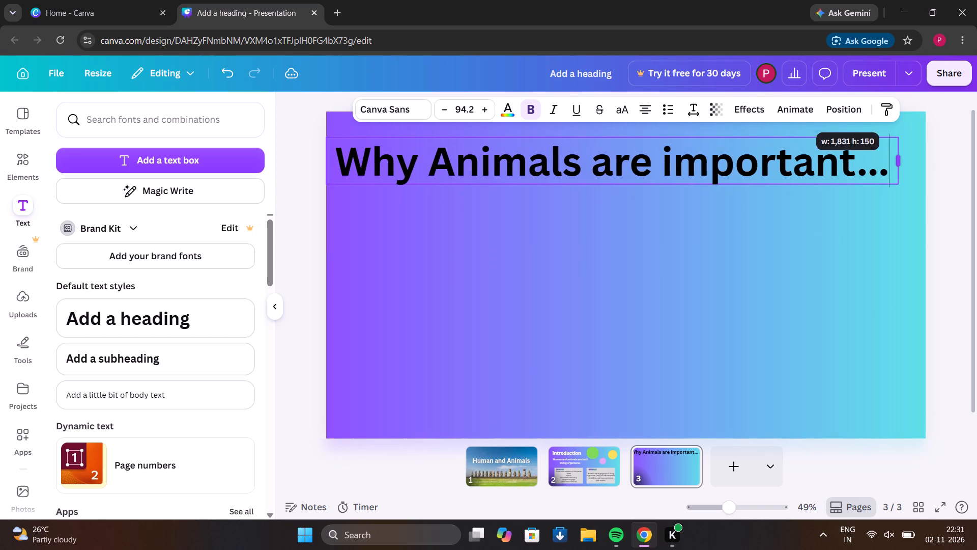
left_click_drag(900, 112, 883, 121)
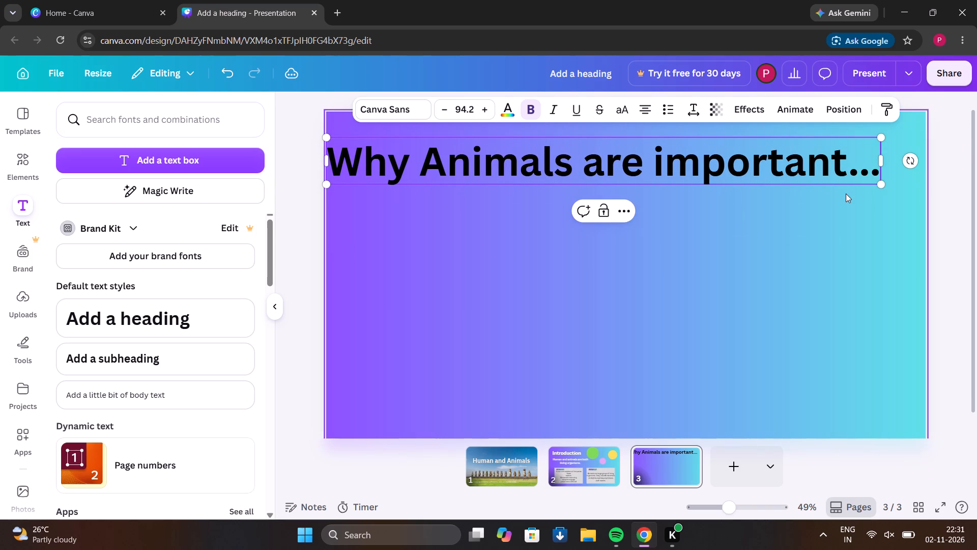
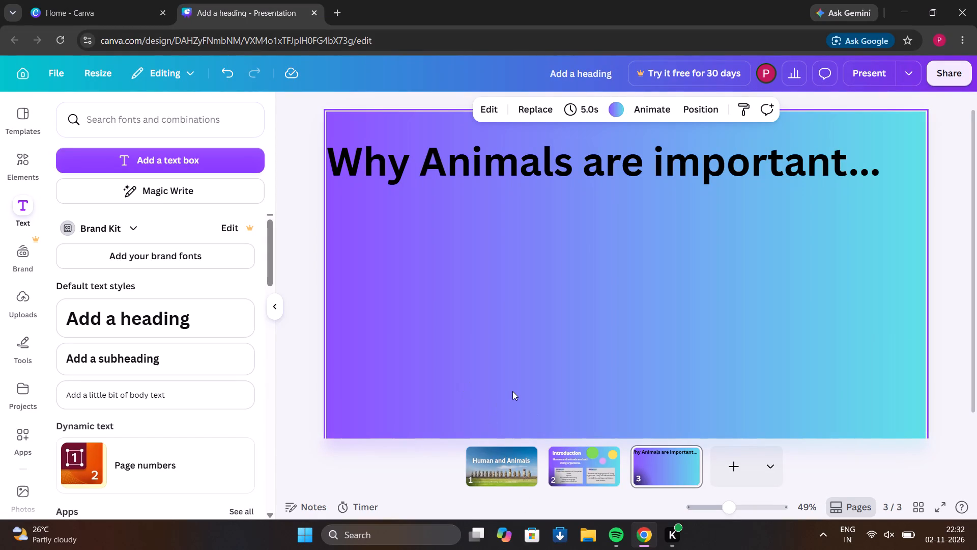
Search the elements for "animals" and insert the sitting brown-and-white puppy graphic on the third slide.
left_click(456, 146)
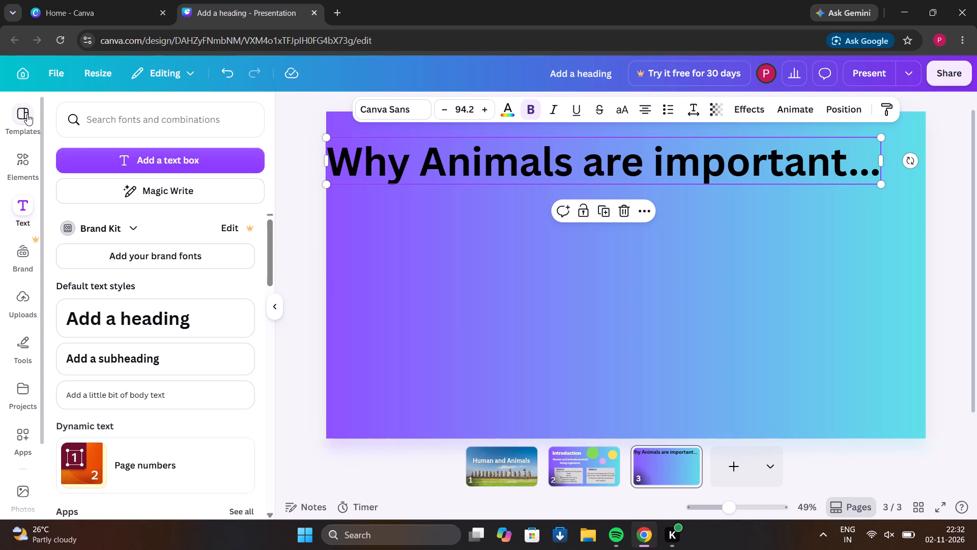
left_click(20, 168)
left_click(149, 117)
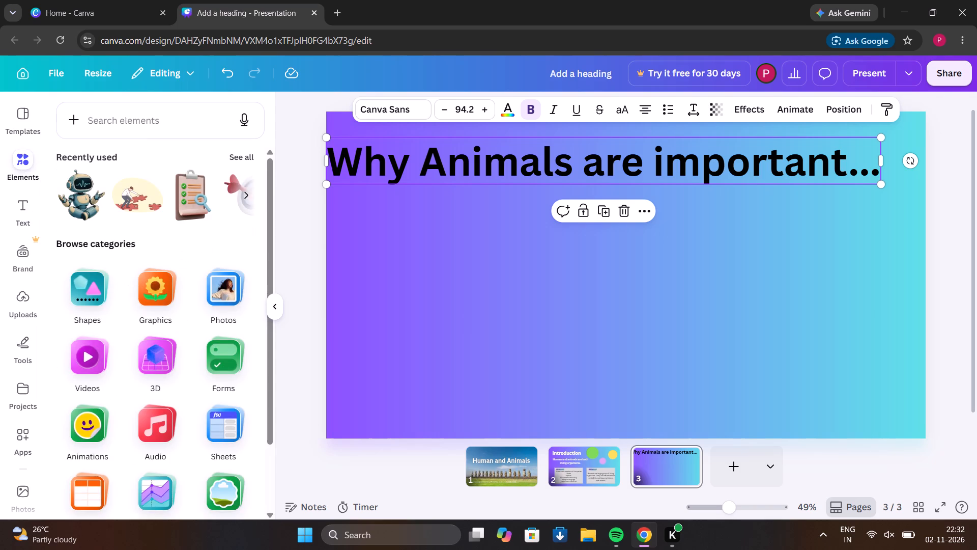
type("animals")
key("Return")
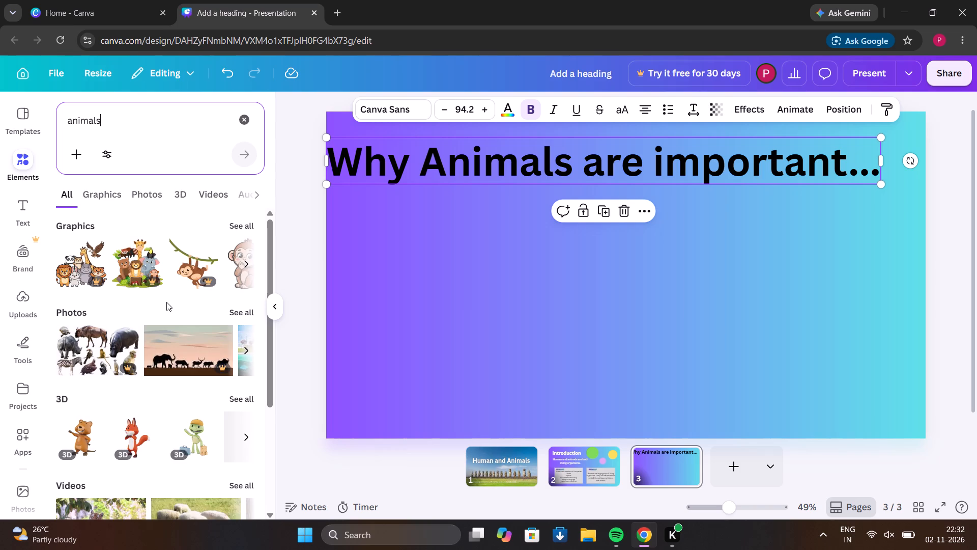
double_click(246, 266)
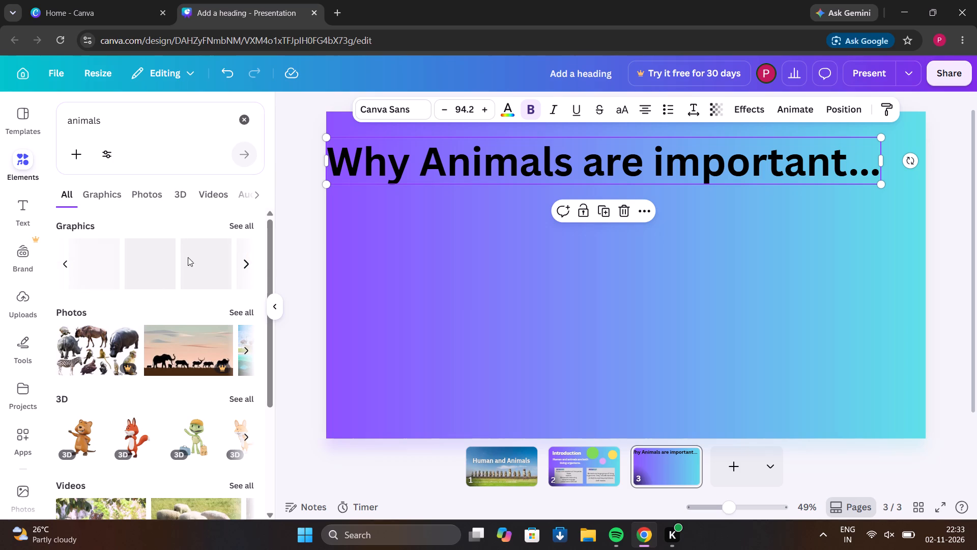
left_click(67, 261)
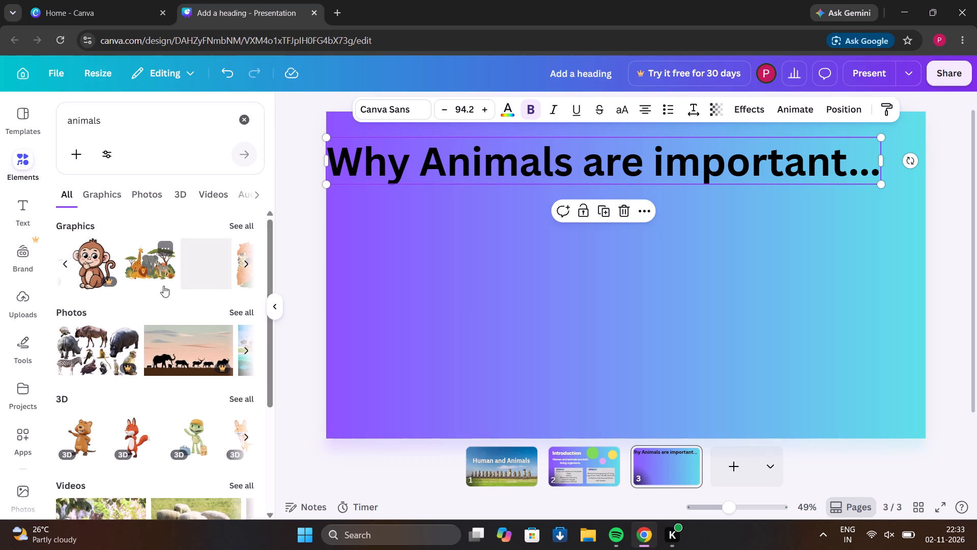
left_click(245, 263)
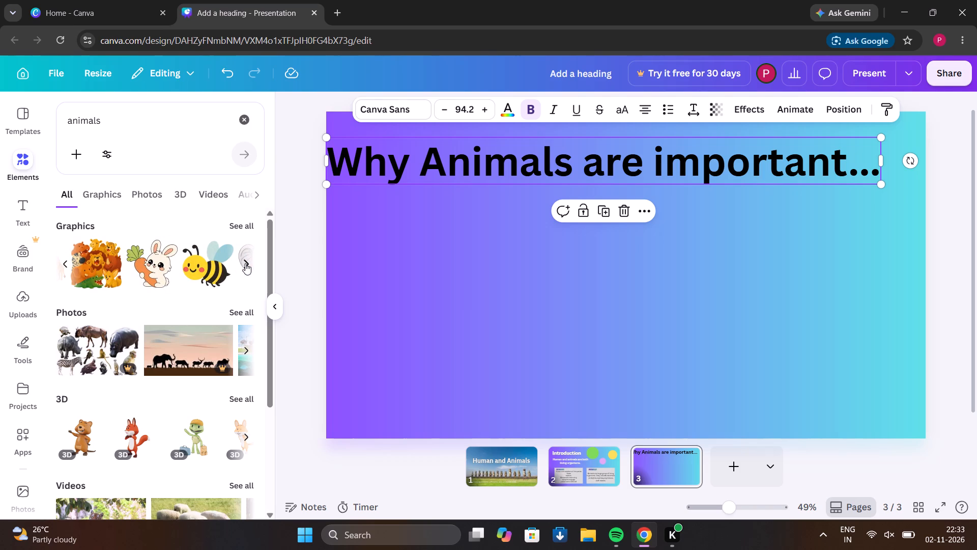
left_click(245, 263)
left_click(245, 263)
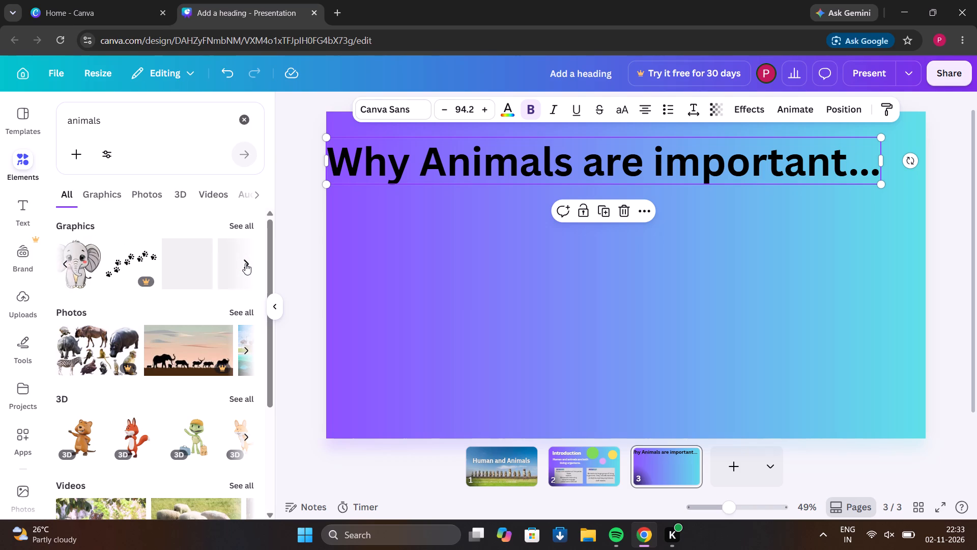
scroll(182, 387, "down", 1)
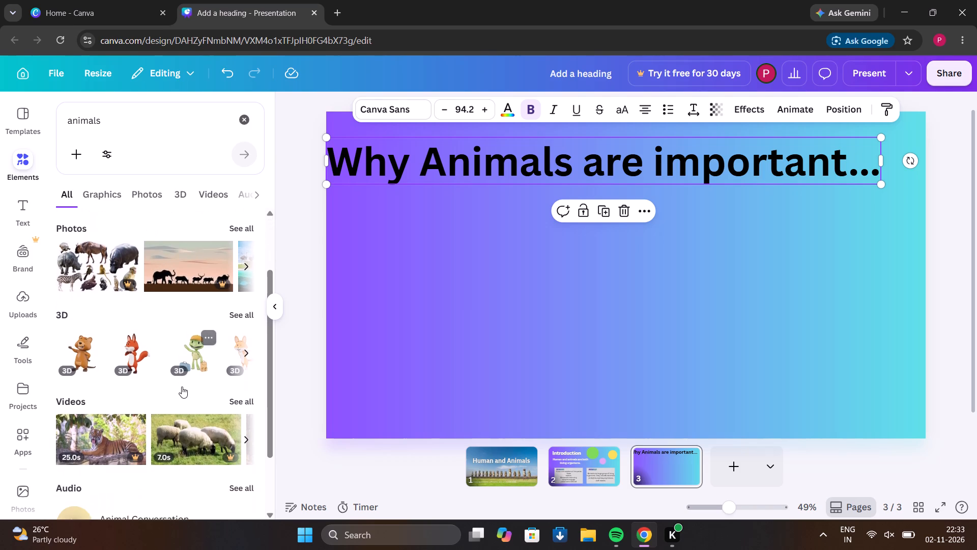
scroll(182, 387, "down", 2)
scroll(182, 387, "up", 1)
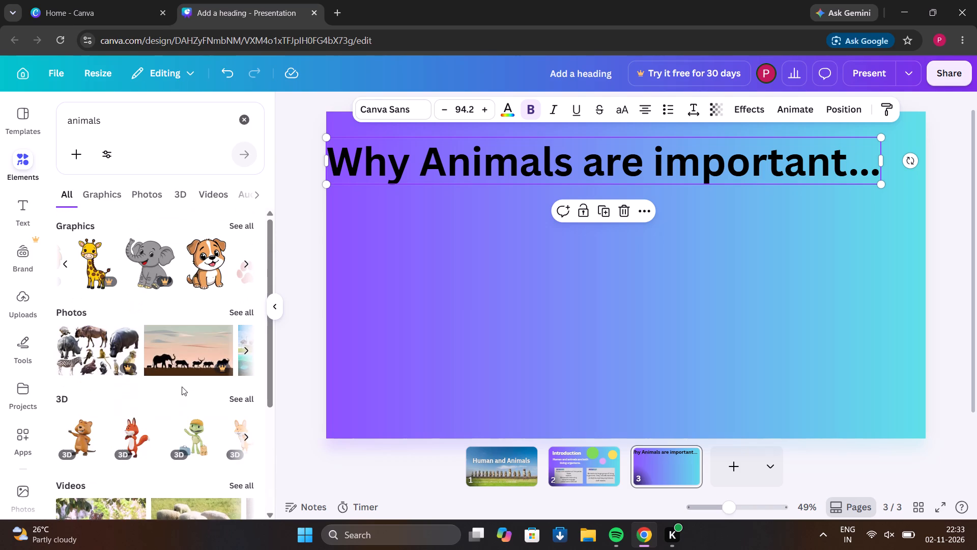
left_click(220, 268)
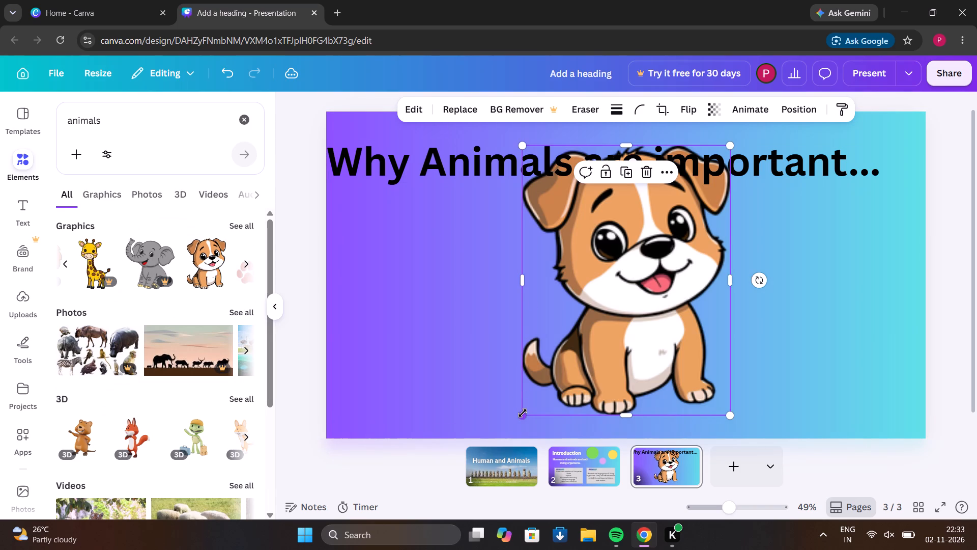
Shrink the puppy graphic and place it near the slide's right edge, below the heading.
left_click_drag(523, 413, 609, 234)
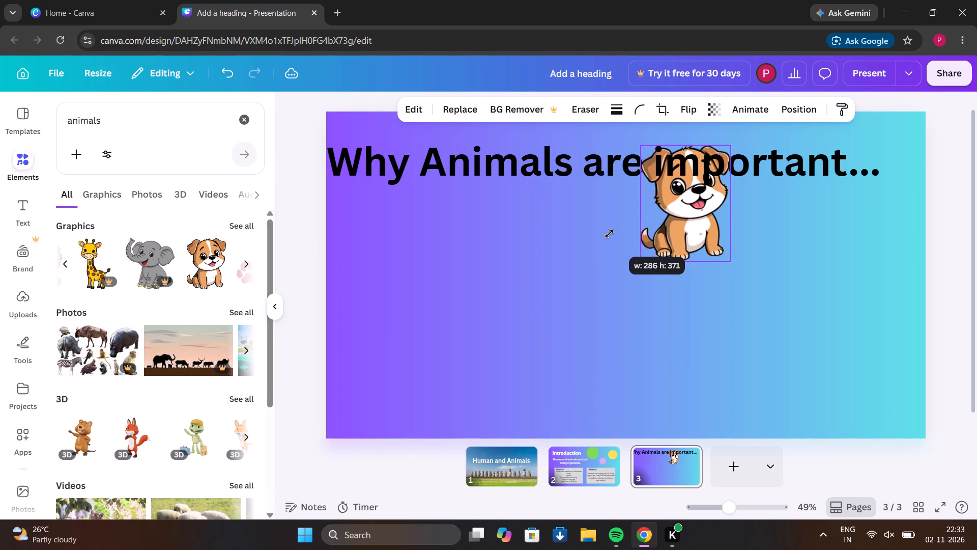
left_click_drag(609, 234, 584, 306)
left_click_drag(636, 267, 693, 295)
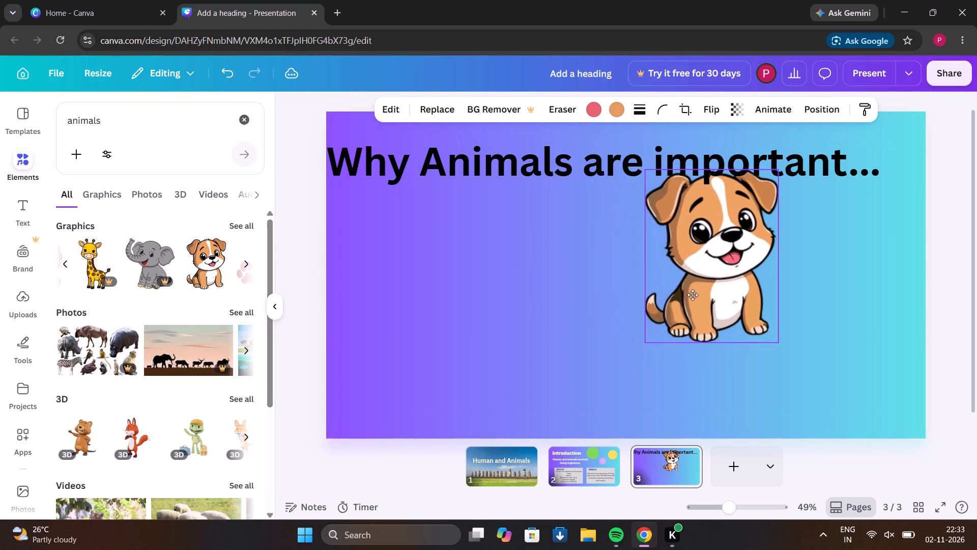
left_click_drag(693, 295, 809, 334)
left_click(809, 334)
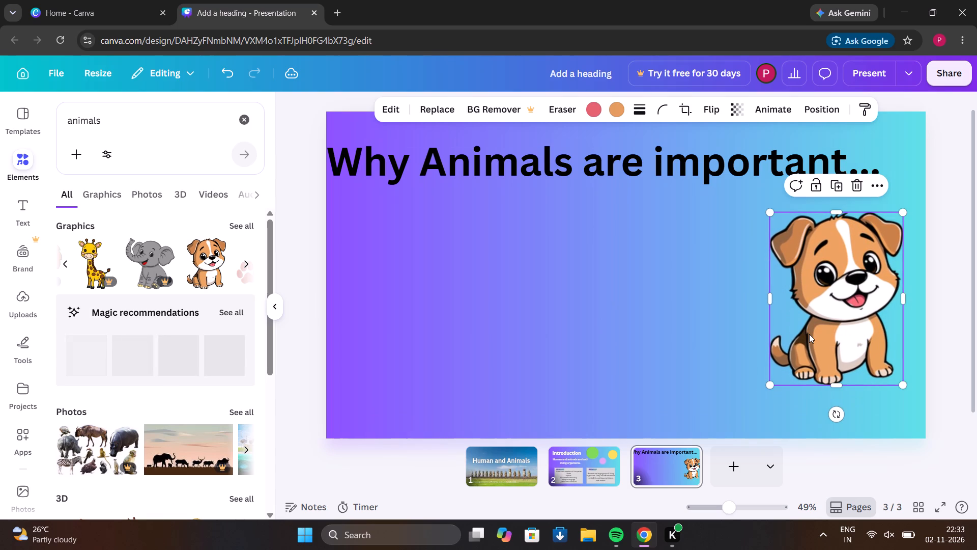
left_click(639, 335)
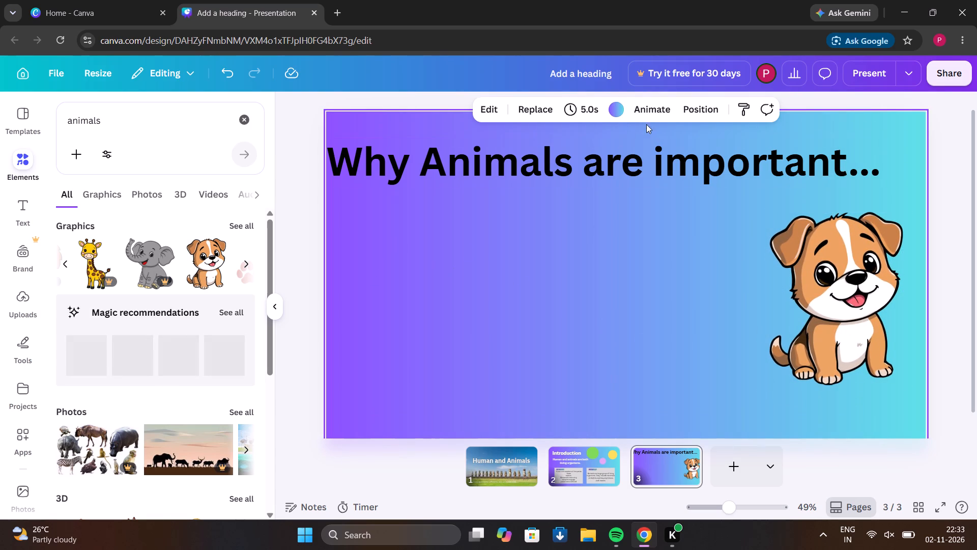
scroll(641, 175, "up", 1)
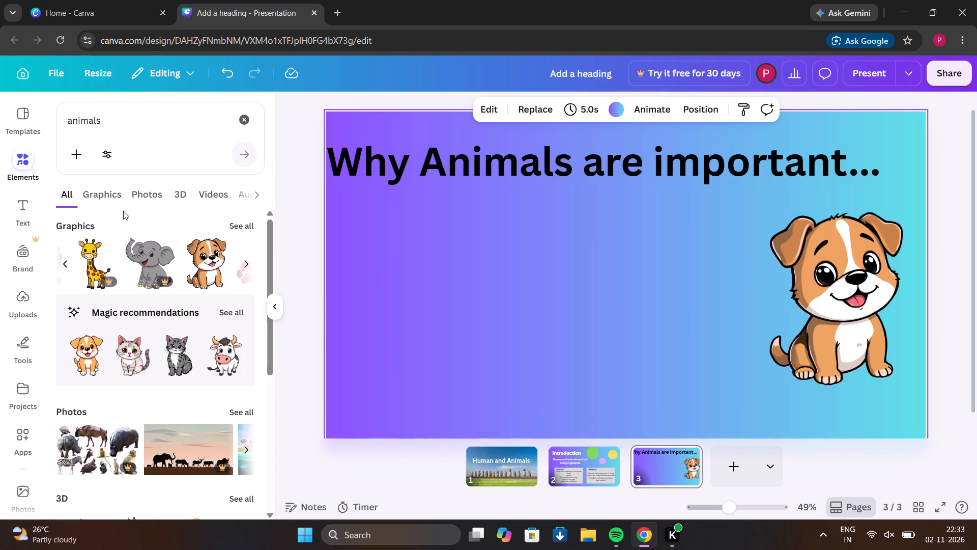
Add a body text box below the left part of the heading and format it as a bulleted list.
left_click(22, 217)
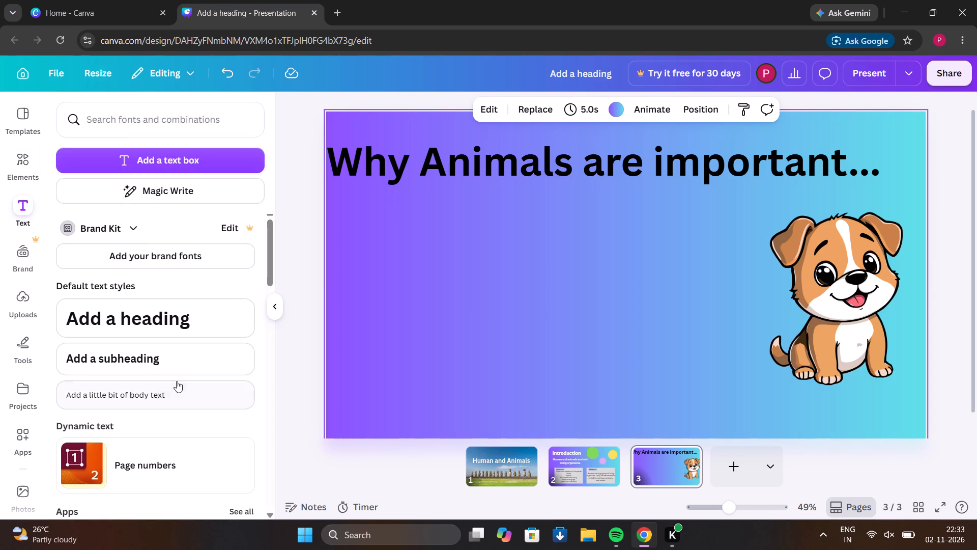
left_click(177, 384)
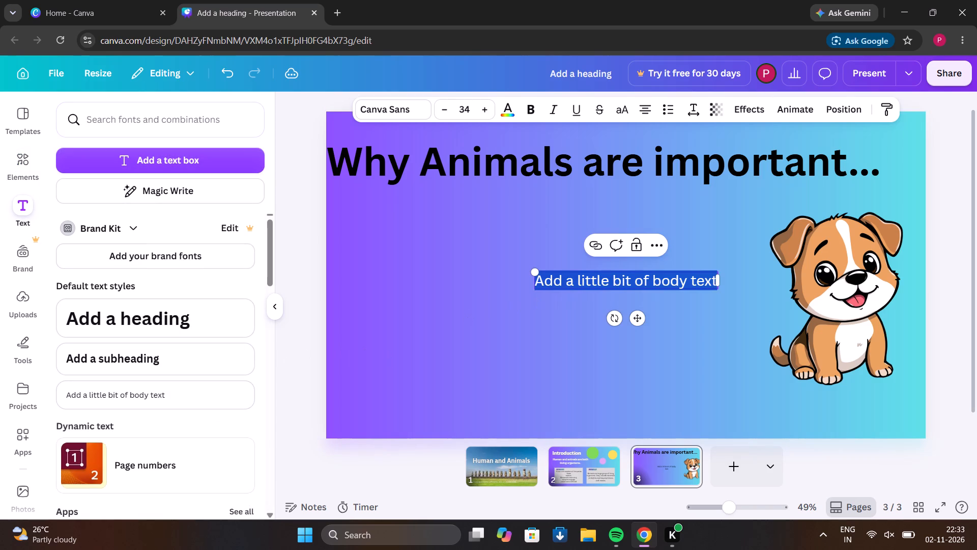
left_click_drag(638, 315, 482, 262)
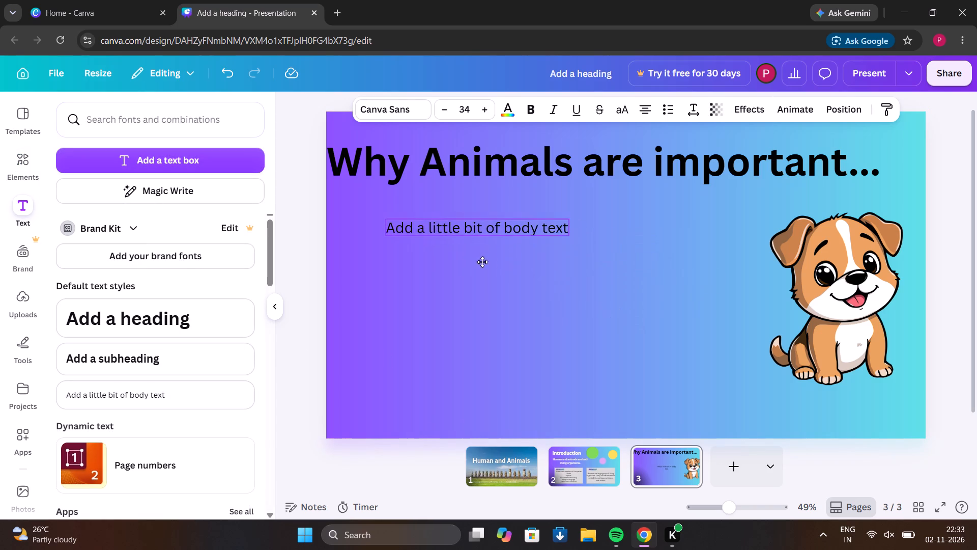
left_click_drag(482, 262, 462, 262)
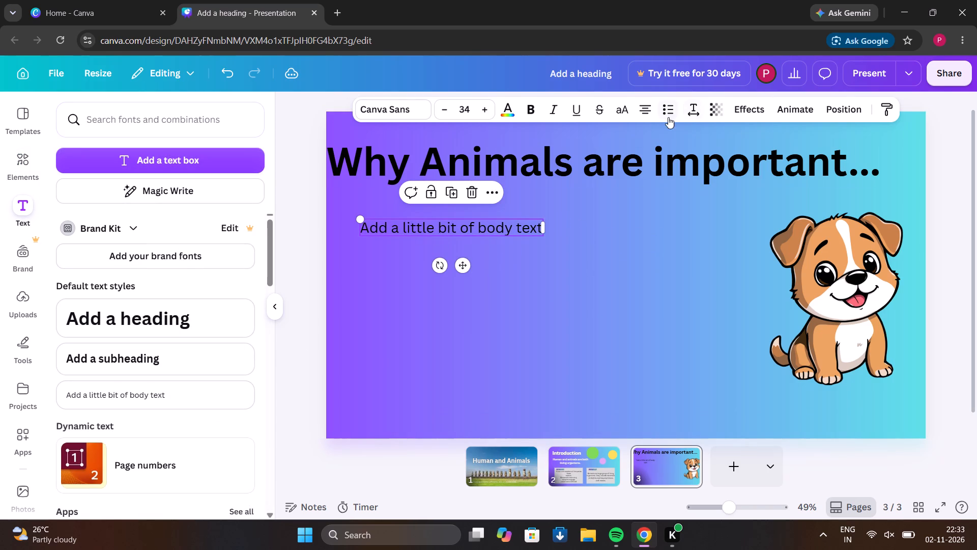
left_click(666, 114)
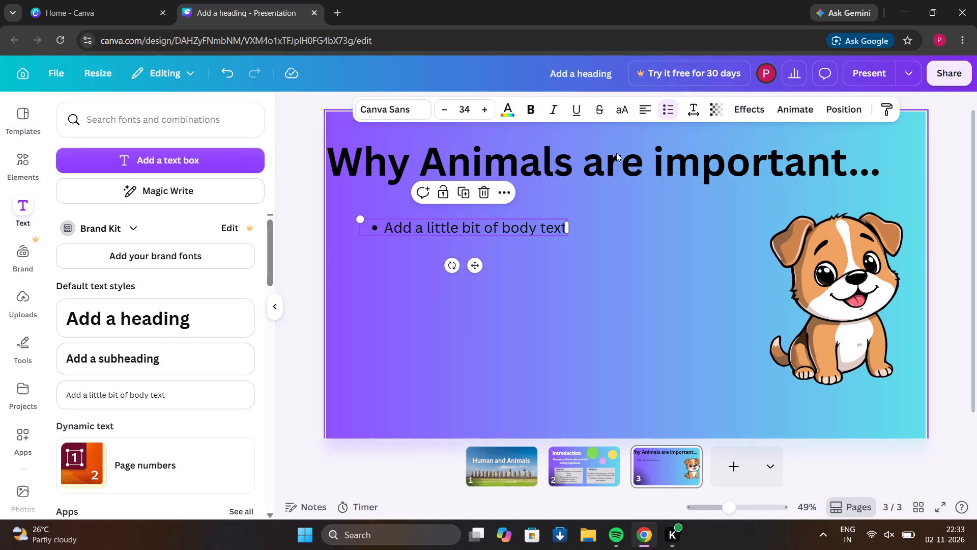
Clear the placeholder body text from the bullet.
double_click(563, 229)
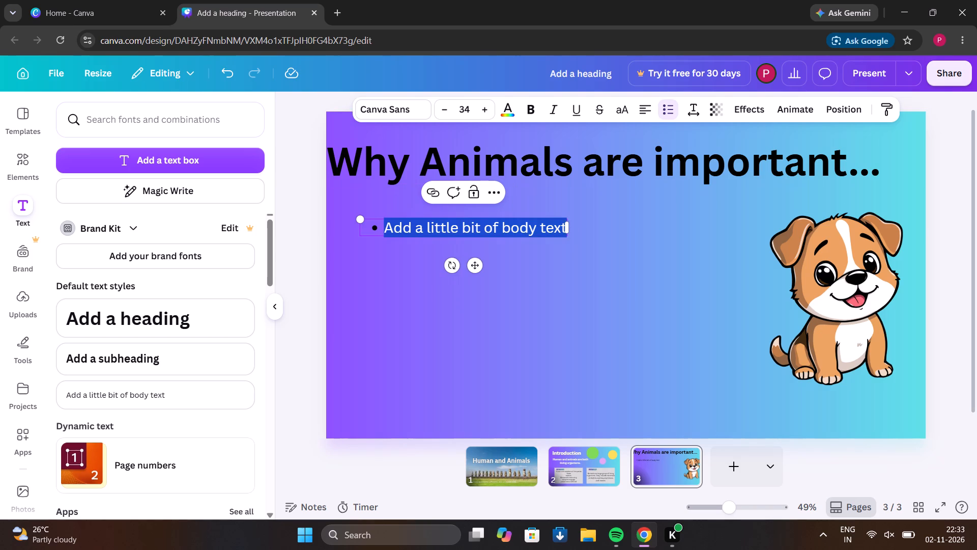
key("BackSpace")
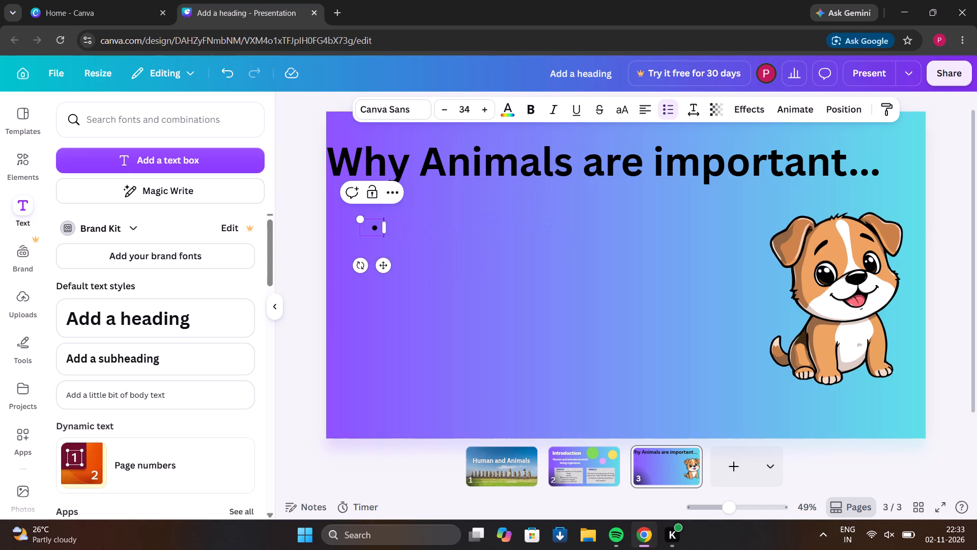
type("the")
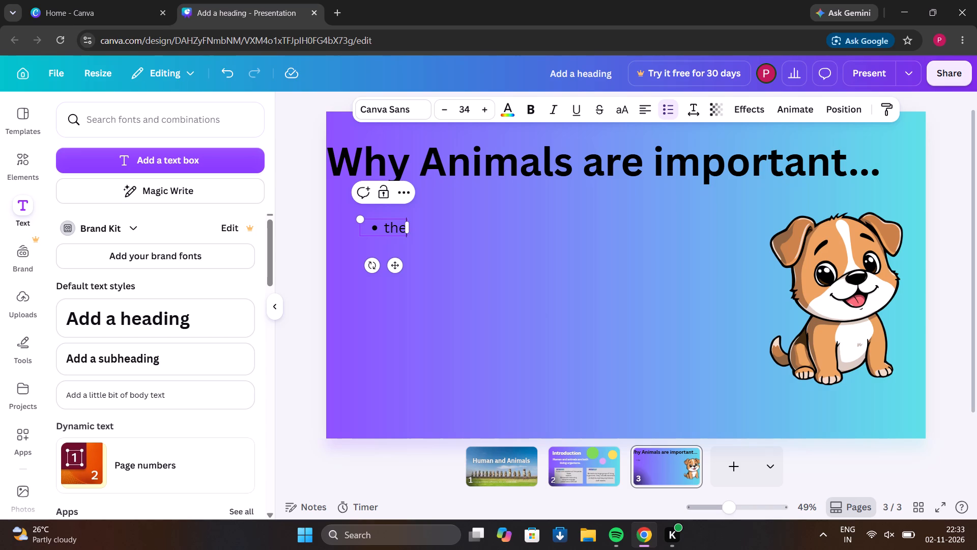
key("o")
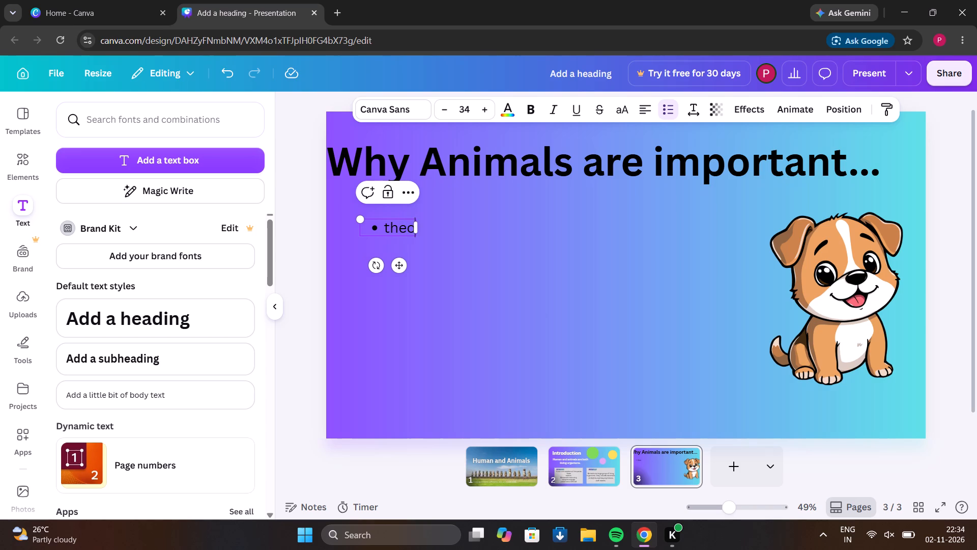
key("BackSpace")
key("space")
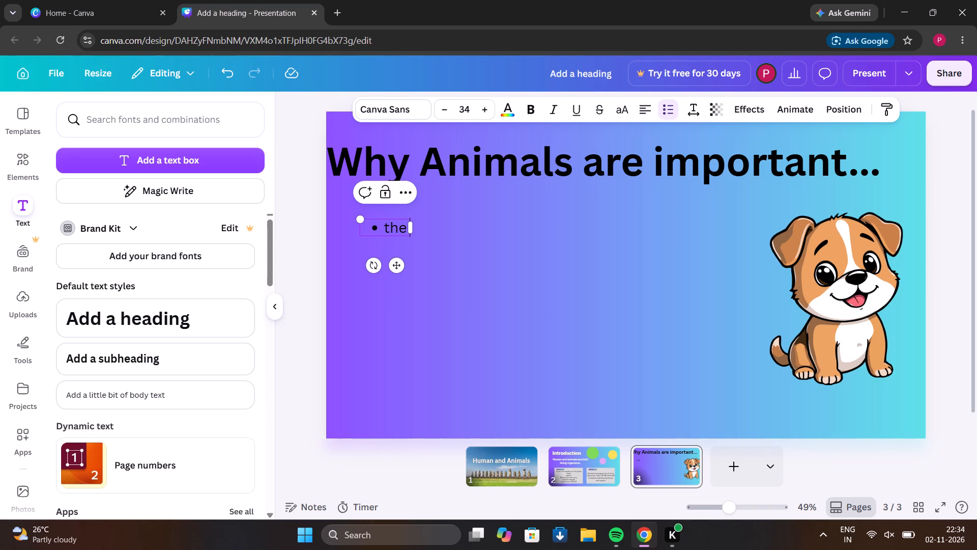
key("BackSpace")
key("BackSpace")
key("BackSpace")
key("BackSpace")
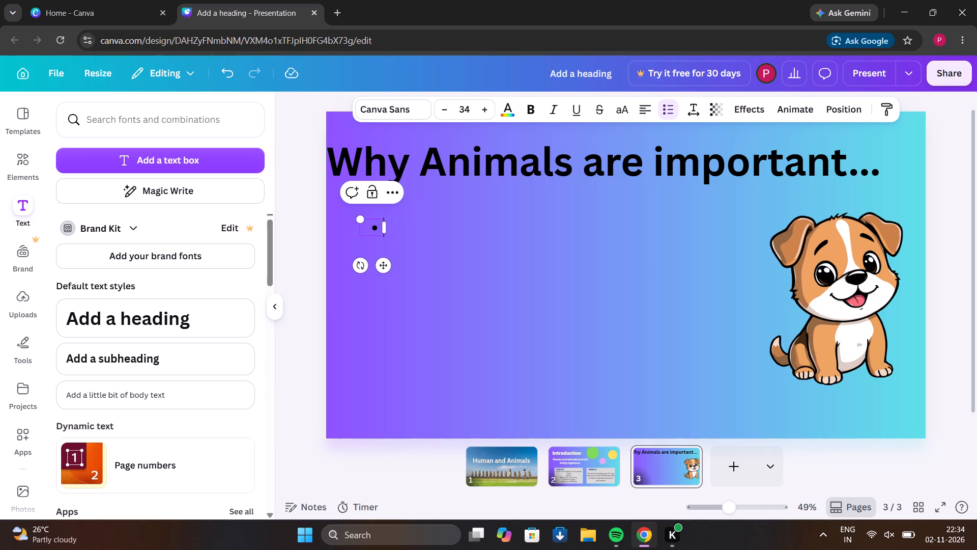
Enter "They help keep ecosystem balanced." as the first bullet point.
type("They")
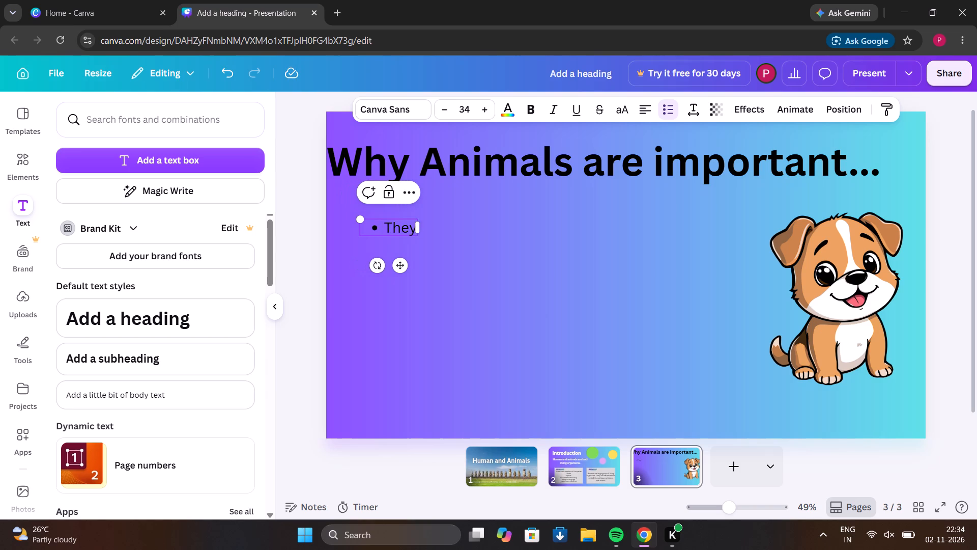
key("space")
type("help")
key("space")
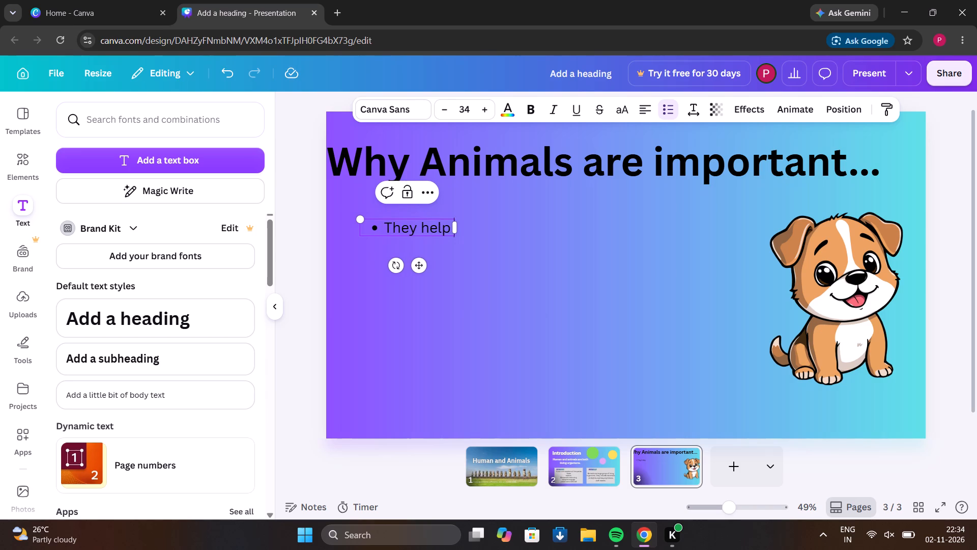
type("keep")
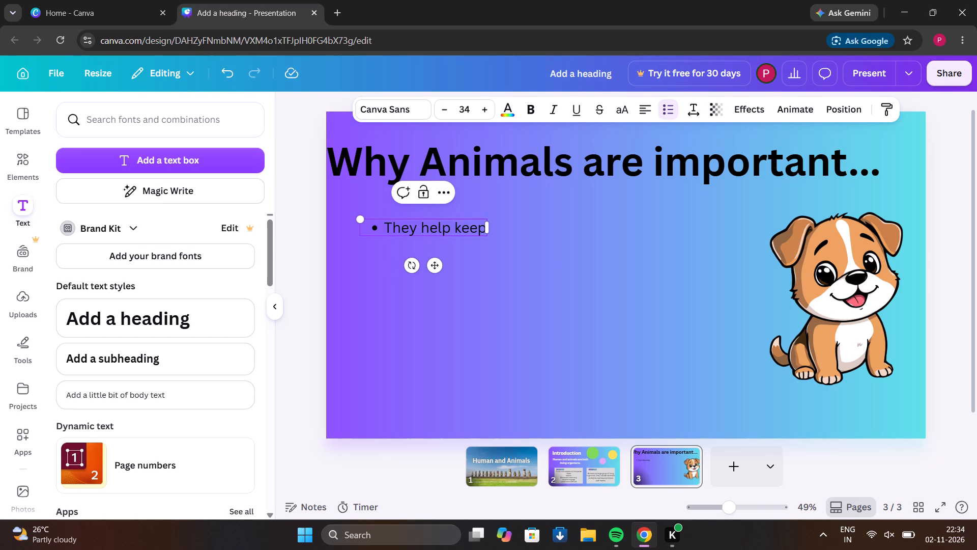
key("space")
type("ecosystem")
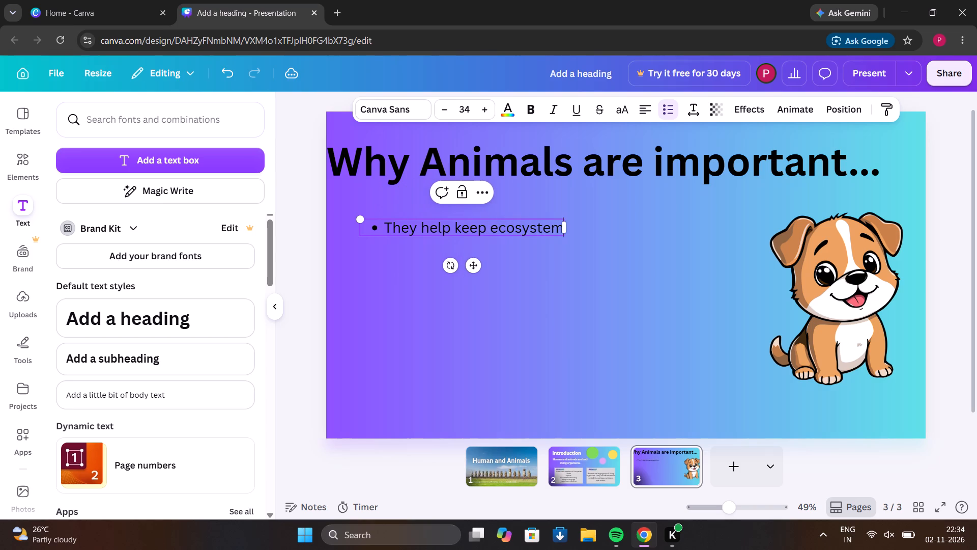
key("space")
type("balanced")
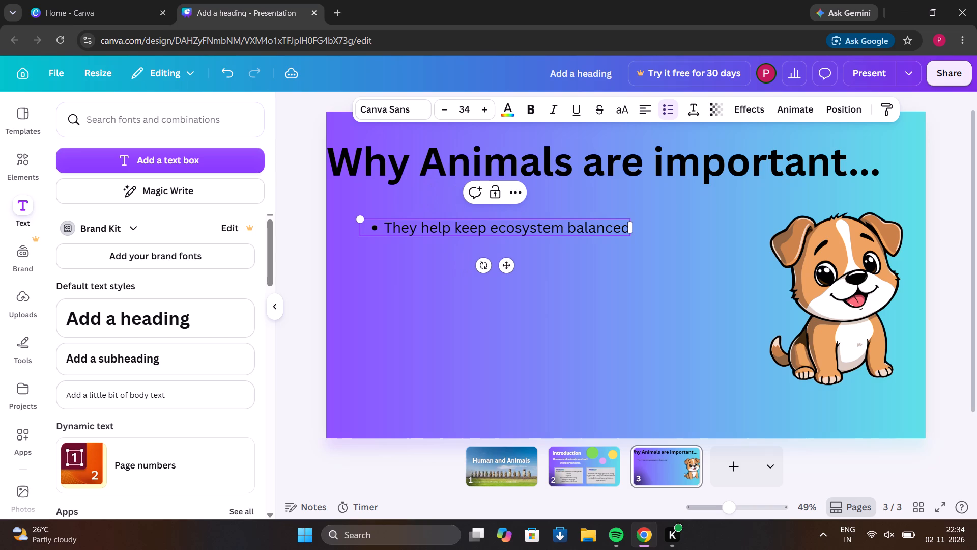
key("period")
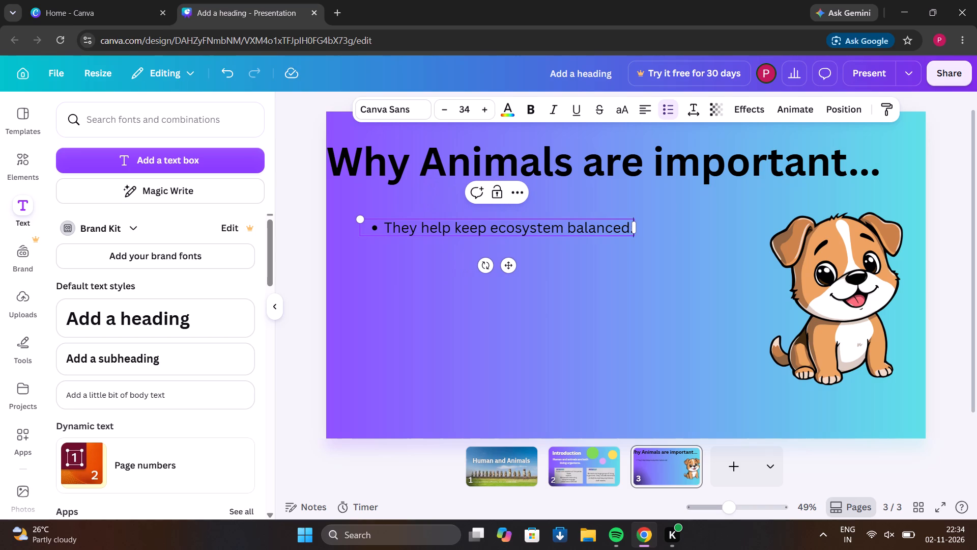
Add a second bullet point reading "Pollinators such as bees support many plants and".
key("Return")
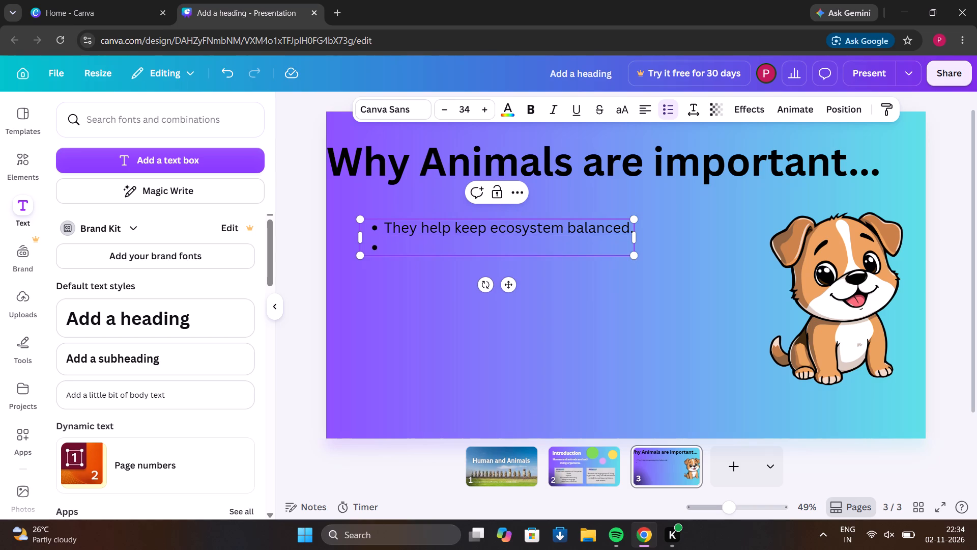
key("p")
key("BackSpace")
type("Pollin")
type("ators")
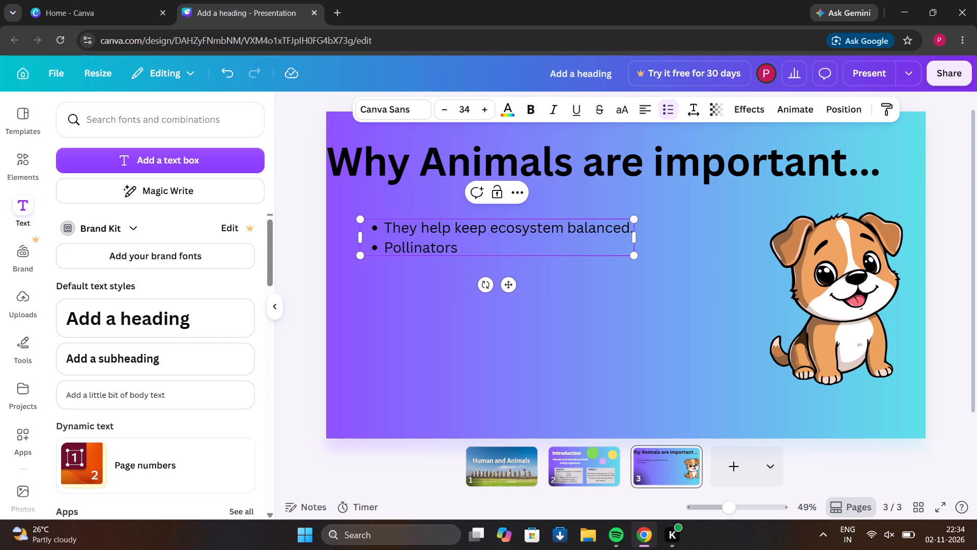
key("space")
type("suc")
key("h")
key("space")
type("as")
key("space")
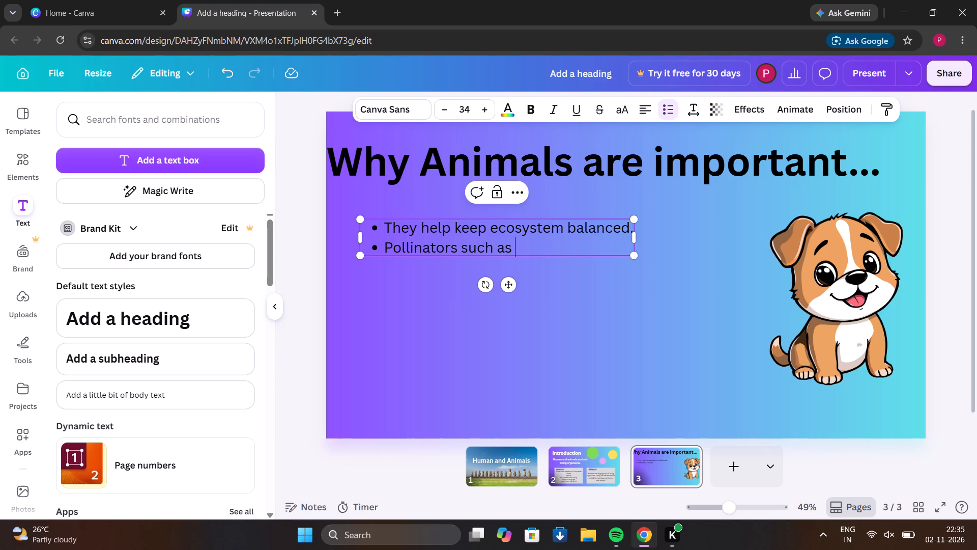
type("bees support")
key("space")
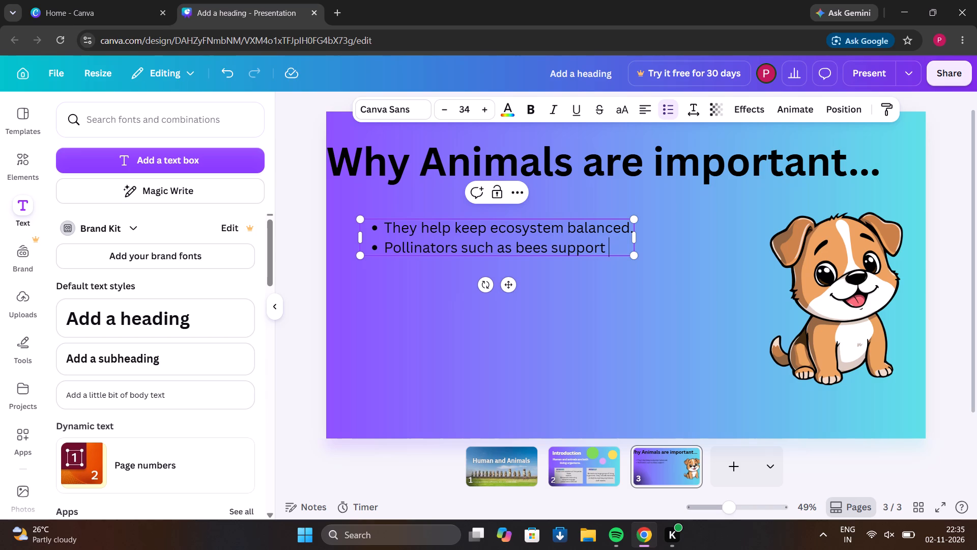
type("many")
key("space")
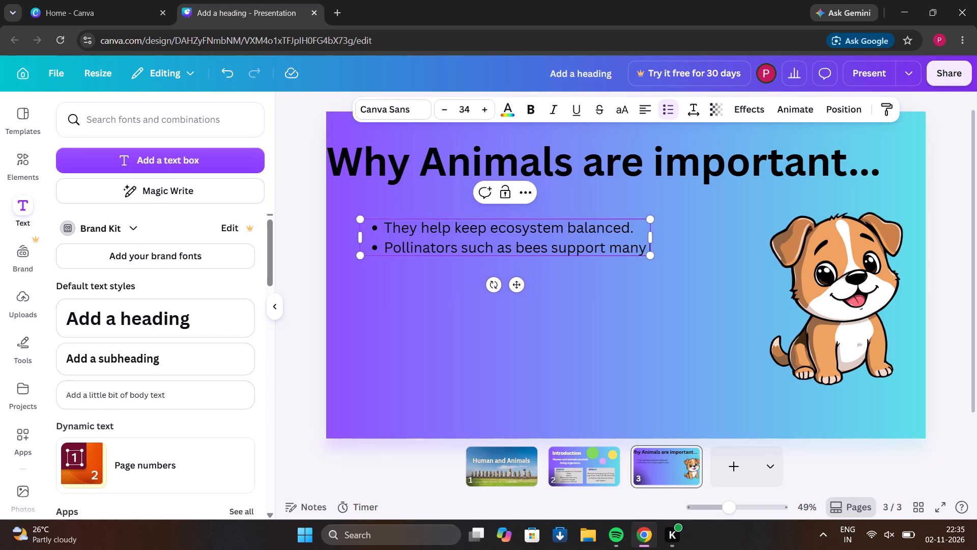
type("plants and")
Continue the second bullet's sentence on a new line without a bullet, with the text "crops.".
key("Return")
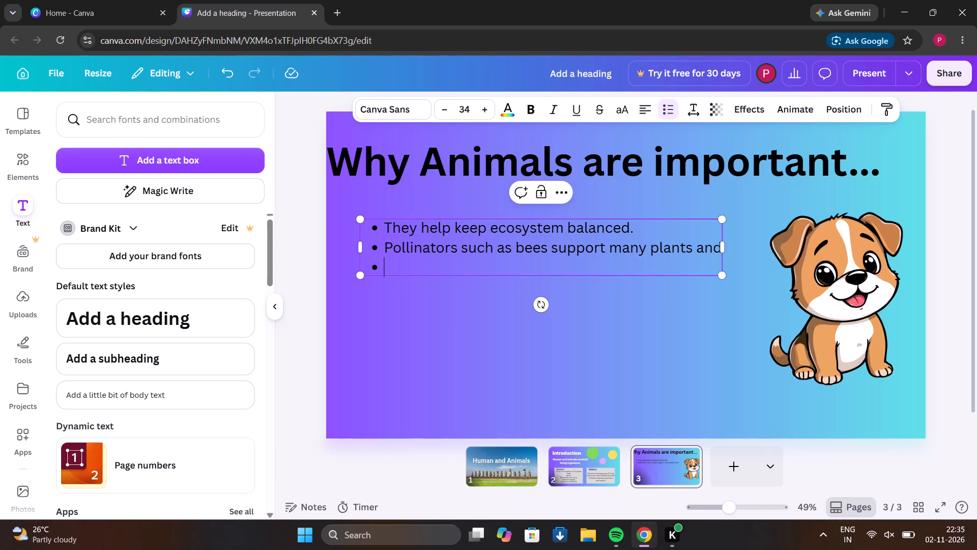
key("BackSpace")
key("BackSpace")
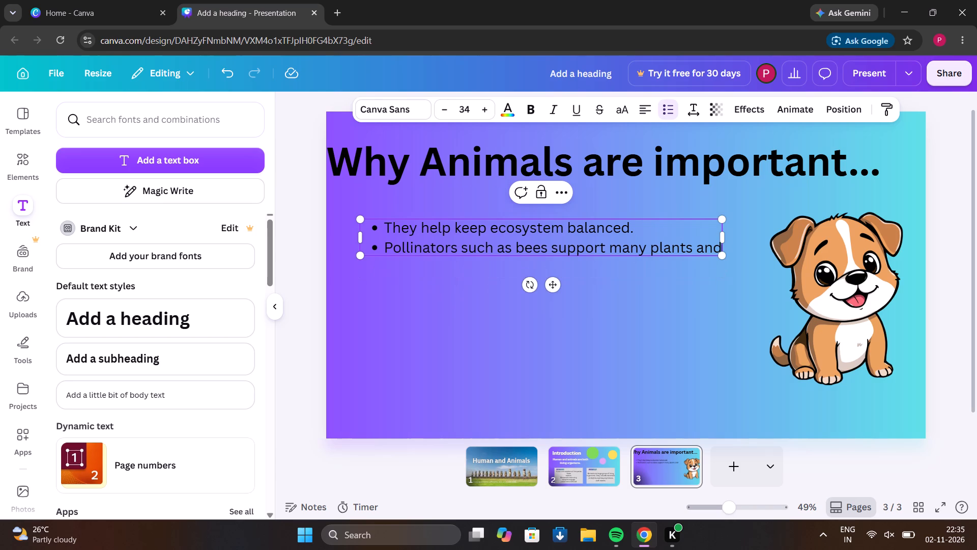
key("Return")
key("BackSpace")
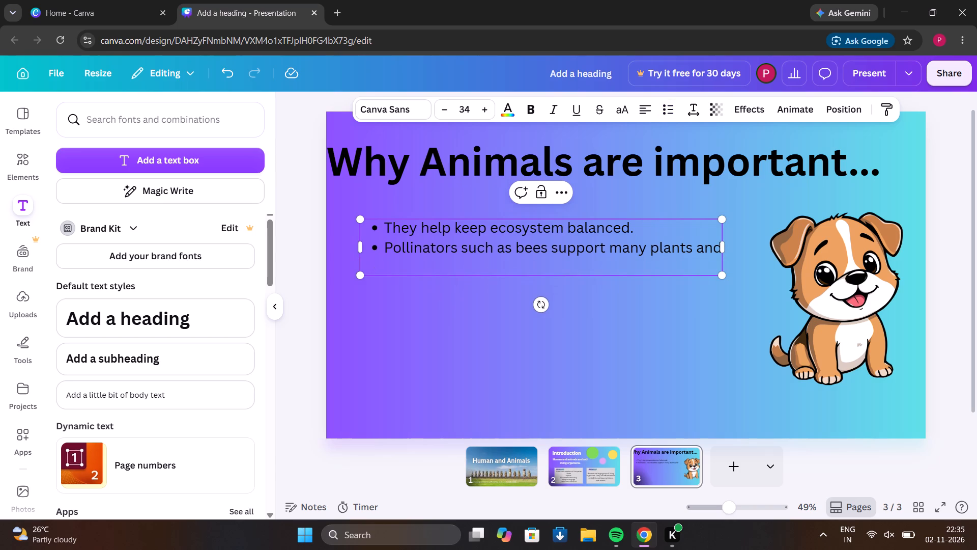
key("c")
type("rop")
key("s")
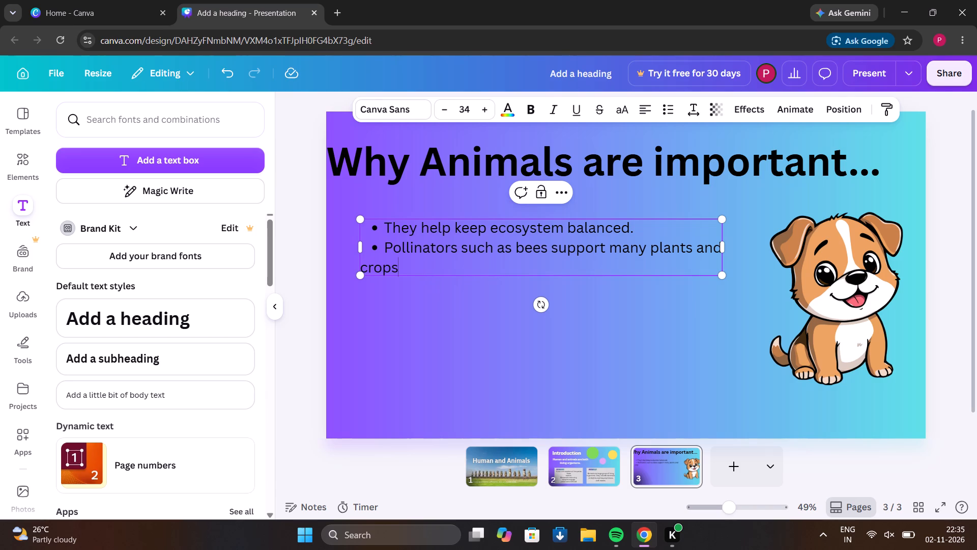
key("period")
Add a third bullet point on a new line below "crops." reading "Some animals spread seeds and recycle nutrients".
key("Return")
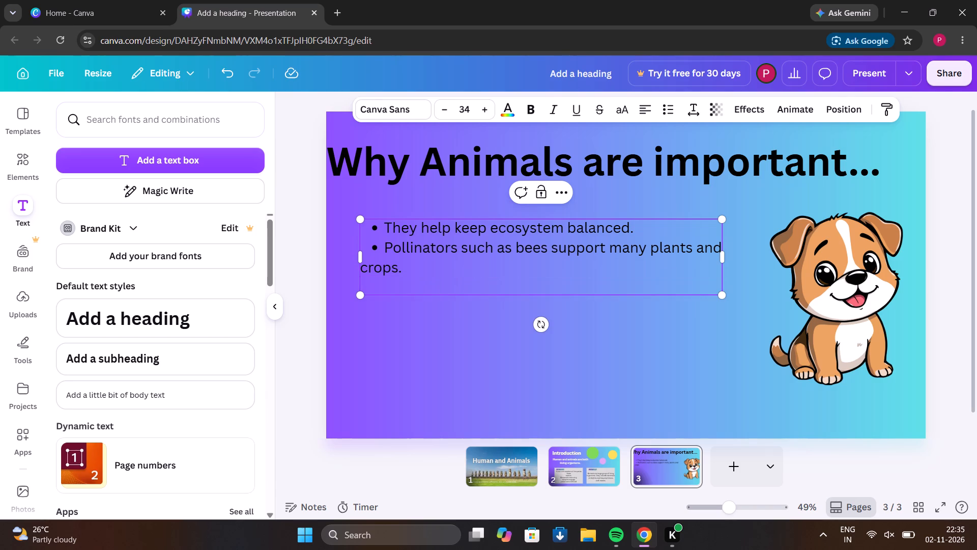
left_click(672, 102)
type("Some")
key("space")
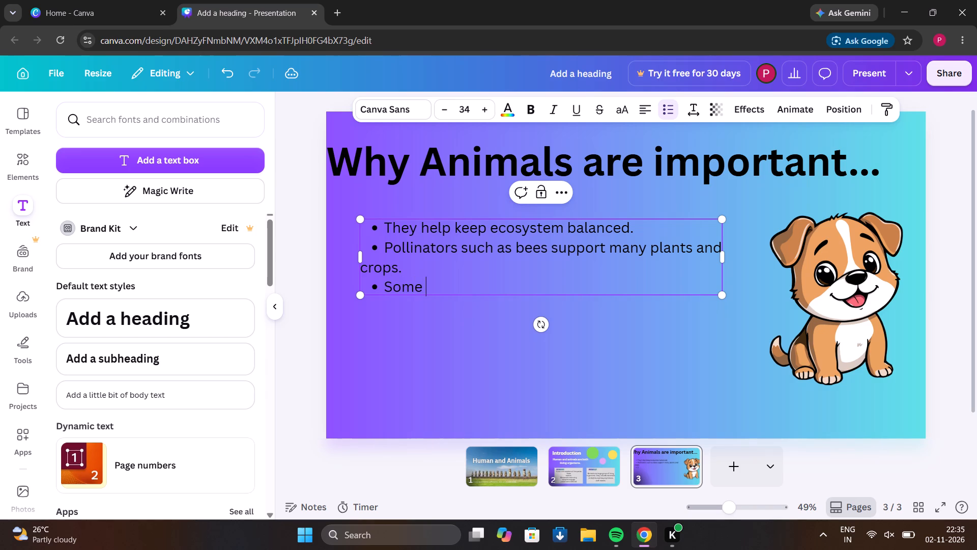
type("anim")
type("als")
key("space")
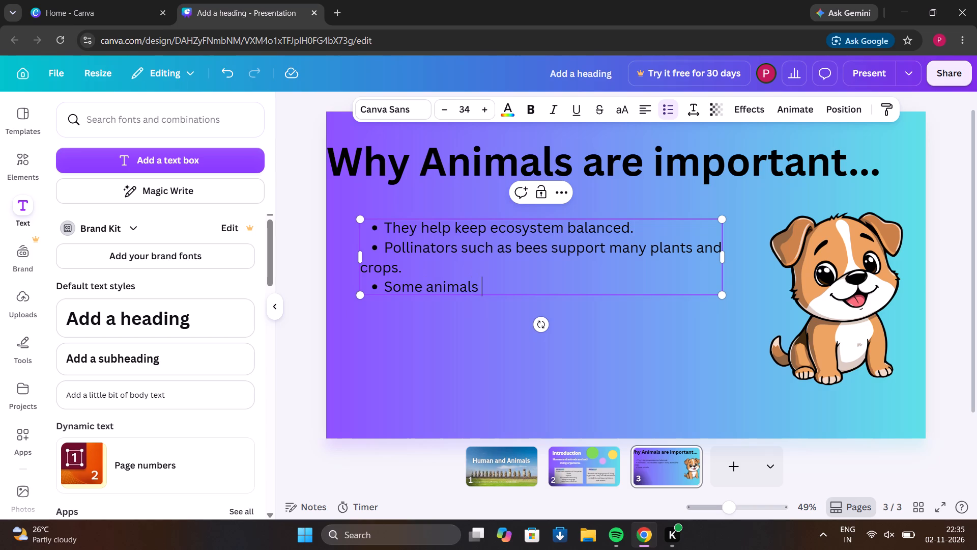
type("spres")
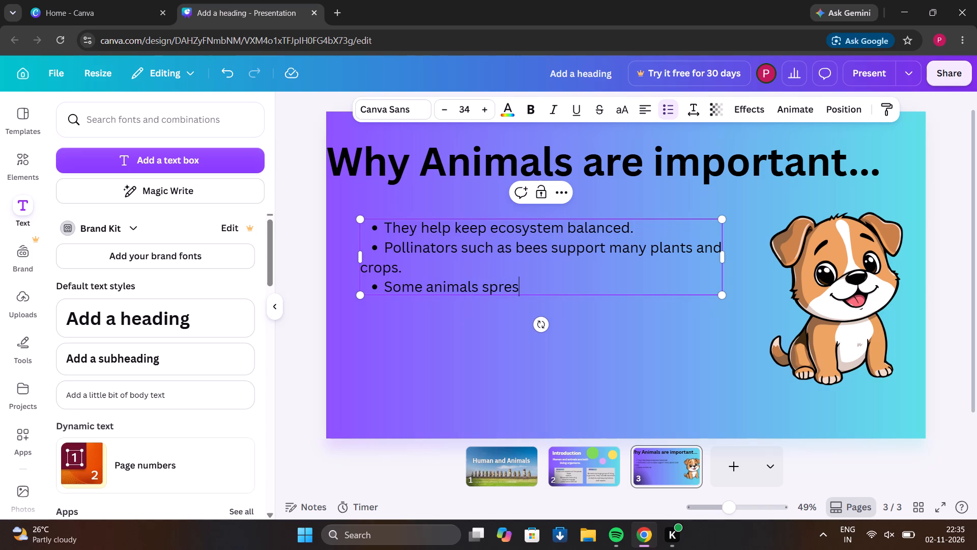
key("BackSpace")
type("asd")
key("BackSpace")
key("BackSpace")
key("BackSpace")
key("d")
key("BackSpace")
type("ad")
key("space")
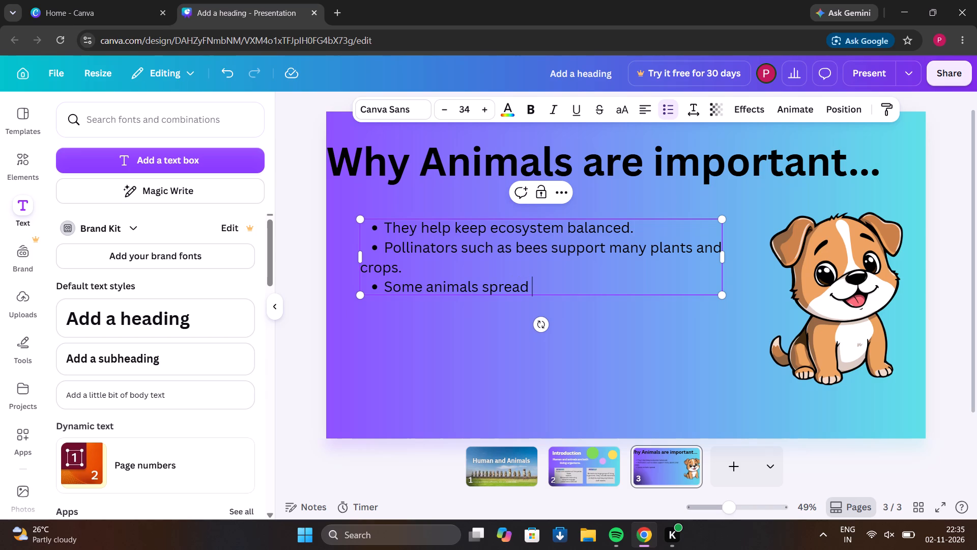
type("seeds")
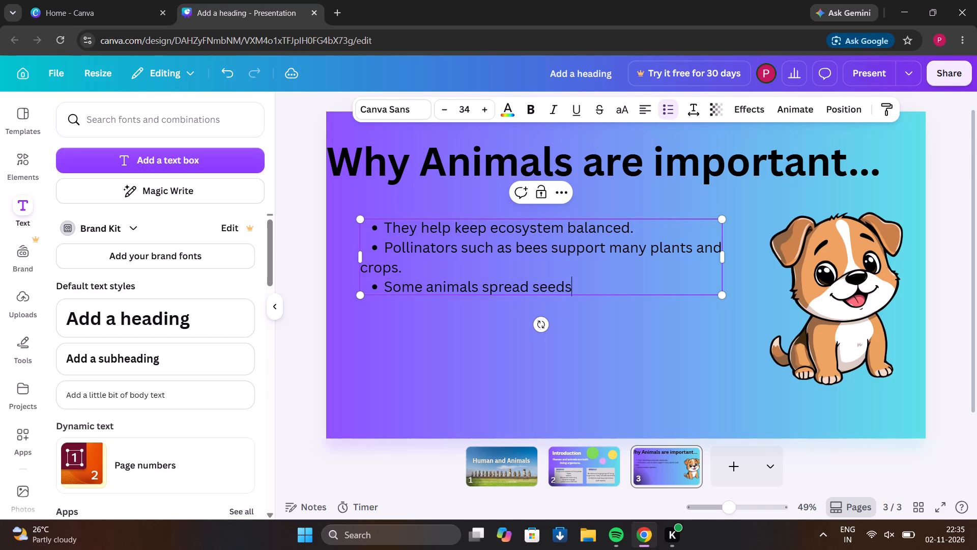
key("space")
type("and")
key("space")
type("recycle")
key("space")
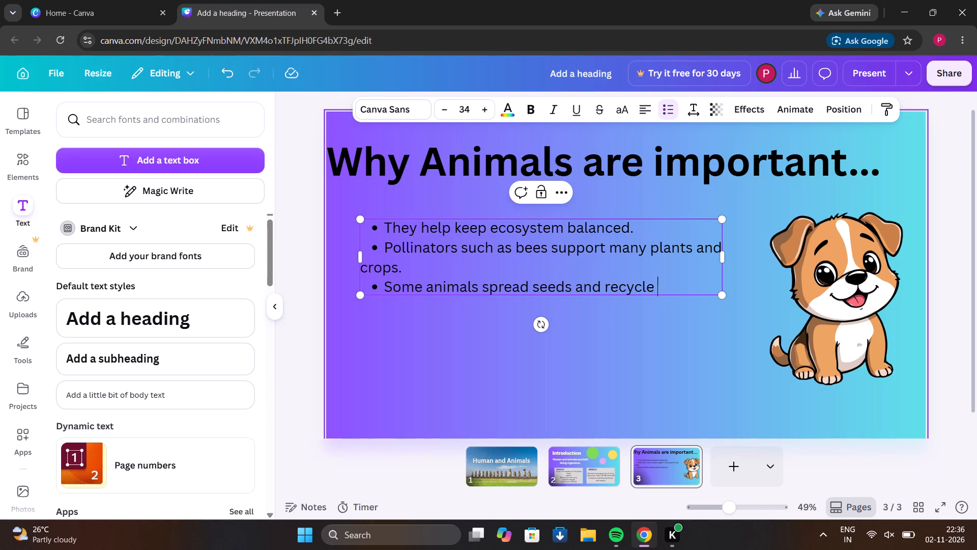
type("nu")
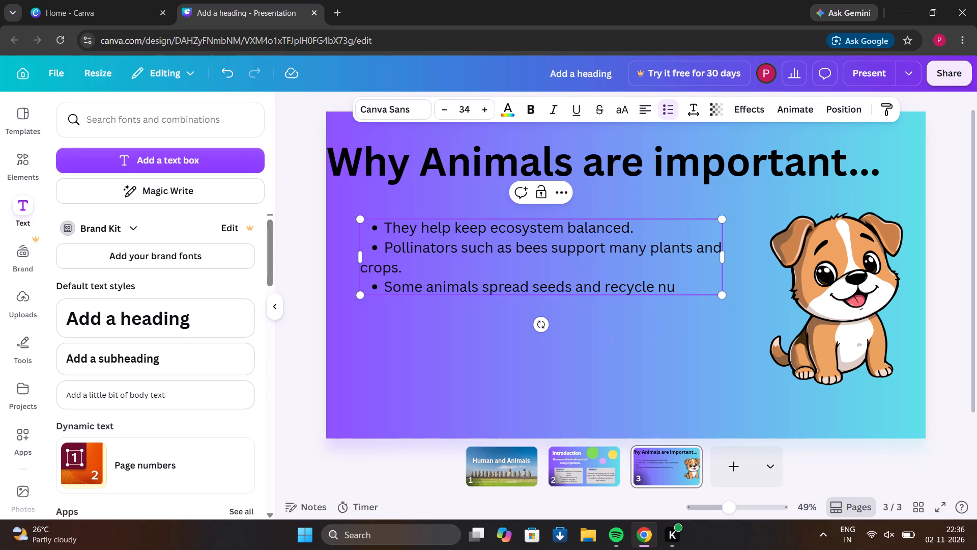
type("trients")
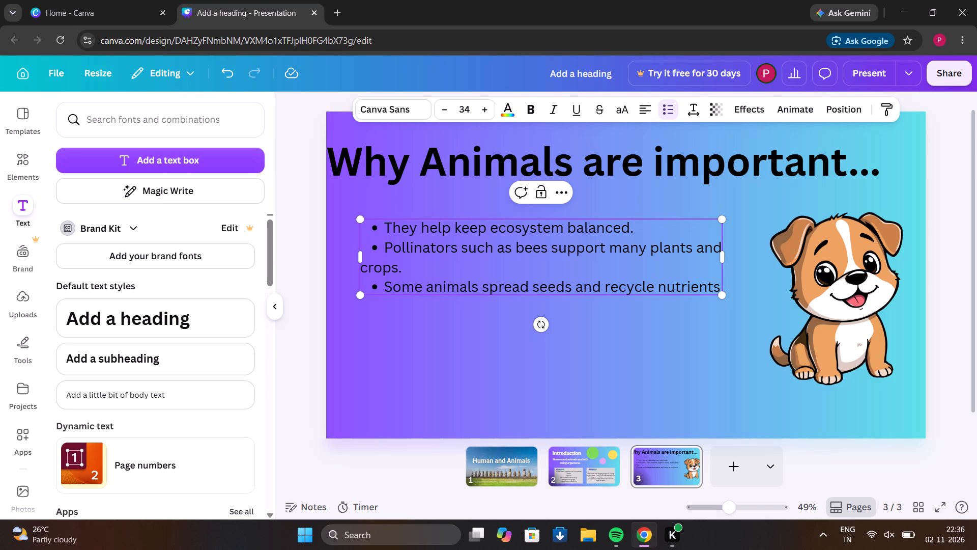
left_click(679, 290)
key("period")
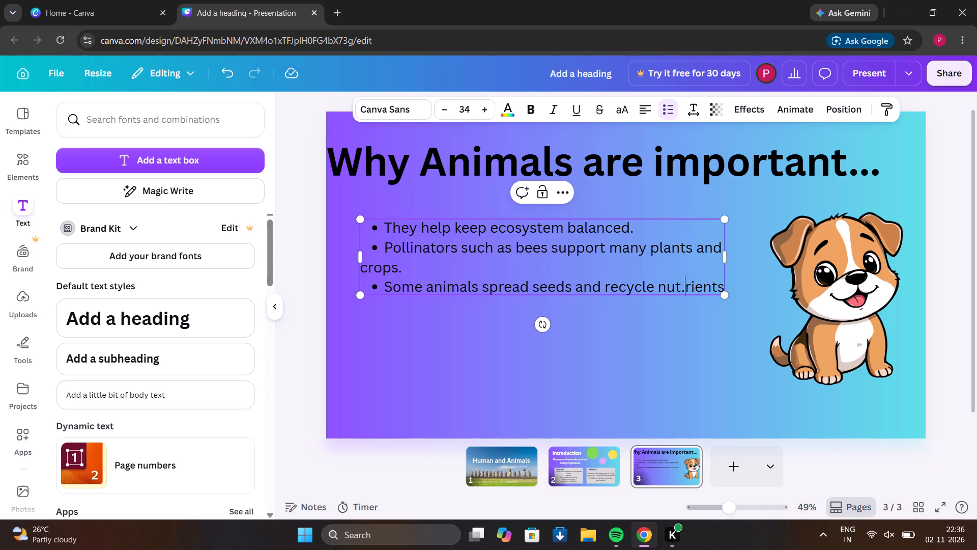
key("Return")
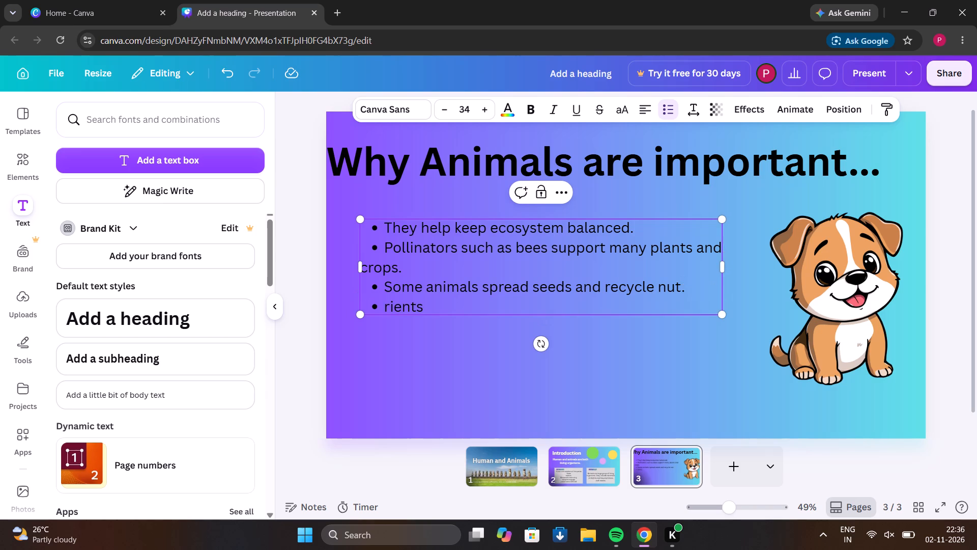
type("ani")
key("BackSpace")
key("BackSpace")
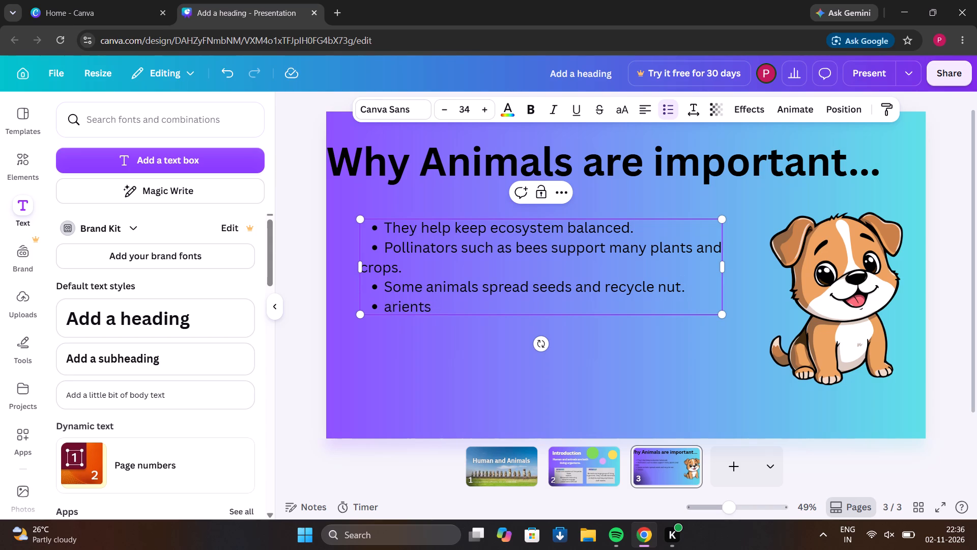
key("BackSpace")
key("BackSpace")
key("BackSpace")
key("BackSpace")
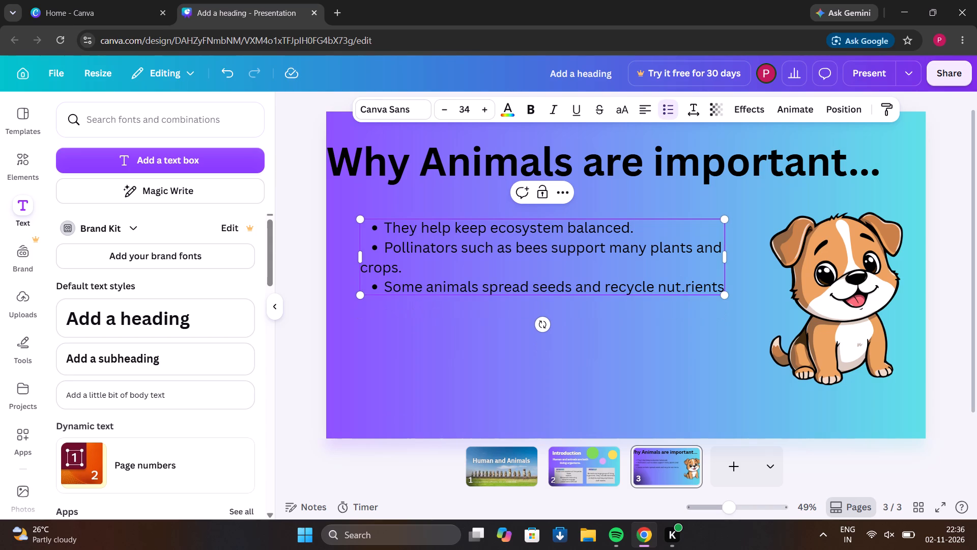
Add a period after "nutrients" at the end of the third bullet point.
left_click(716, 287)
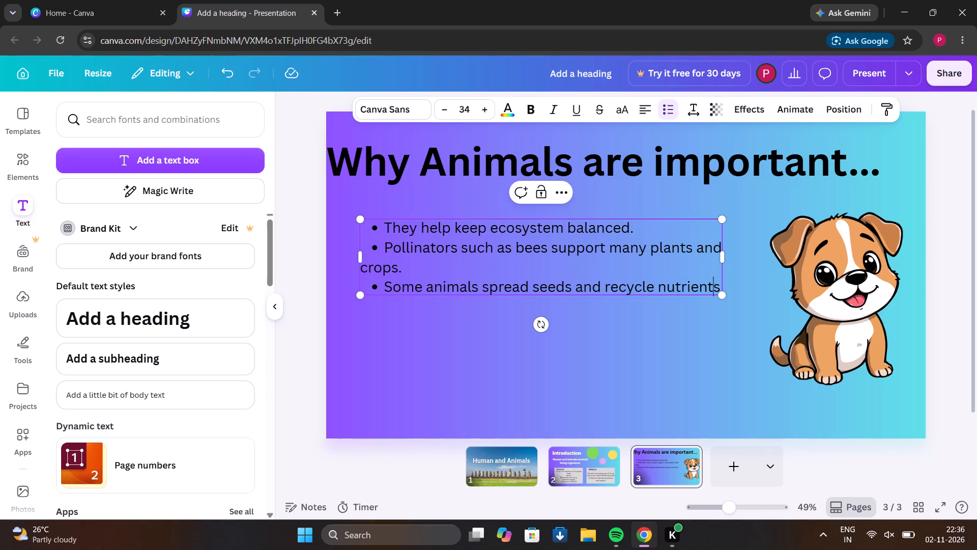
key("Right")
key("period")
Add a fourth bullet point reading "Animals are part of food chains and biodiversity.".
key("Return")
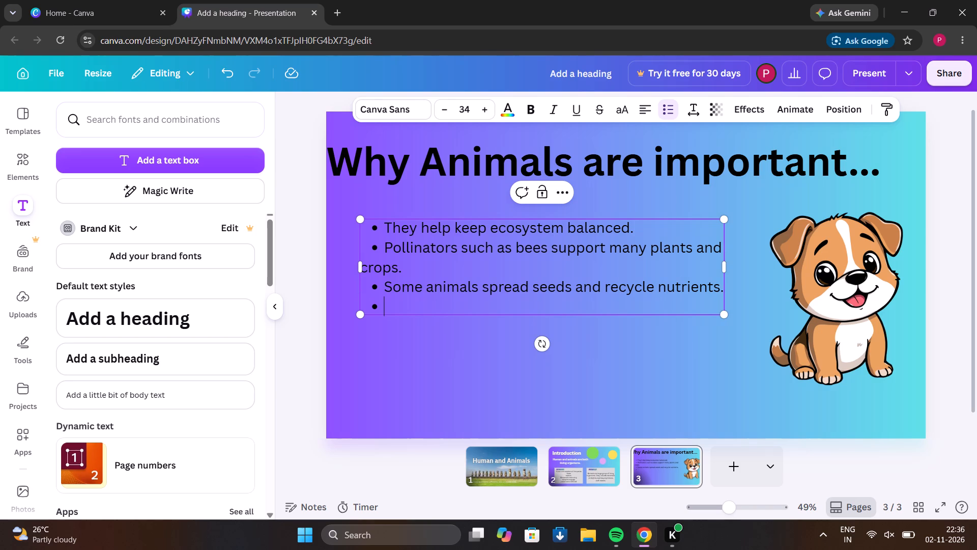
type("Anim")
type("als")
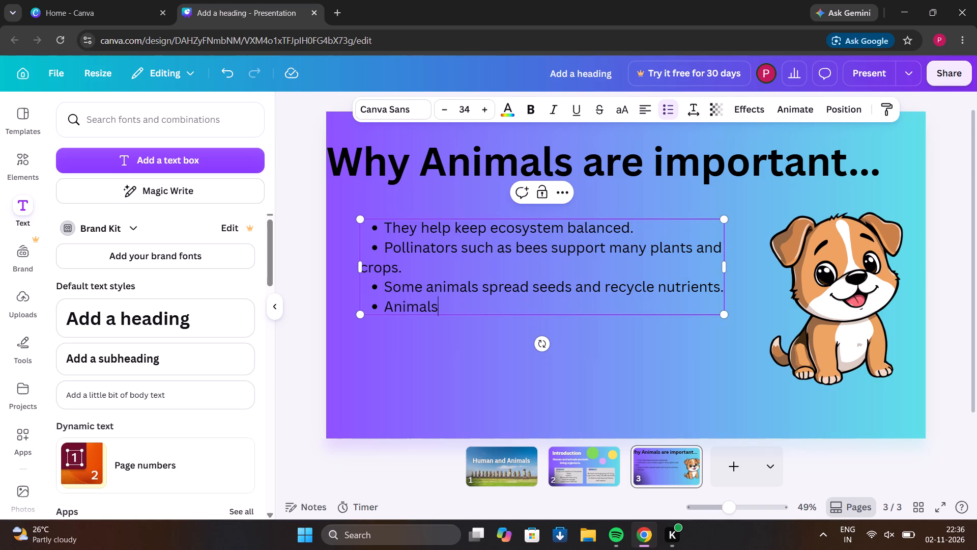
key("space")
type("are part")
key("space")
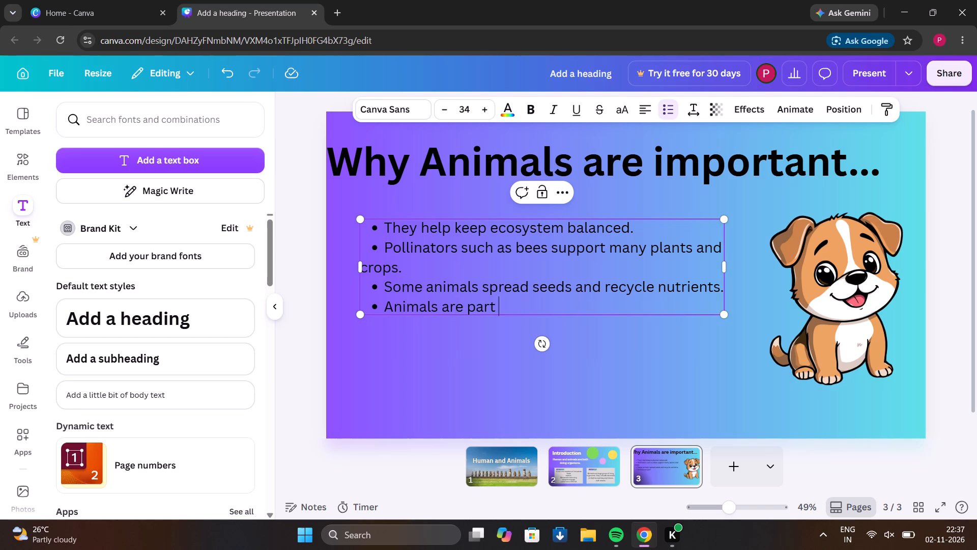
type("of food")
key("space")
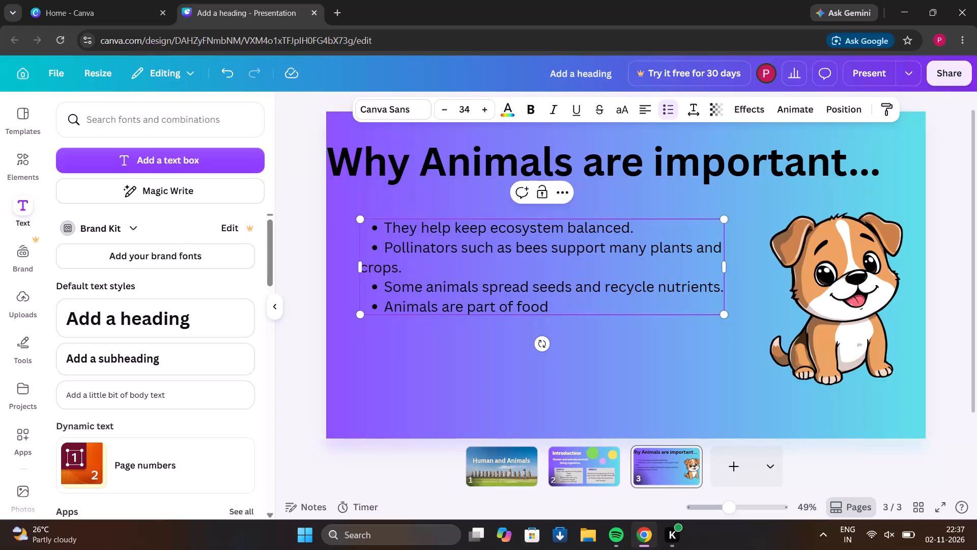
type("chains")
key("space")
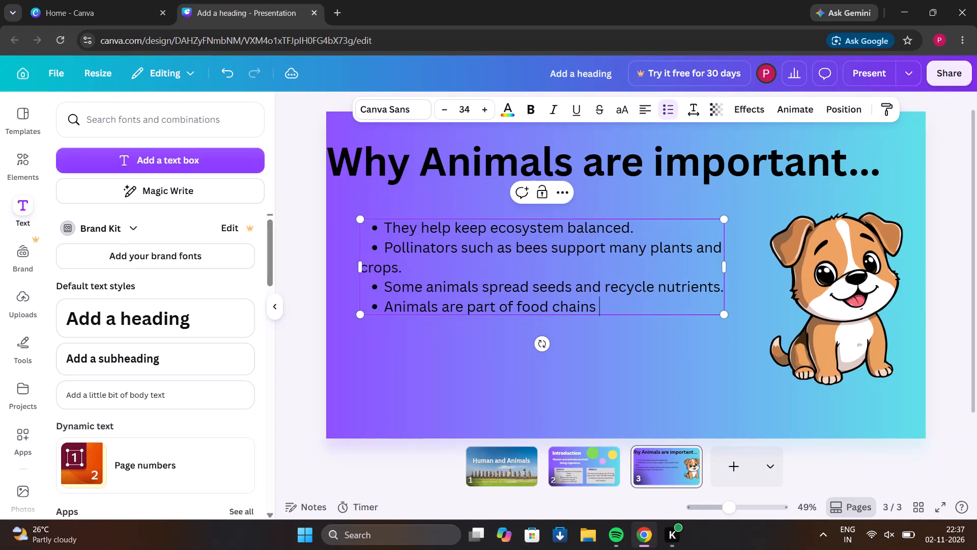
type("and")
key("space")
type("biodiversy")
key("BackSpace")
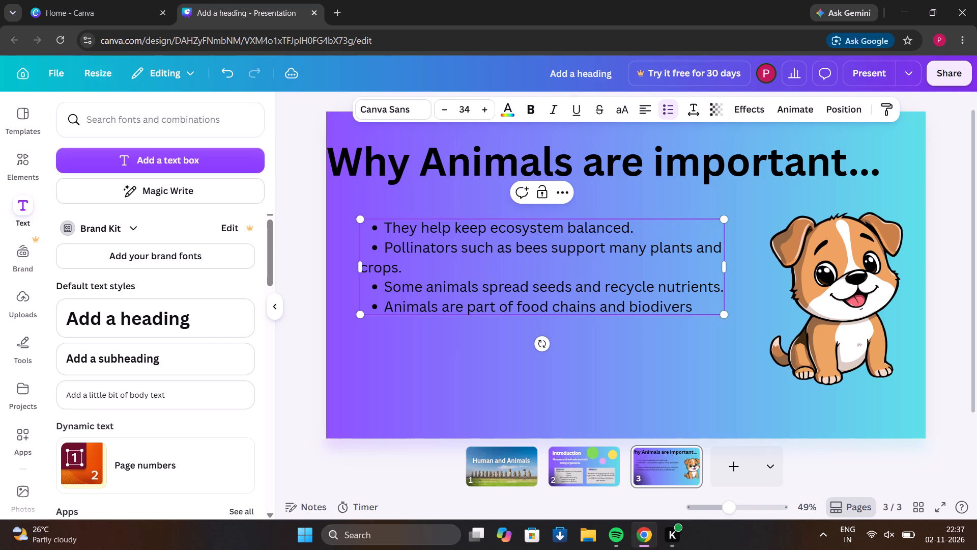
type("iyt")
key("BackSpace")
key("BackSpace")
type("ty")
key("period")
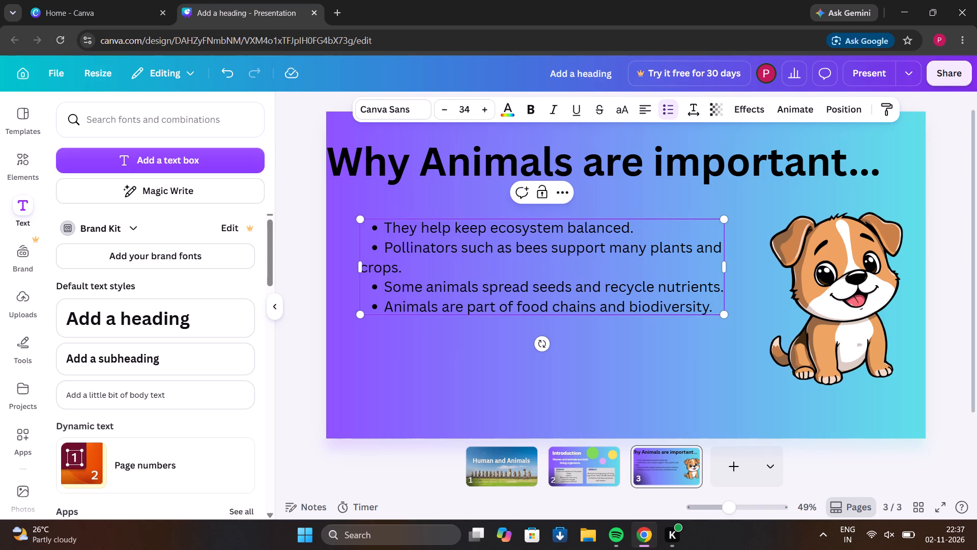
Add a fifth bullet point reading "They can provide campionship".
key("Return")
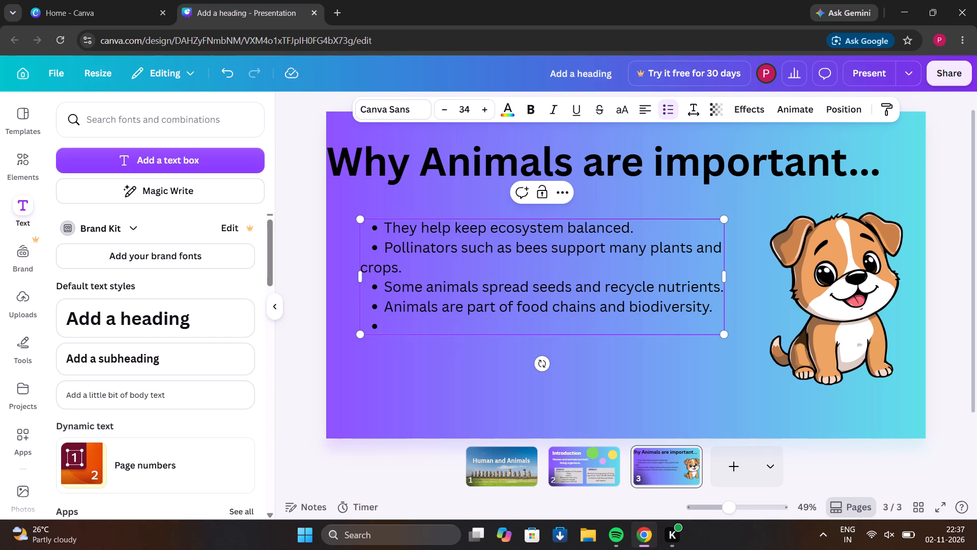
type("THey")
key("BackSpace")
key("BackSpace")
key("BackSpace")
key("h")
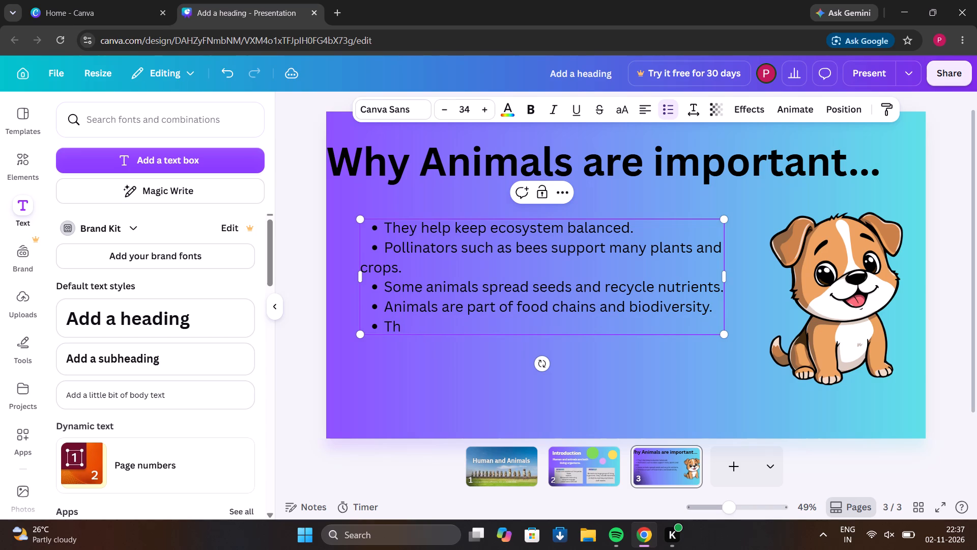
type("ey")
key("space")
type("cn")
key("BackSpace")
key("a")
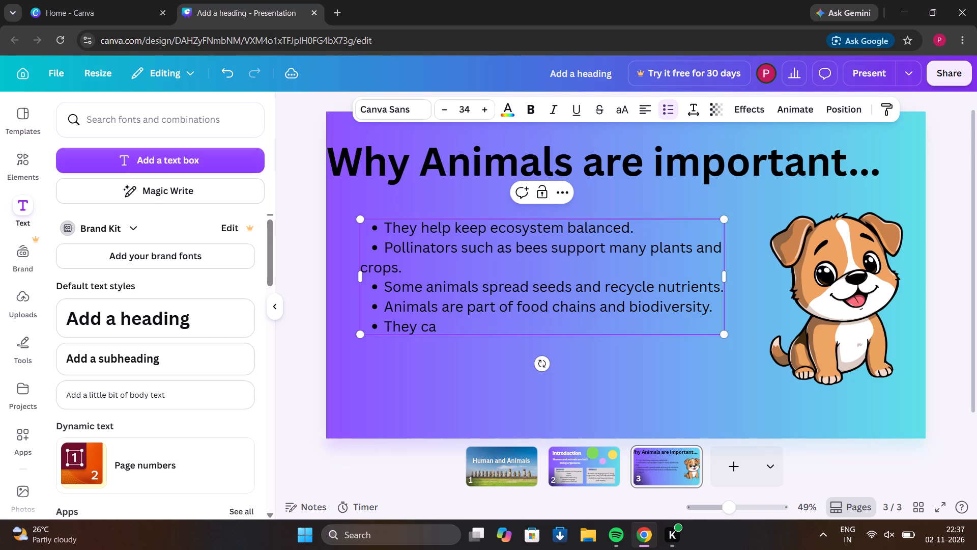
type("n pri")
key("BackSpace")
type("ob")
key("BackSpace")
type("vide")
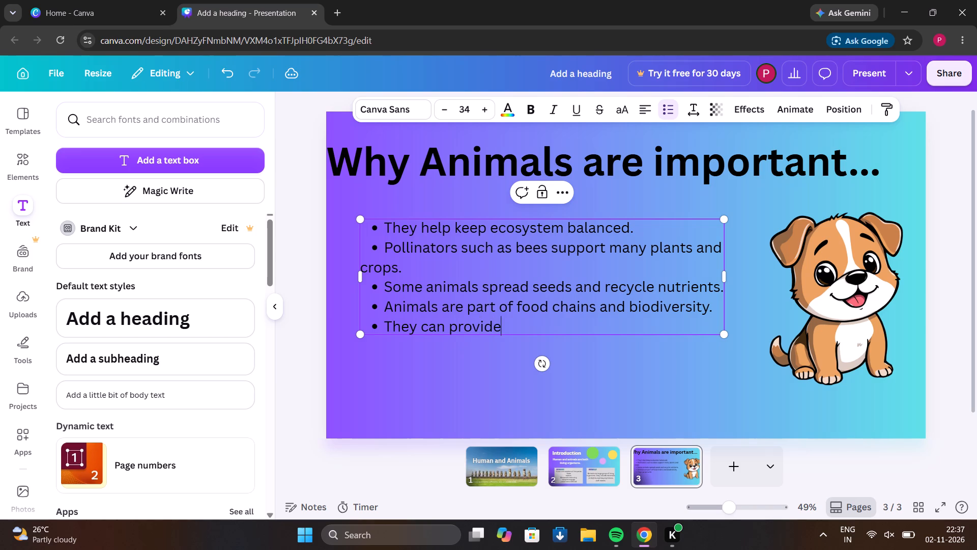
key("space")
key("c")
type("ampio")
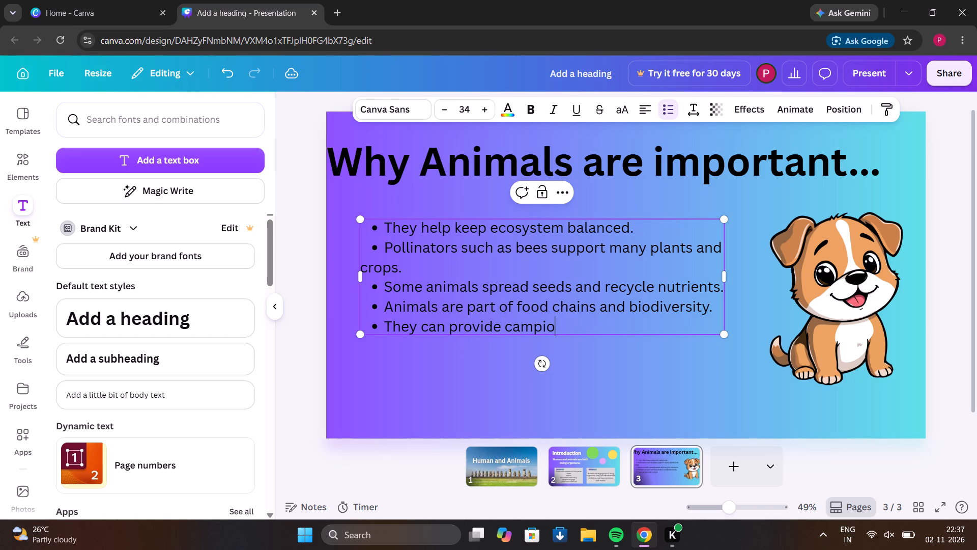
type("ship")
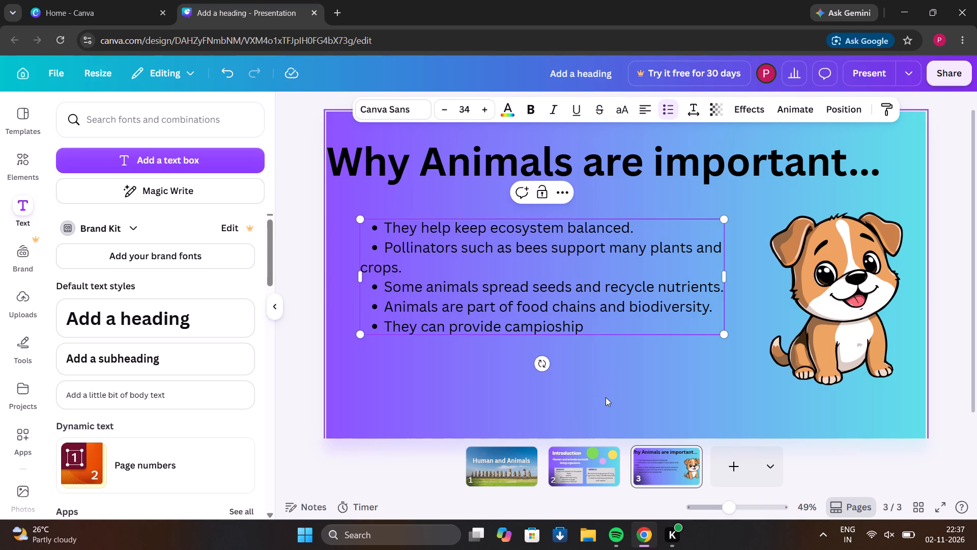
left_click(556, 327)
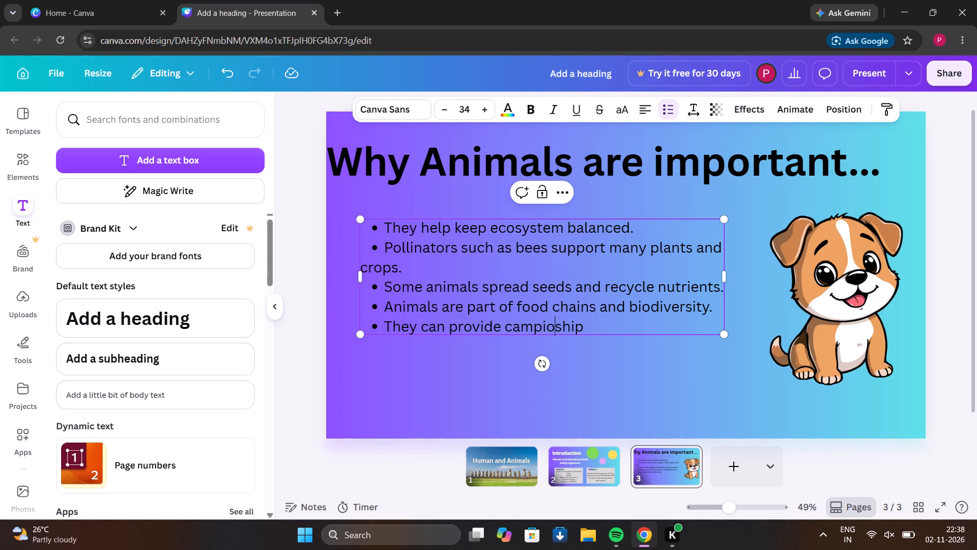
key("n")
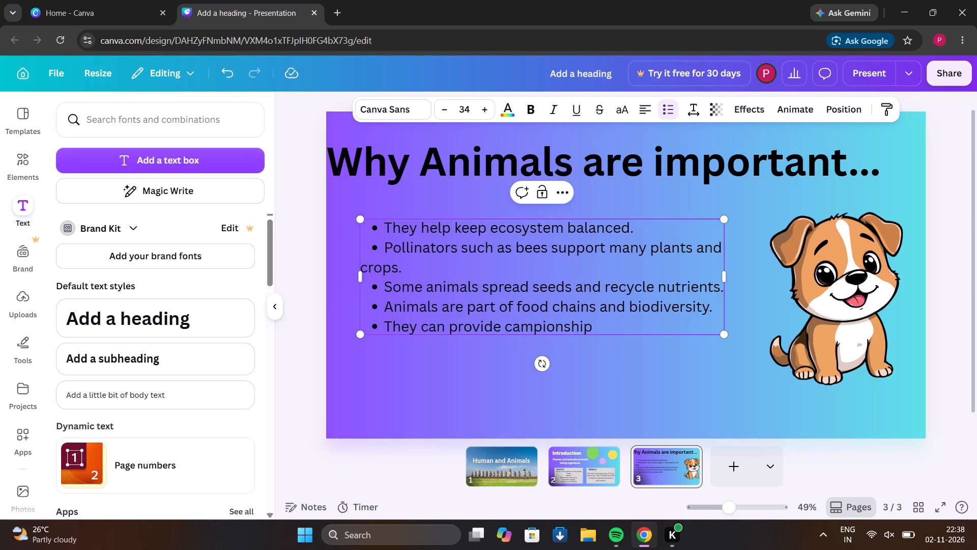
Continue the fifth bullet after "campionship" with the text "and support people.", leaving no empty bullet below it.
left_click(593, 327)
key("space")
type("and")
key("space")
type("suppo")
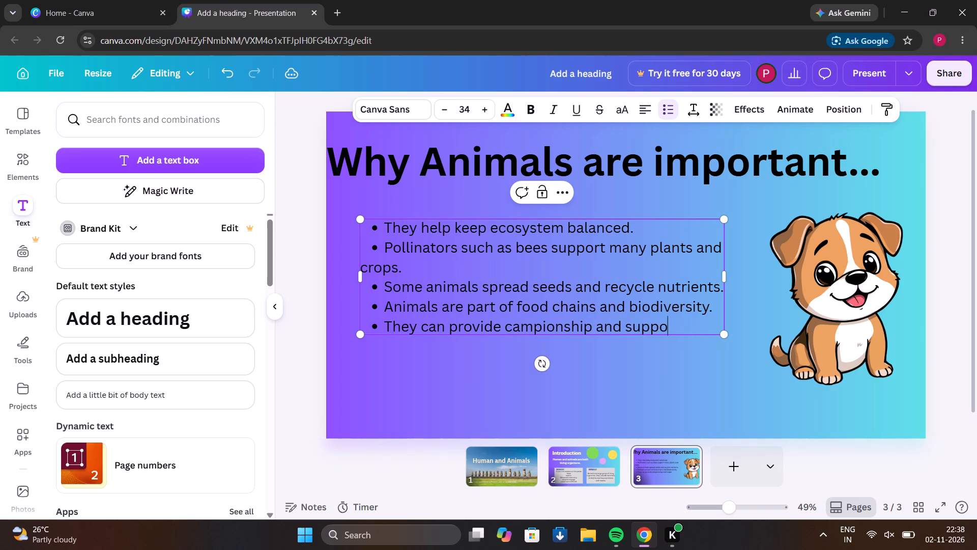
type("rt")
key("space")
type("peoplr")
key("BackSpace")
key("e")
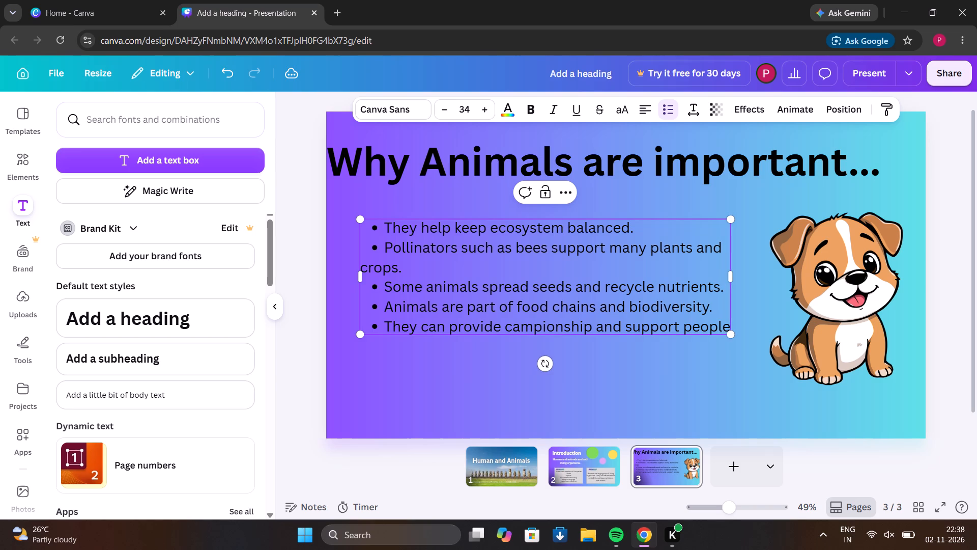
key("period")
key("Return")
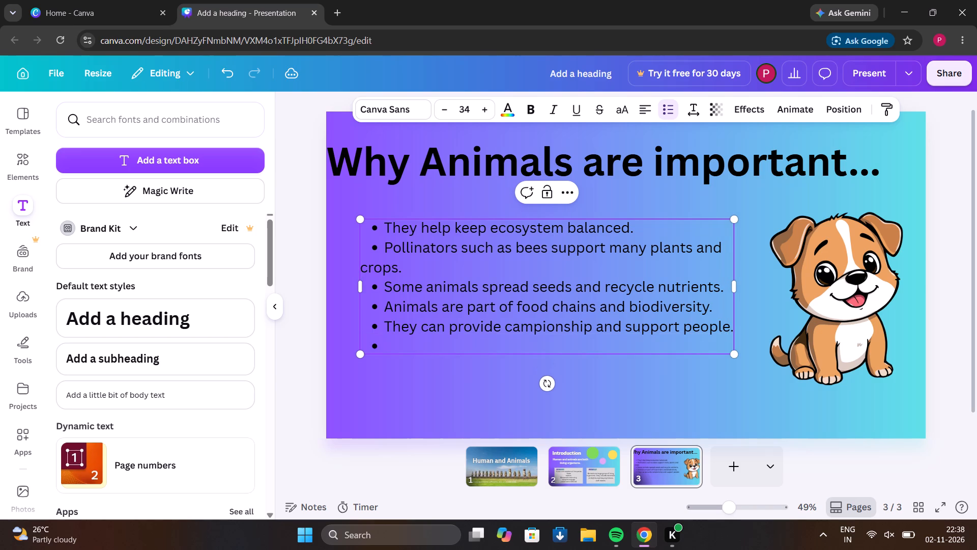
key("BackSpace")
key("BackSpace")
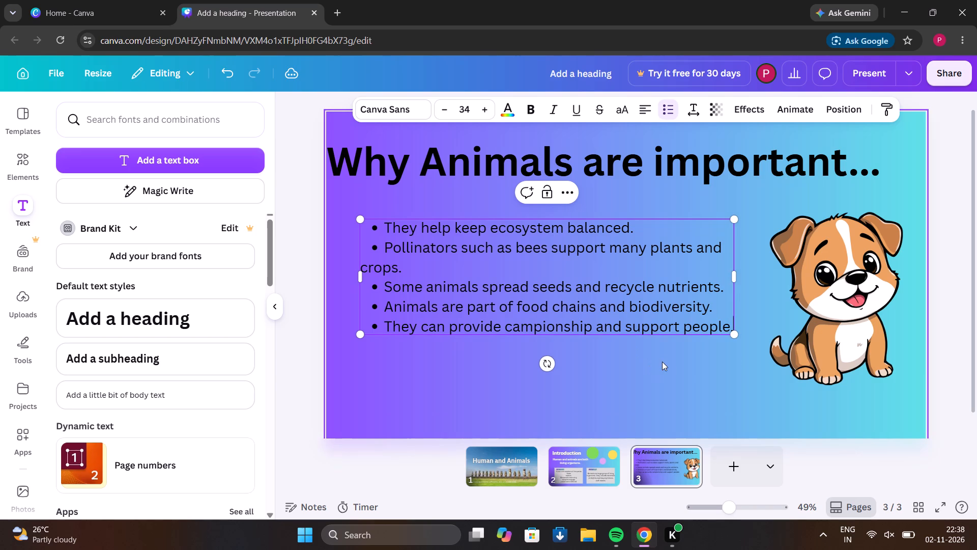
Scale up the bulleted text box proportionally to a font size of about 38.7.
left_click(731, 327)
left_click_drag(730, 336, 726, 388)
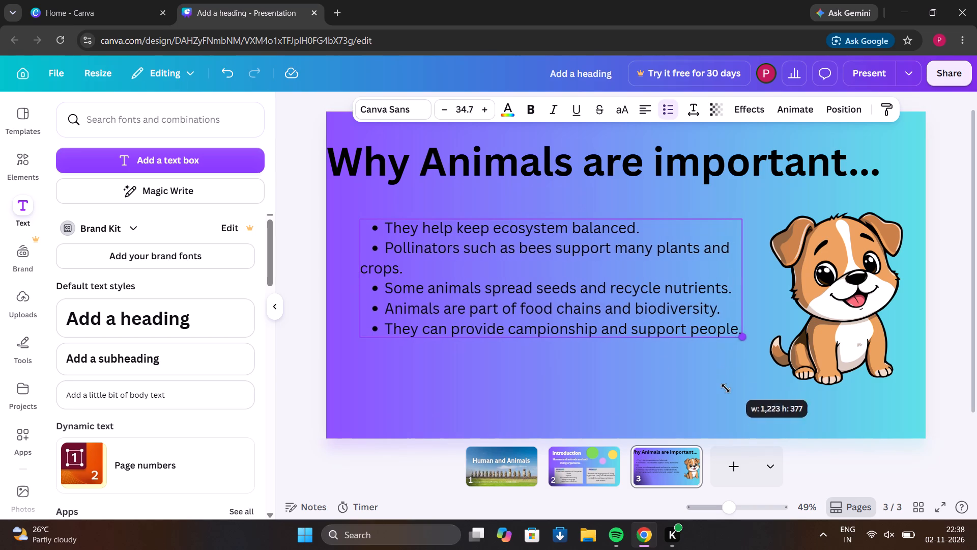
left_click_drag(726, 388, 738, 493)
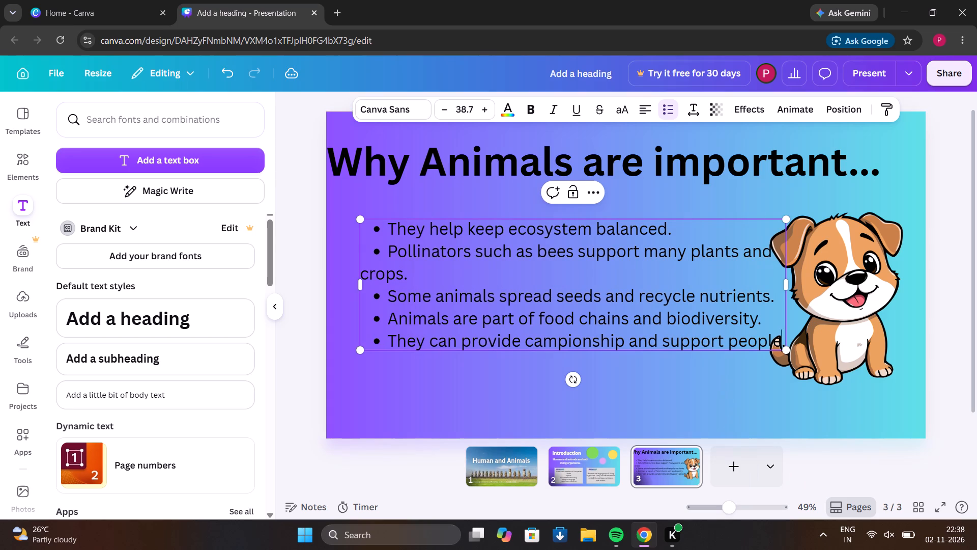
Move the bulleted text box toward the slide's left edge and slightly down, clear of the puppy graphic.
left_click_drag(677, 271, 648, 312)
left_click(688, 270)
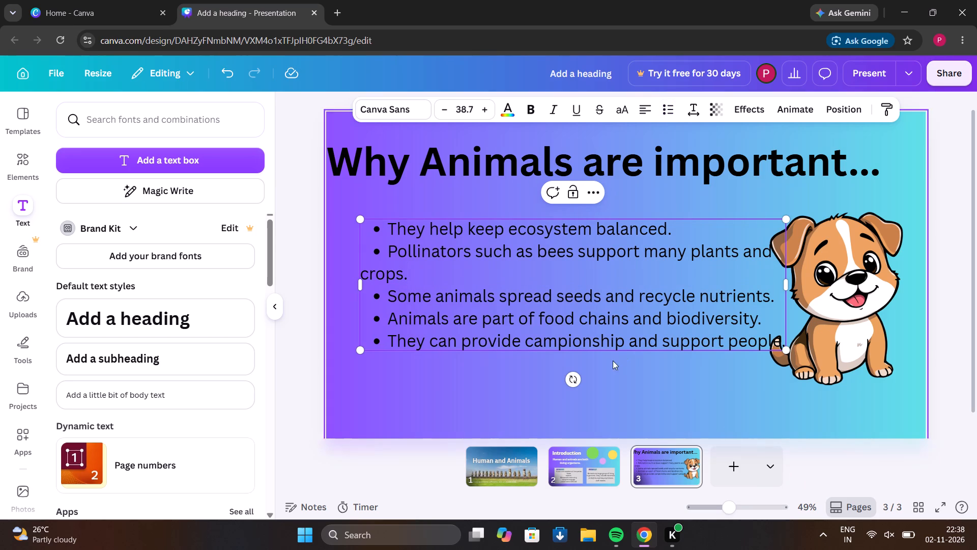
left_click_drag(592, 352, 560, 367)
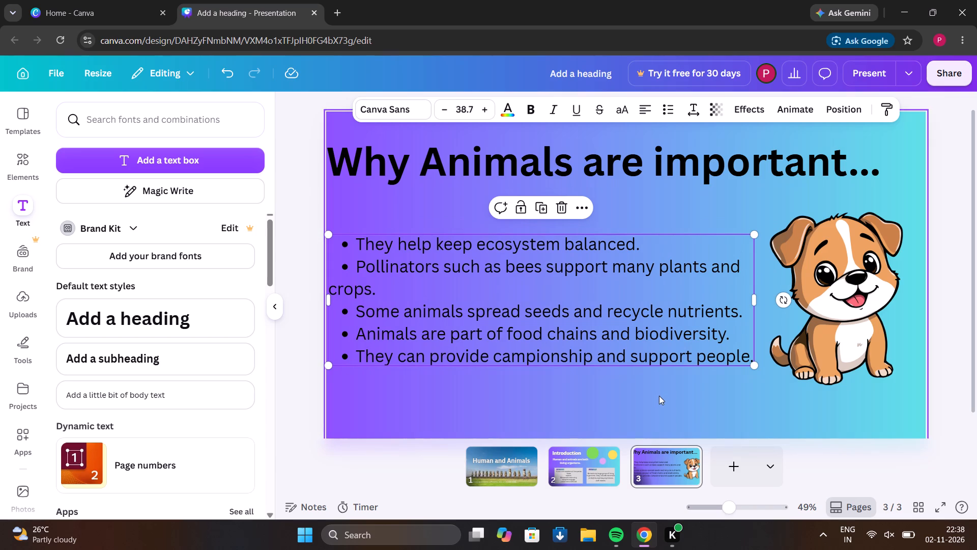
left_click(658, 395)
Check the first three slides and add a new blank slide after "Why Animals are important...".
left_click(510, 466)
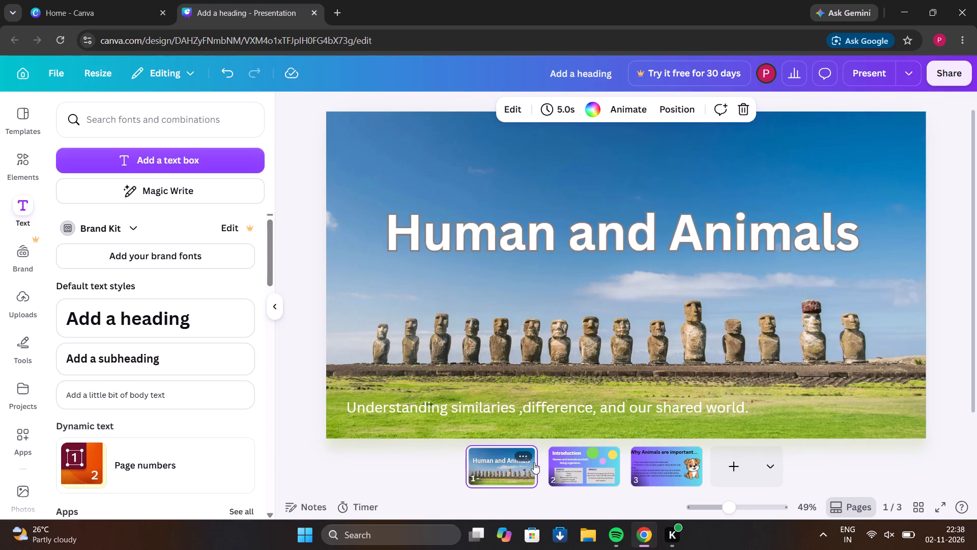
left_click(566, 463)
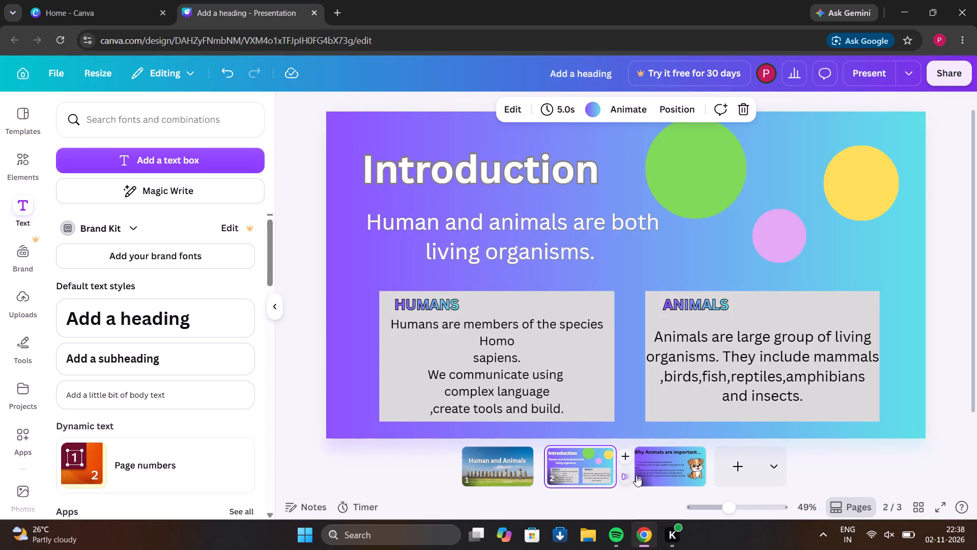
left_click(651, 475)
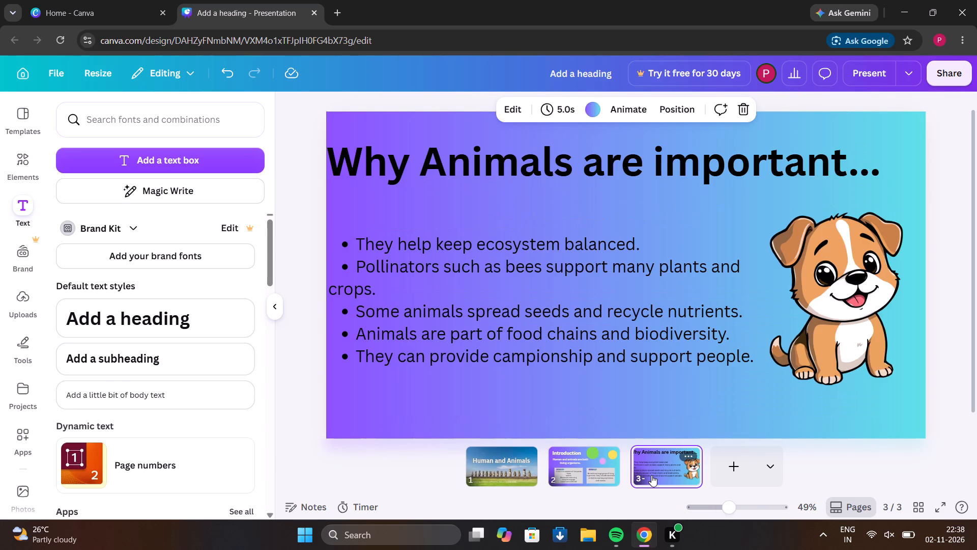
left_click(715, 457)
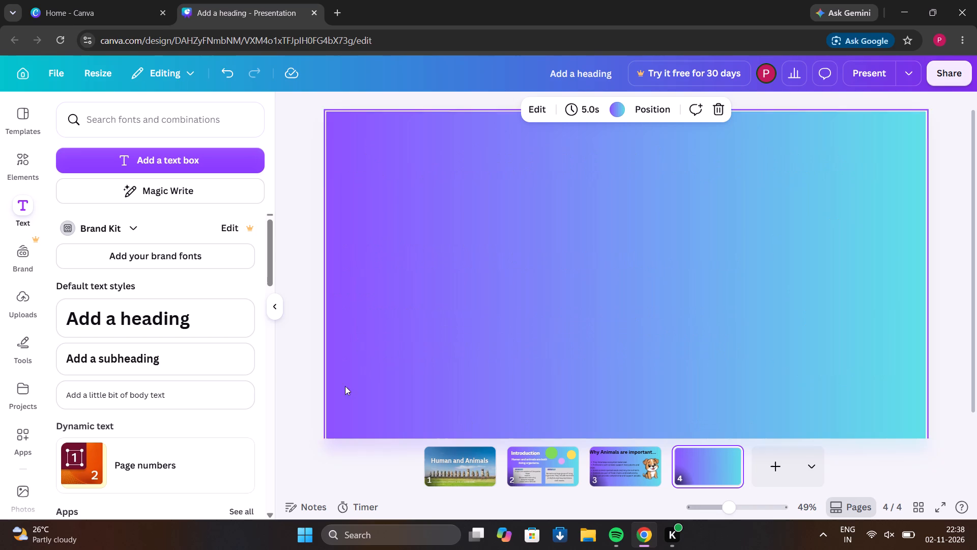
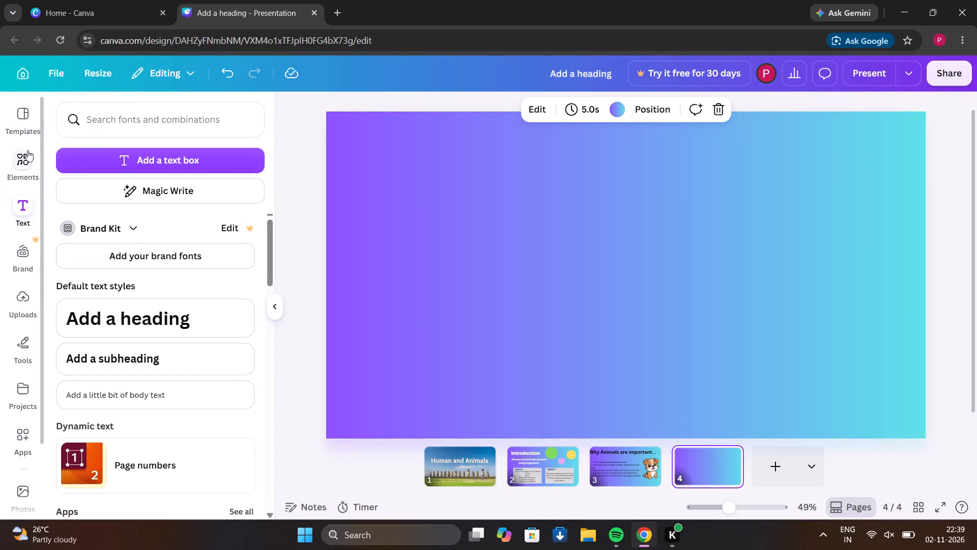
Search the elements library for "respect all living beings".
left_click(20, 109)
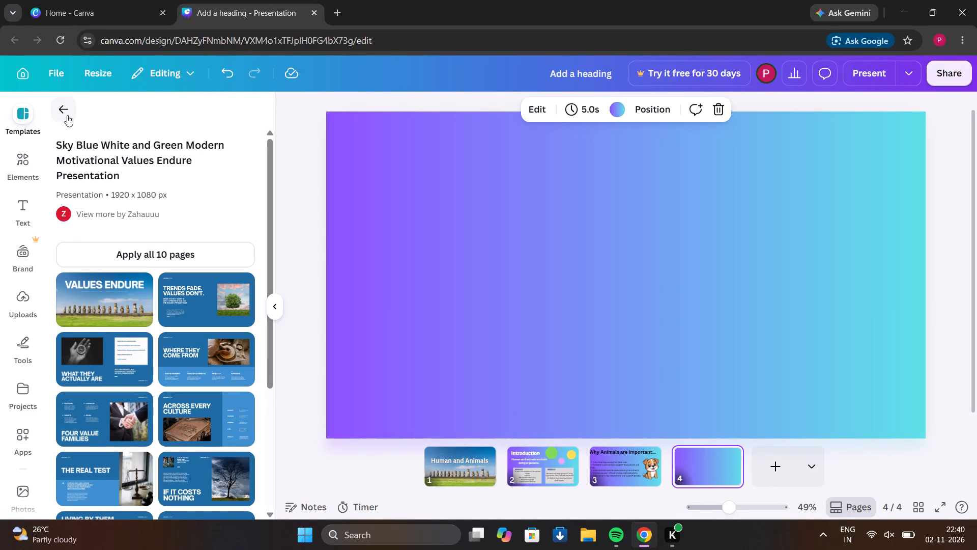
left_click(30, 174)
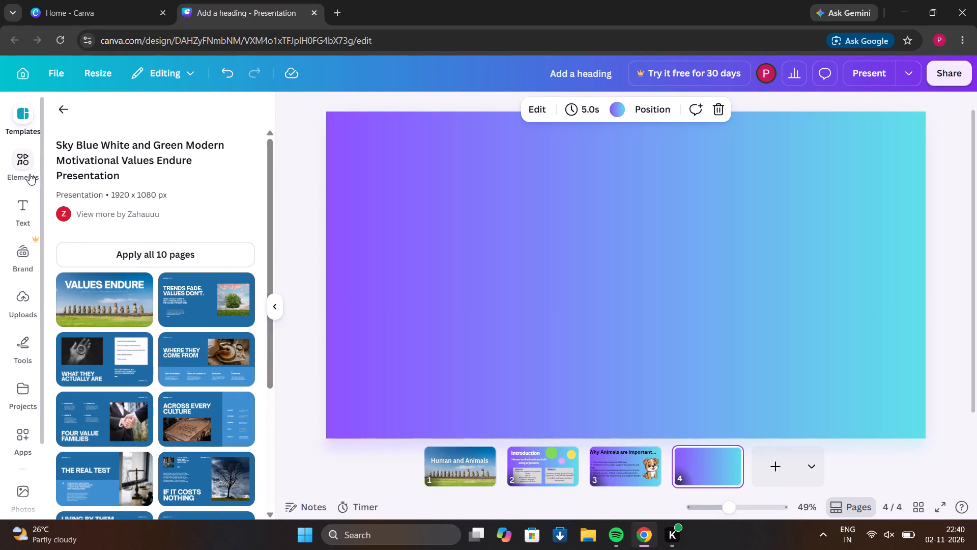
left_click(150, 129)
left_click(150, 129)
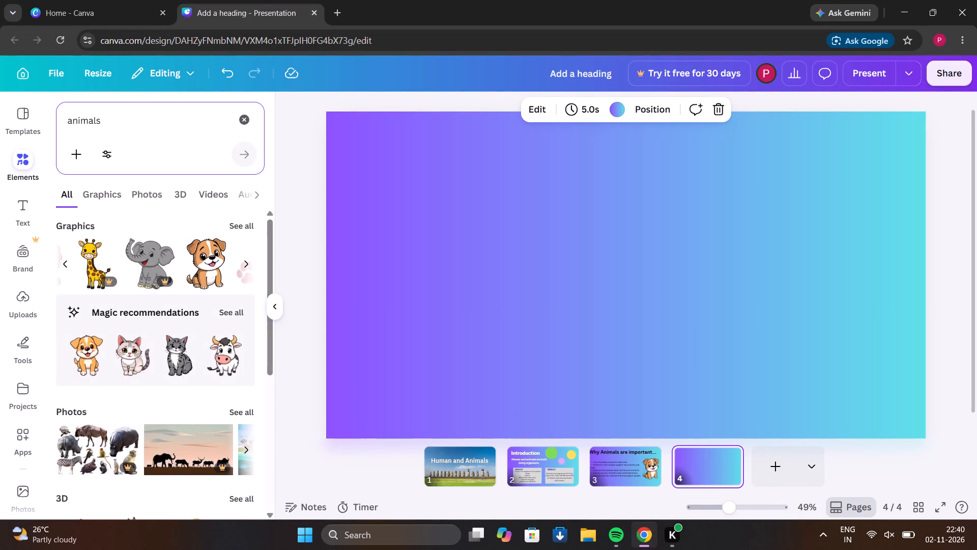
left_click(153, 124)
key("BackSpace")
key("BackSpace")
key("BackSpace")
key("BackSpace")
key("BackSpace")
key("BackSpace")
key("BackSpace")
key("BackSpace")
key("BackSpace")
key("BackSpace")
key("BackSpace")
key("BackSpace")
key("BackSpace")
key("BackSpace")
key("BackSpace")
key("BackSpace")
key("BackSpace")
key("BackSpace")
key("BackSpace")
key("BackSpace")
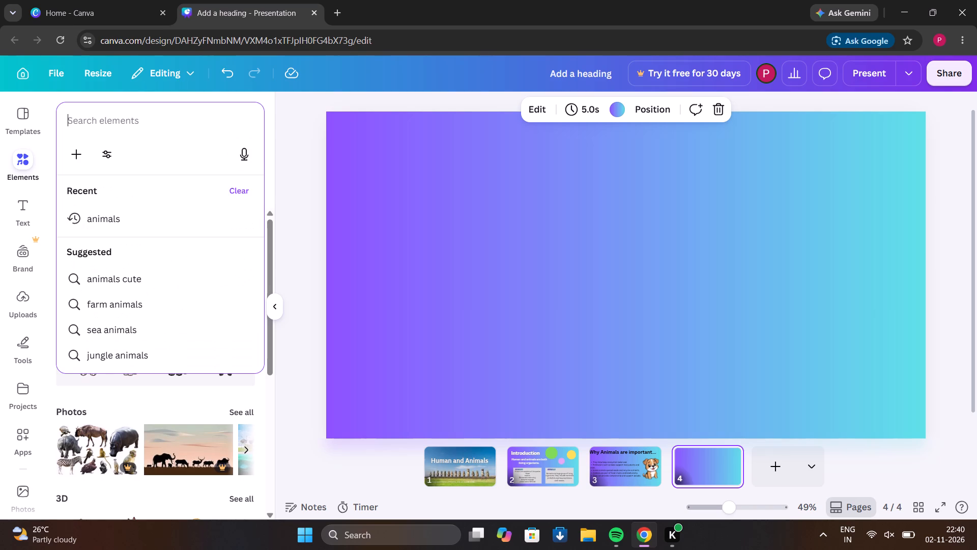
type("resspect")
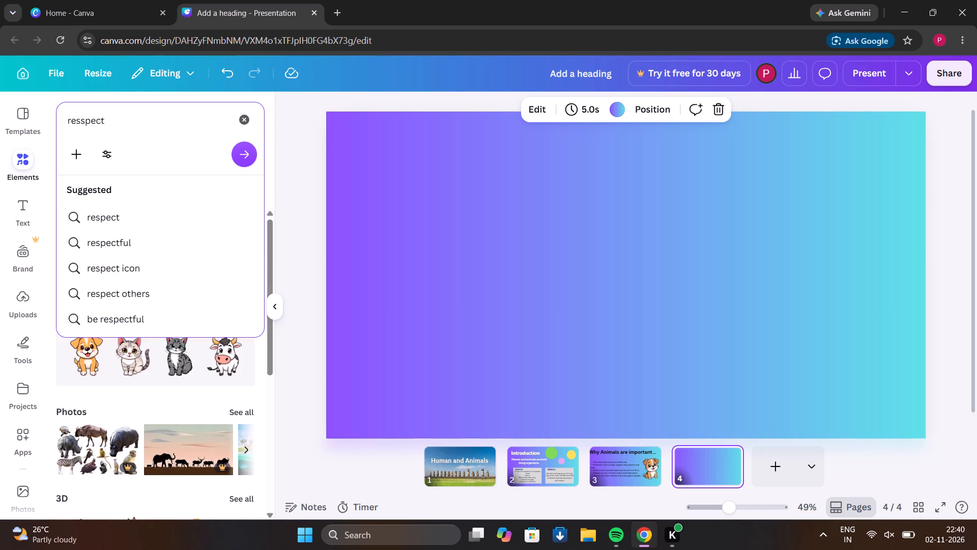
key("space")
type("all living")
key("space")
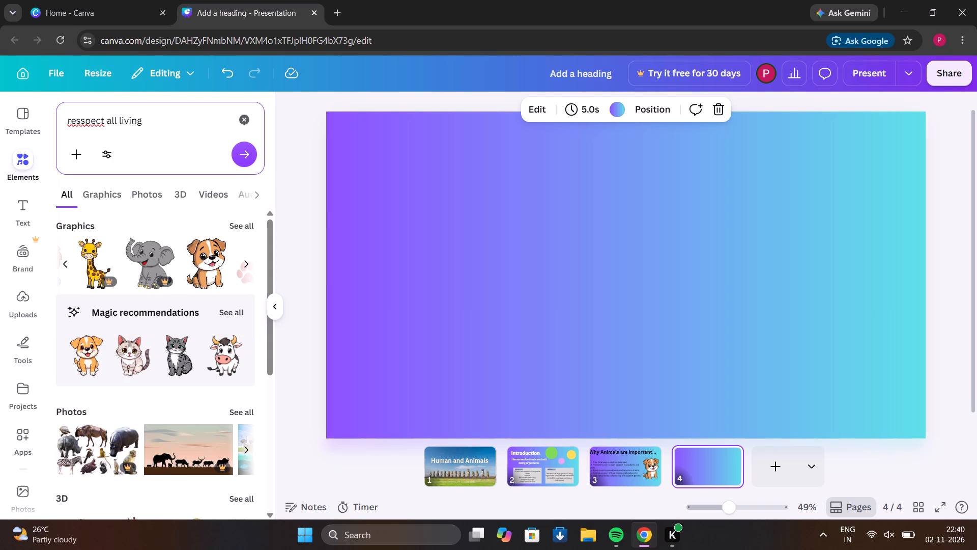
key("b")
type("einf")
key("BackSpace")
type("gs")
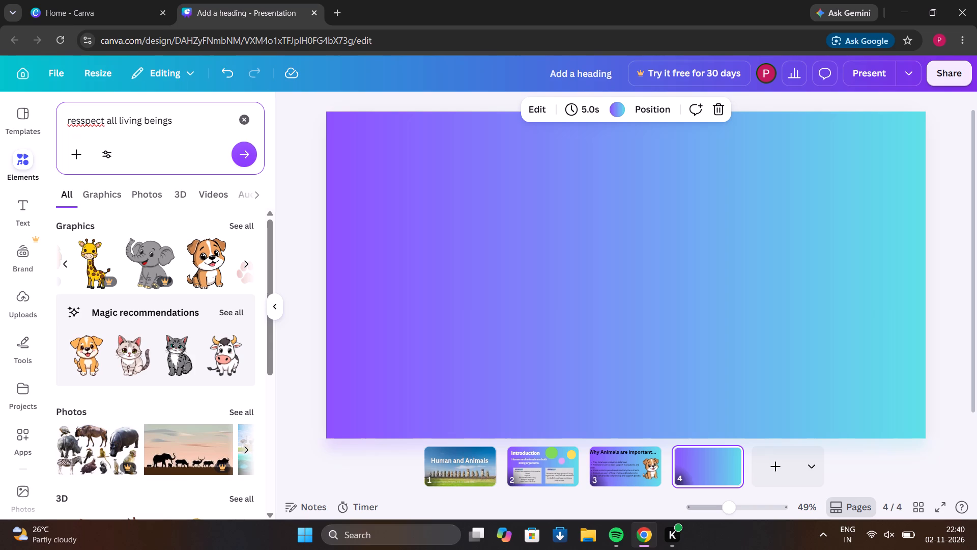
left_click(85, 119)
key("BackSpace")
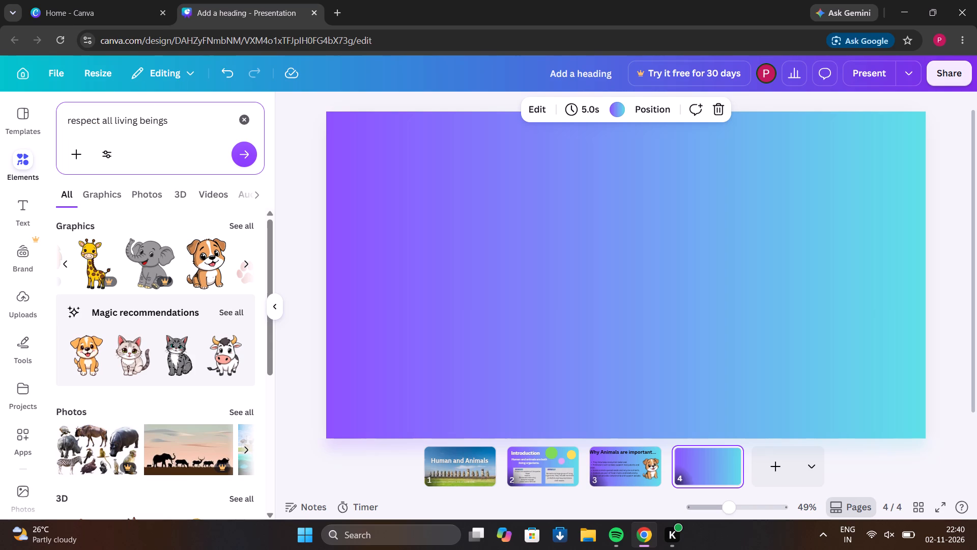
left_click(245, 156)
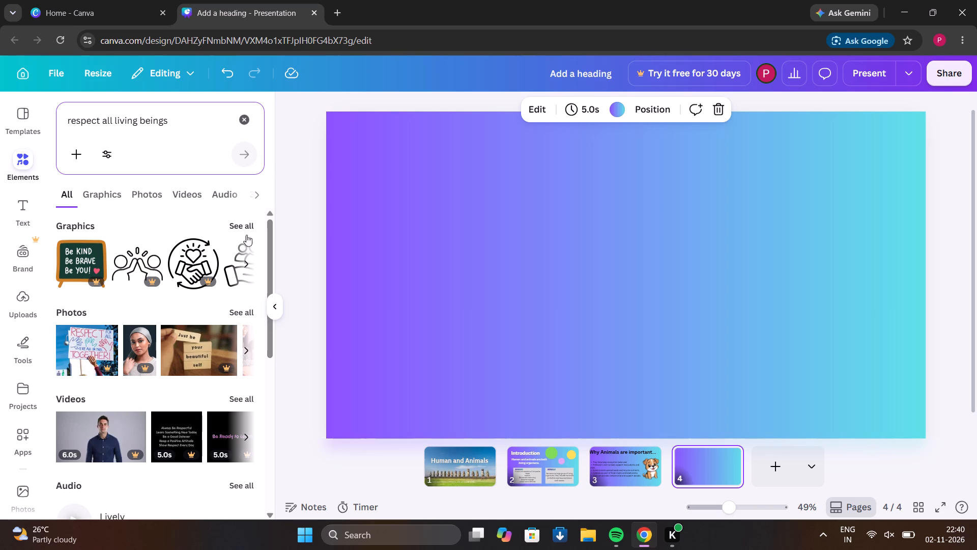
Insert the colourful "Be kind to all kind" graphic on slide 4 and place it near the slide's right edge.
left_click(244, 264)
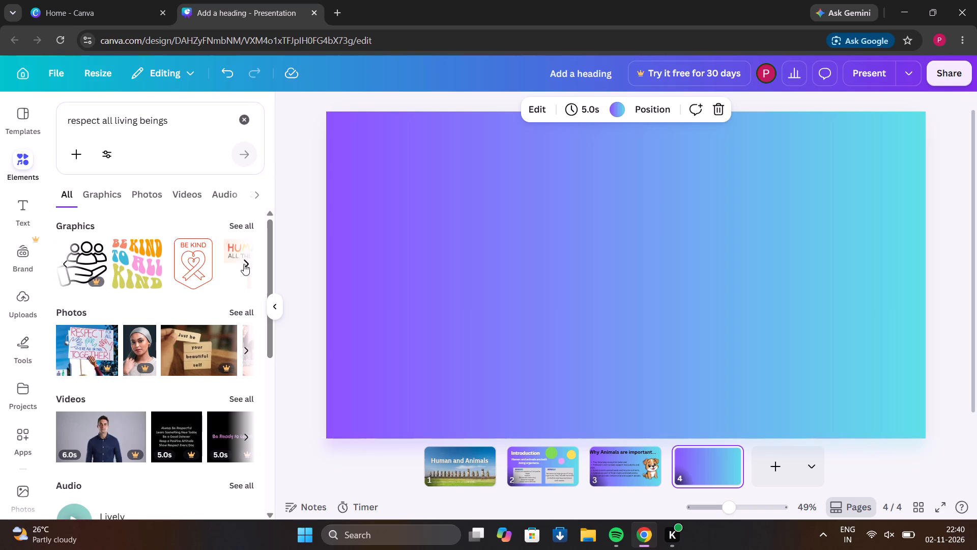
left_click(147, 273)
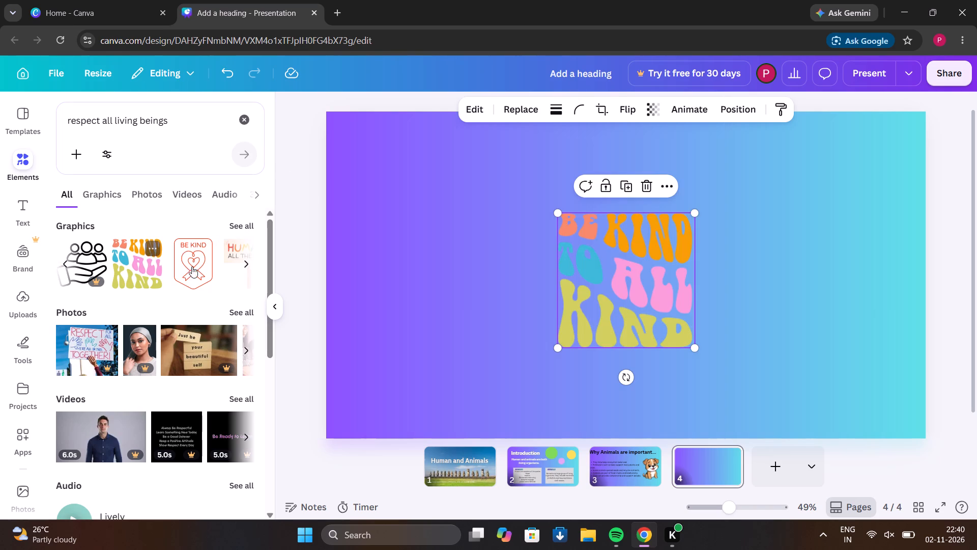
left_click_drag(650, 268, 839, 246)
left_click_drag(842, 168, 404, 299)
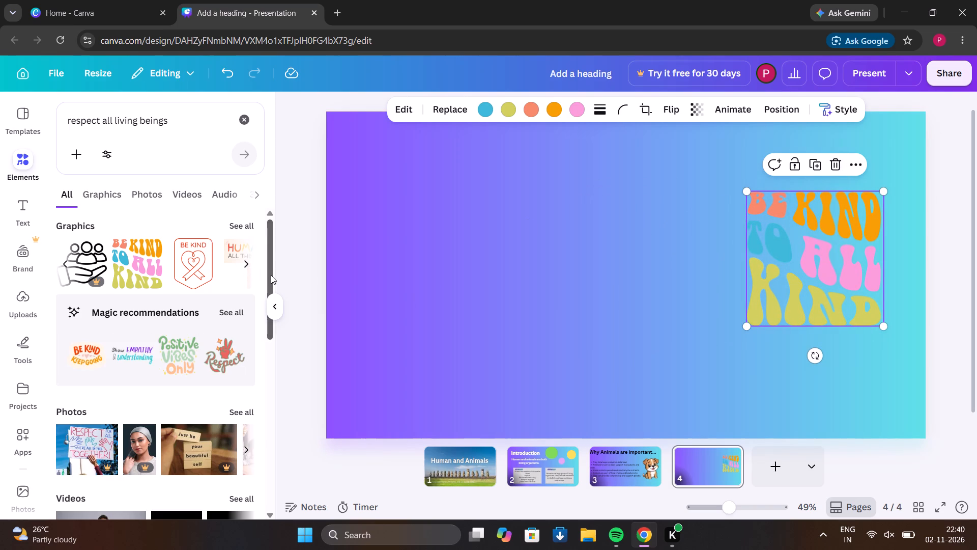
Browse the search results, add the portrait phone frame to slide 4 and enlarge it until it runs past the slide's bottom edge.
left_click(248, 265)
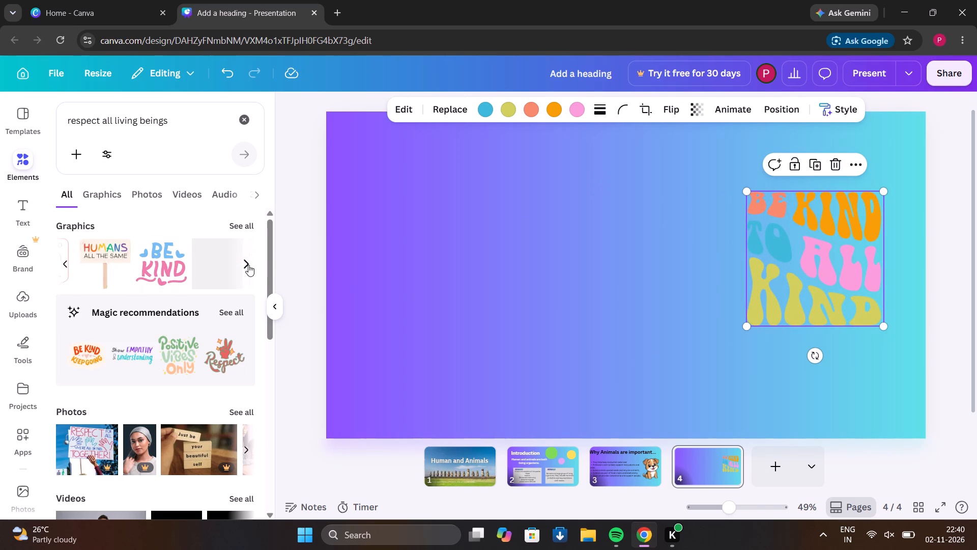
left_click(248, 265)
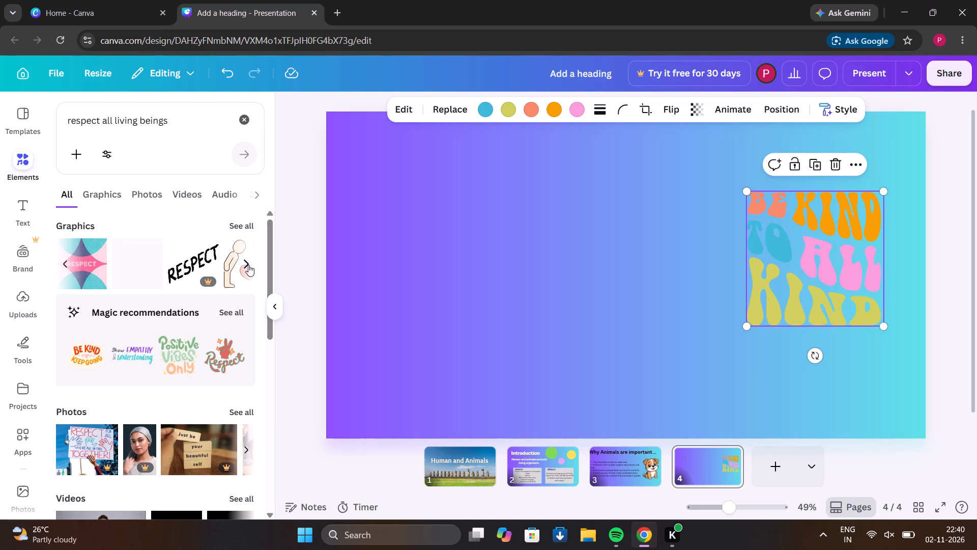
left_click(248, 265)
left_click(248, 265)
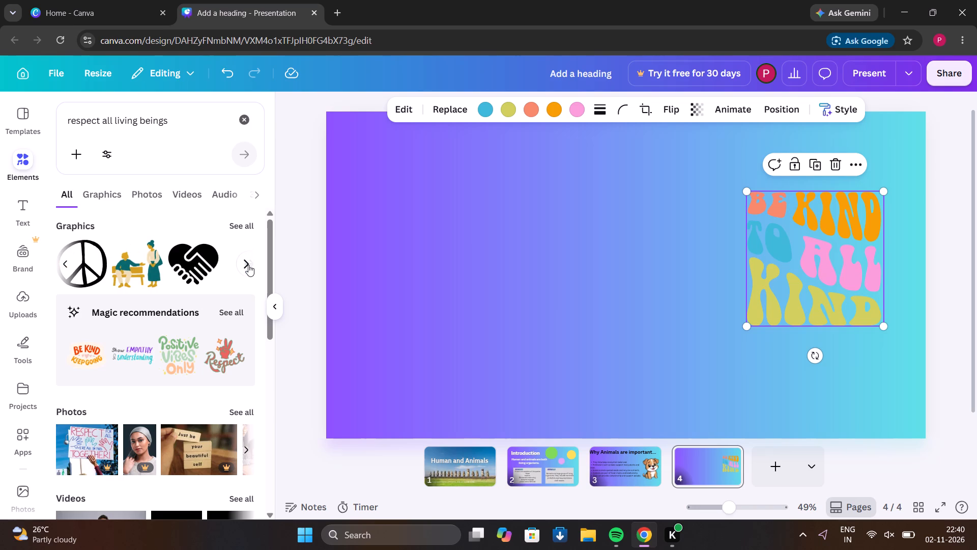
left_click(248, 265)
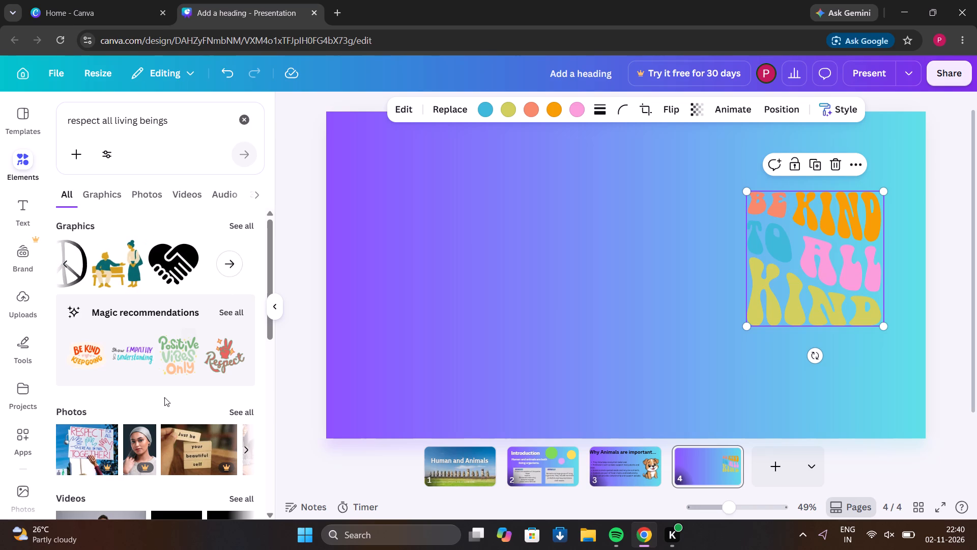
scroll(164, 397, "down", 6)
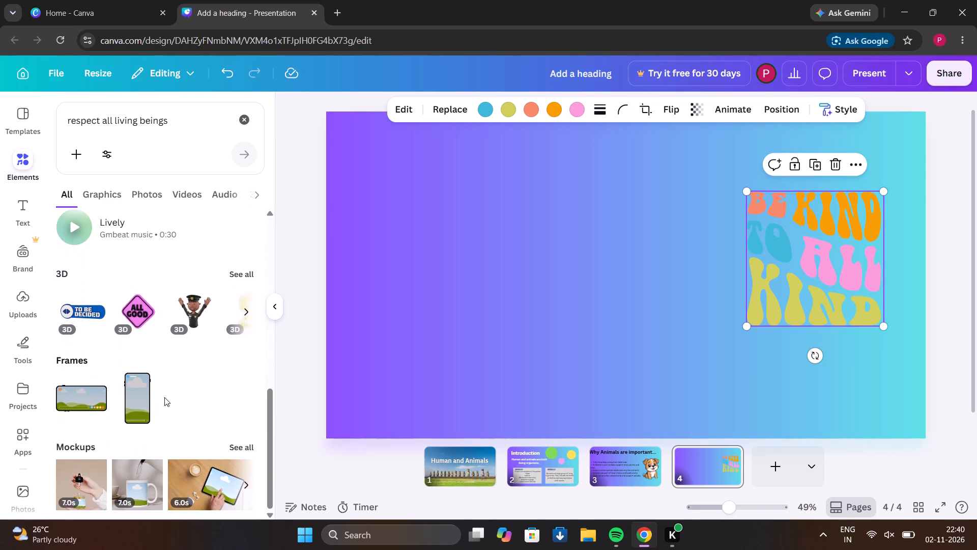
left_click(131, 409)
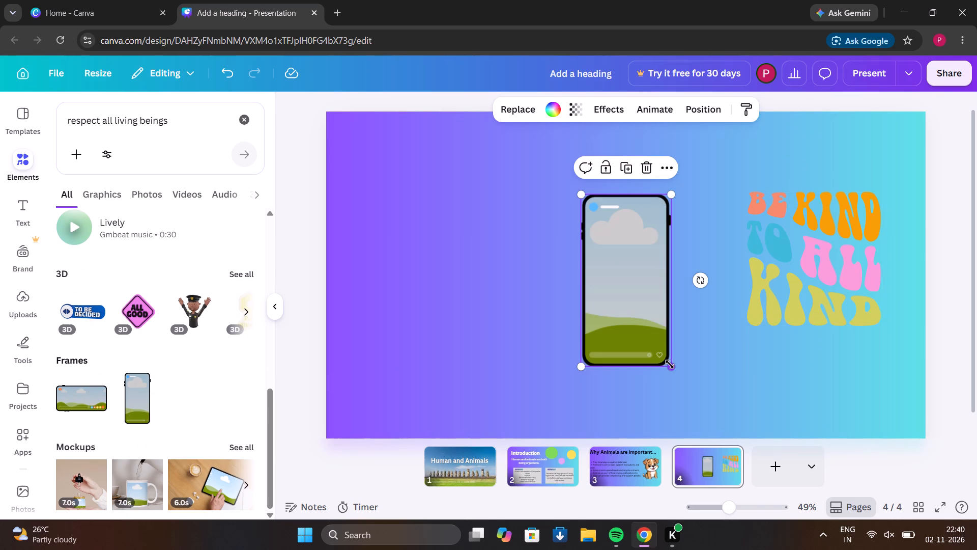
left_click_drag(670, 364, 976, 549)
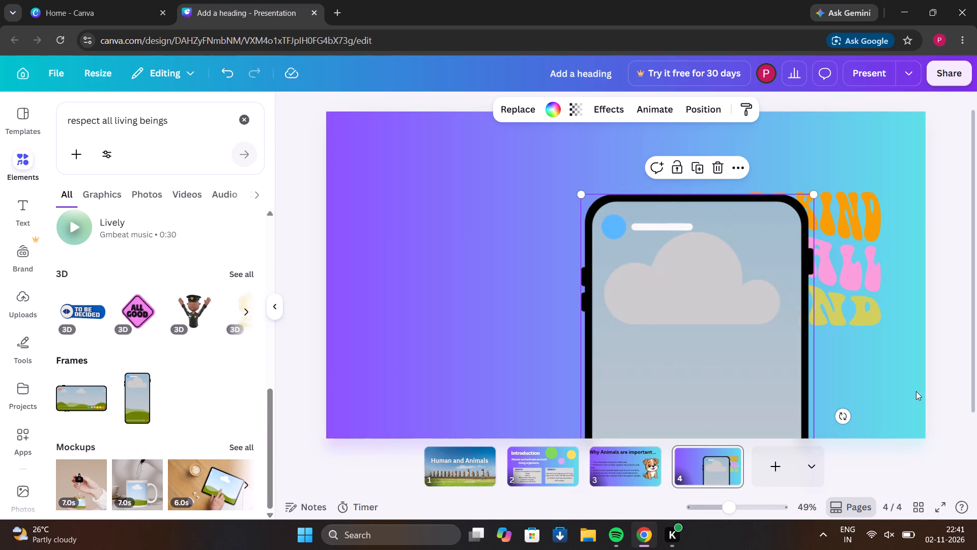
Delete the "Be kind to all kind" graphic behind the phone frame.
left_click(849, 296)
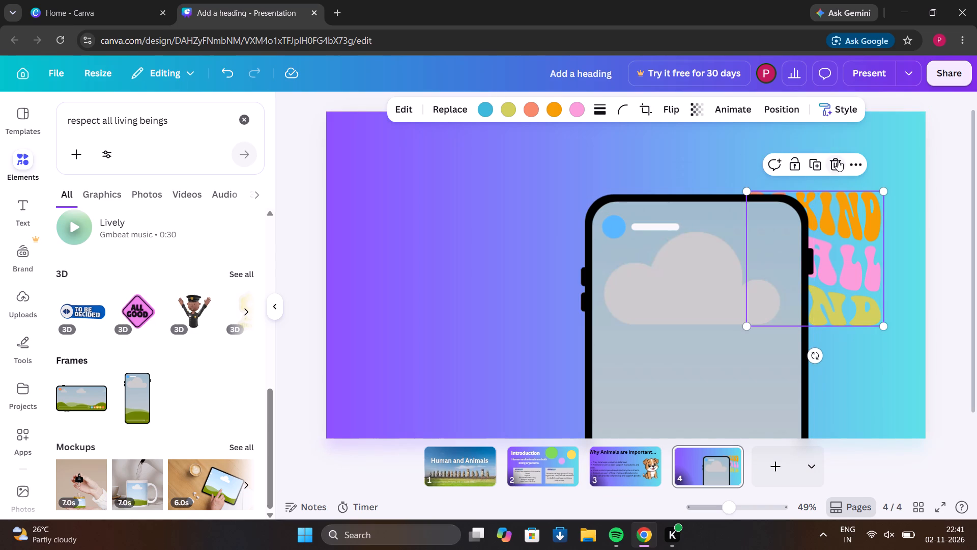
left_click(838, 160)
Move the phone frame to the right side of the slide, with its upper edge just below the slide's top.
left_click_drag(748, 280, 844, 264)
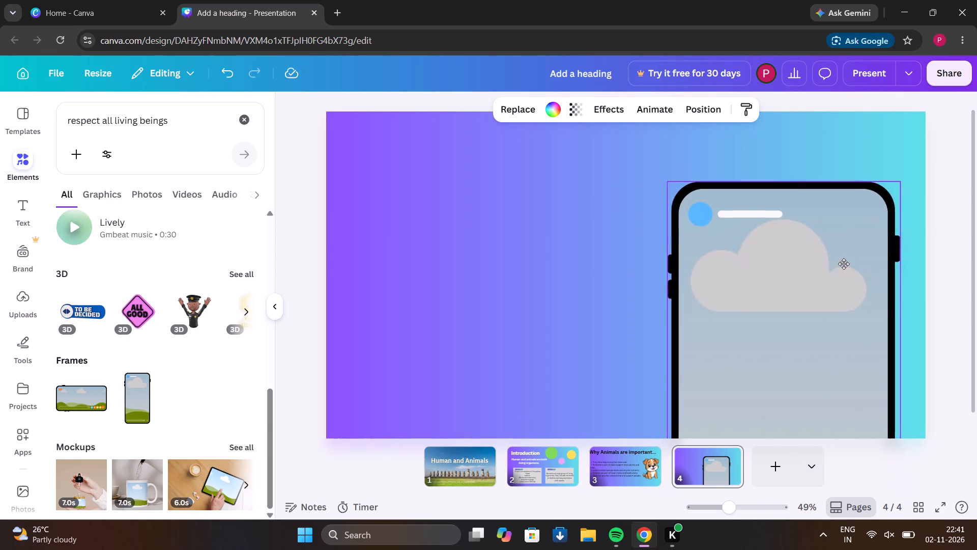
left_click_drag(844, 264, 752, 272)
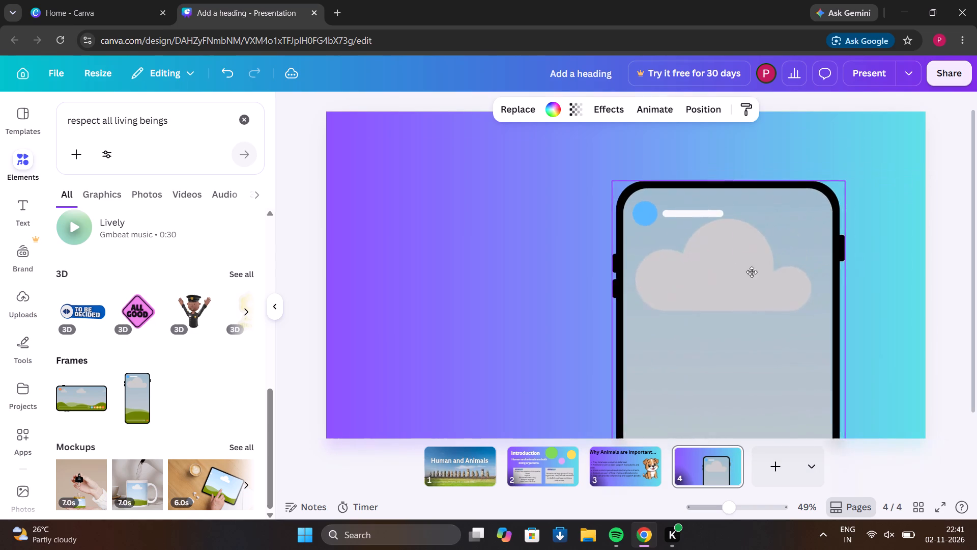
left_click_drag(752, 272, 448, 222)
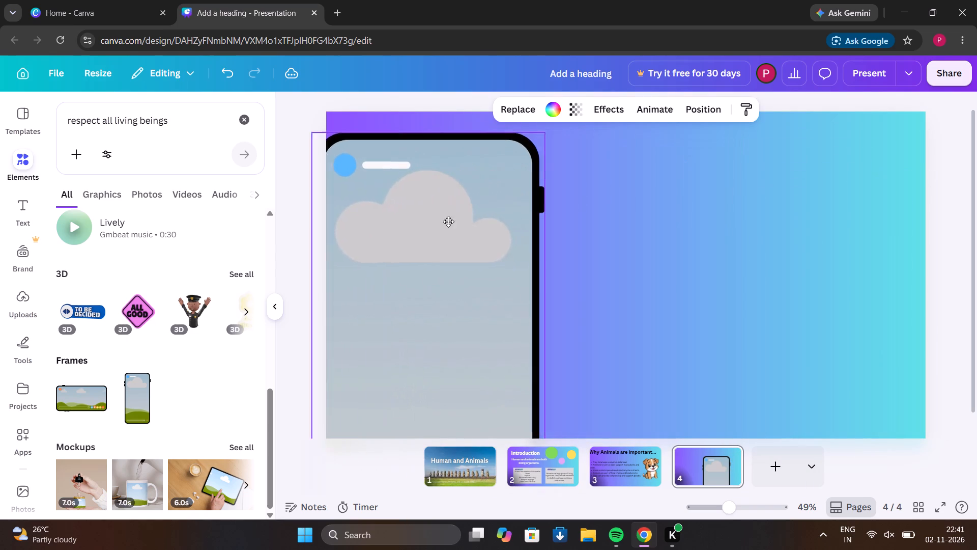
left_click_drag(448, 222, 375, 245)
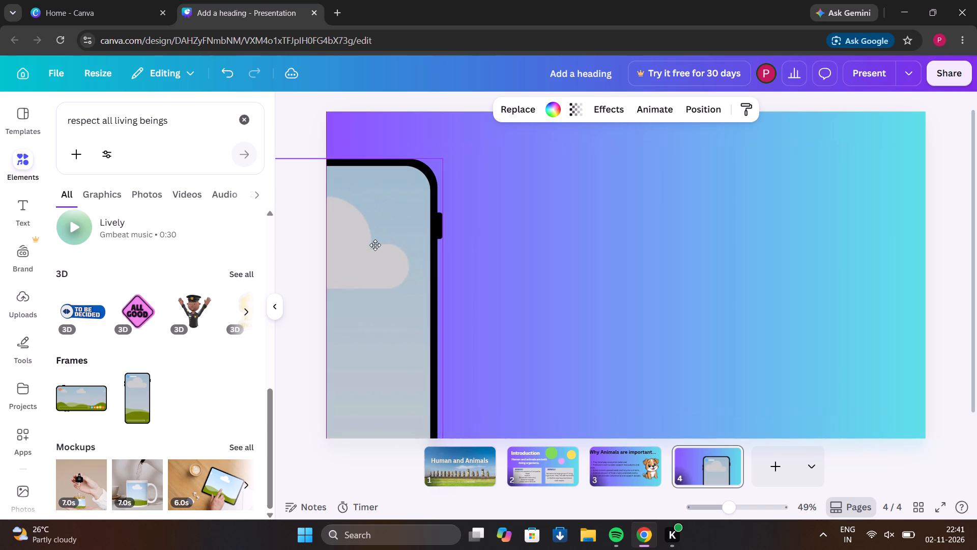
left_click_drag(375, 245, 901, 208)
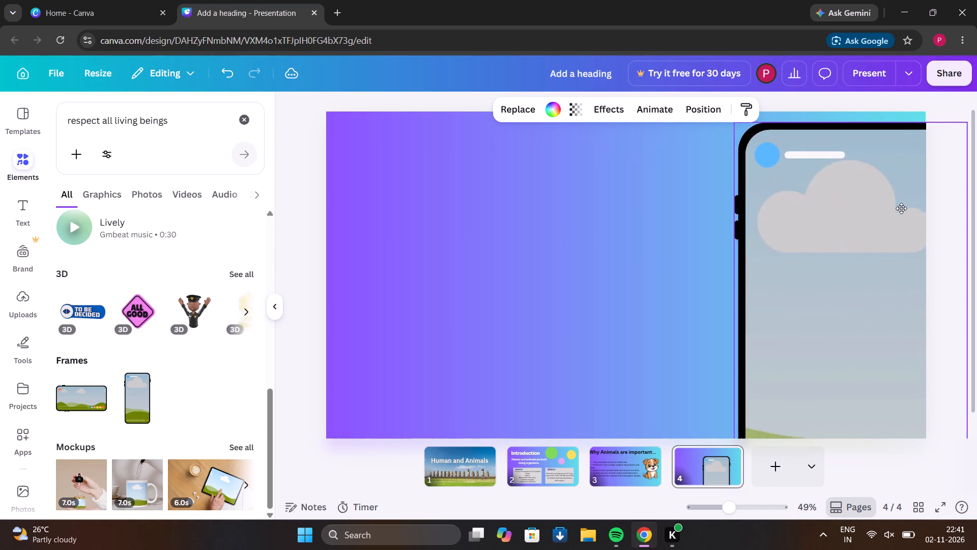
left_click_drag(901, 208, 856, 211)
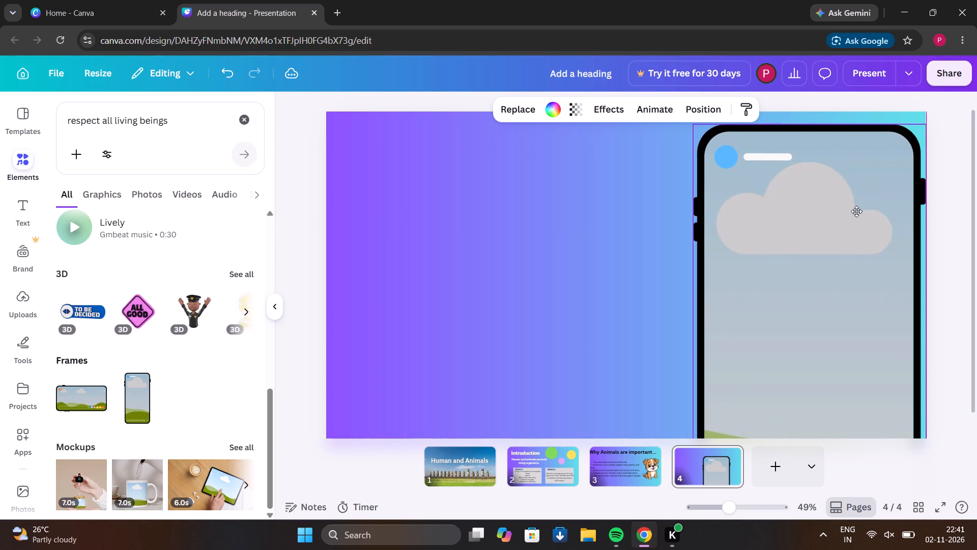
left_click_drag(856, 211, 856, 216)
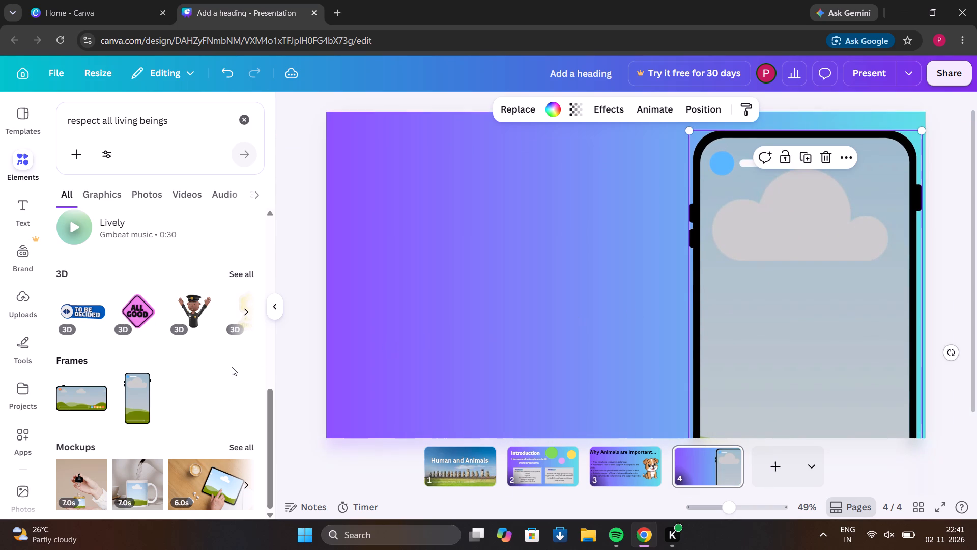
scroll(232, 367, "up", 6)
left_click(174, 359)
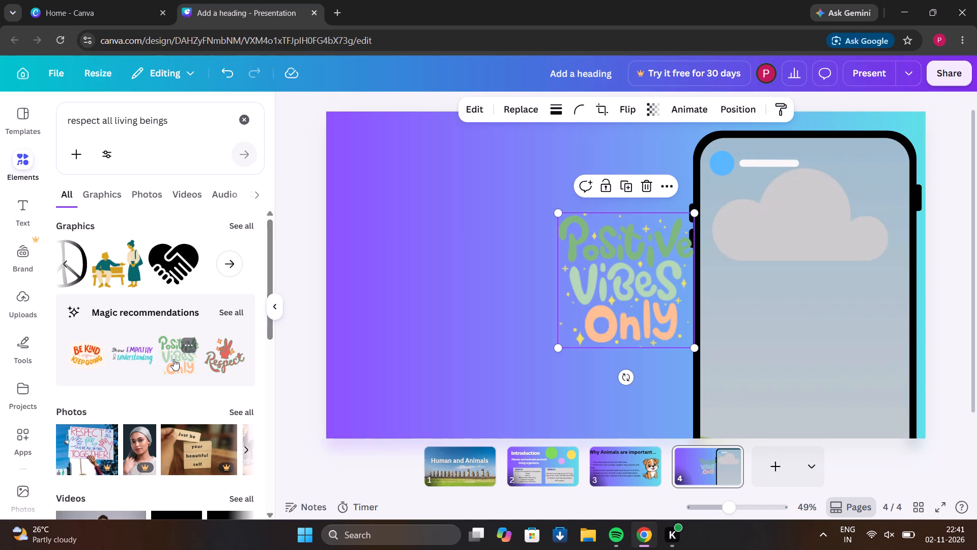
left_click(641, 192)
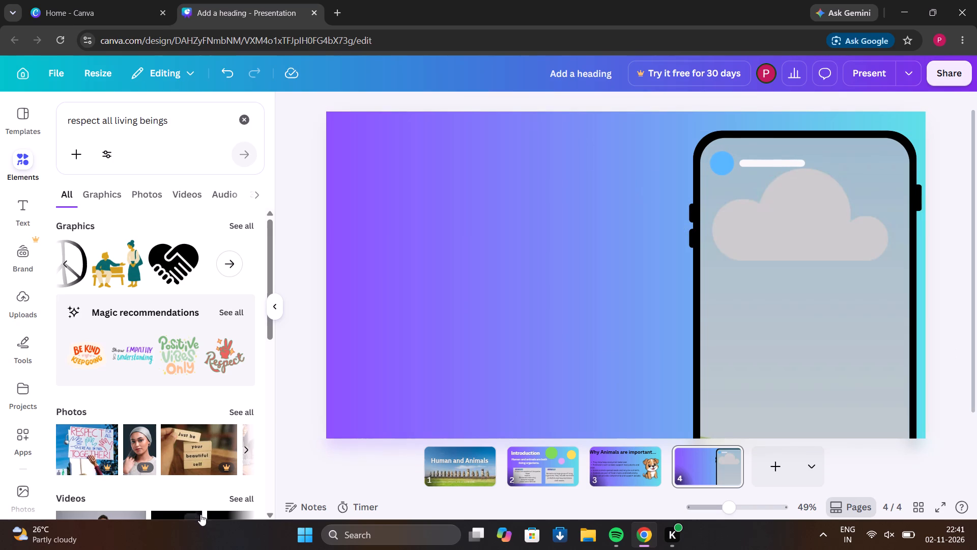
Insert the "Be kind keep going" graphic, shrink it and place it inside the phone frame below the cloud.
left_click(87, 360)
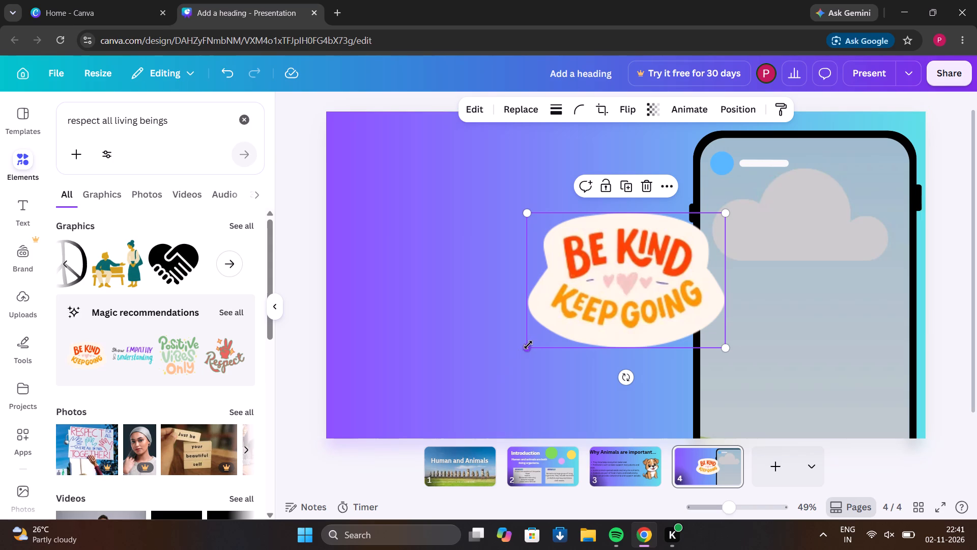
left_click_drag(528, 345, 580, 309)
left_click_drag(633, 274, 721, 244)
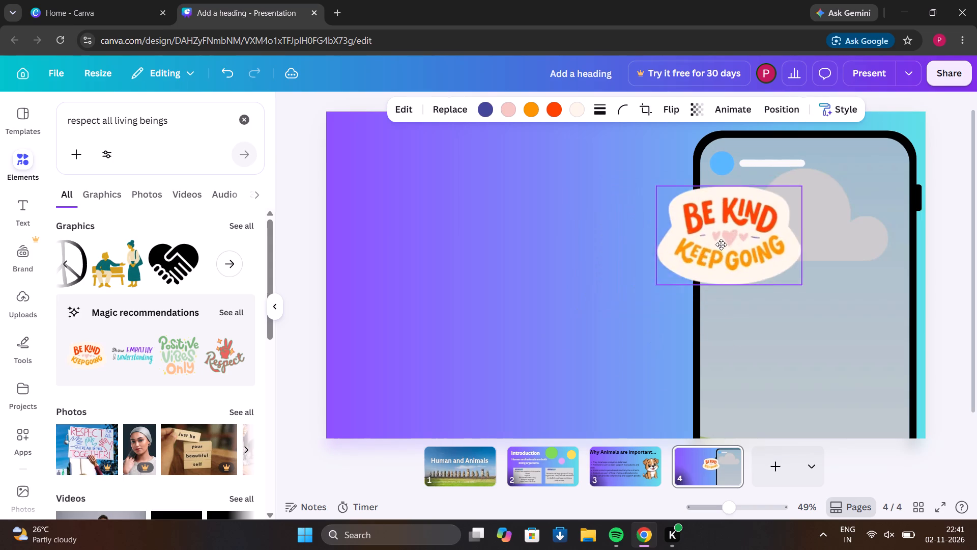
left_click_drag(721, 244, 796, 342)
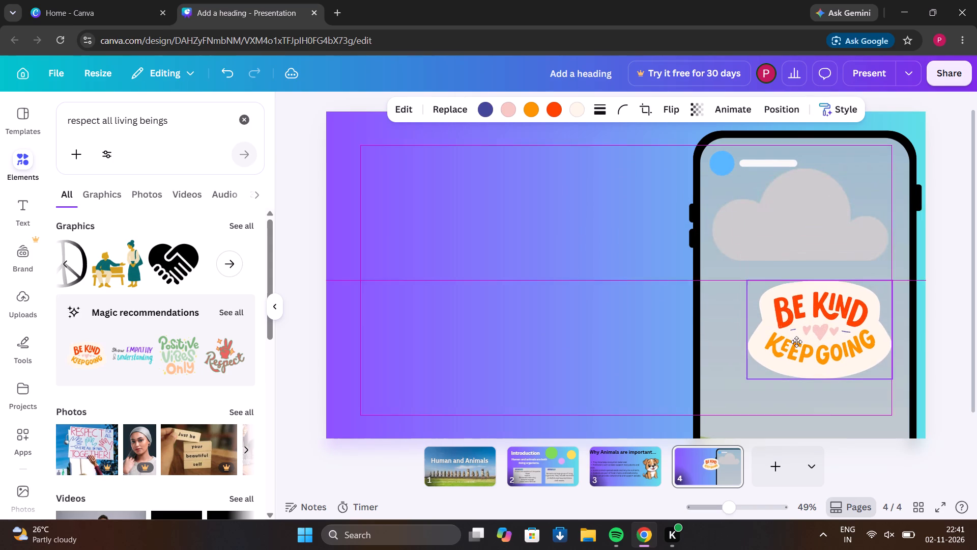
left_click_drag(796, 342, 796, 342)
left_click(587, 322)
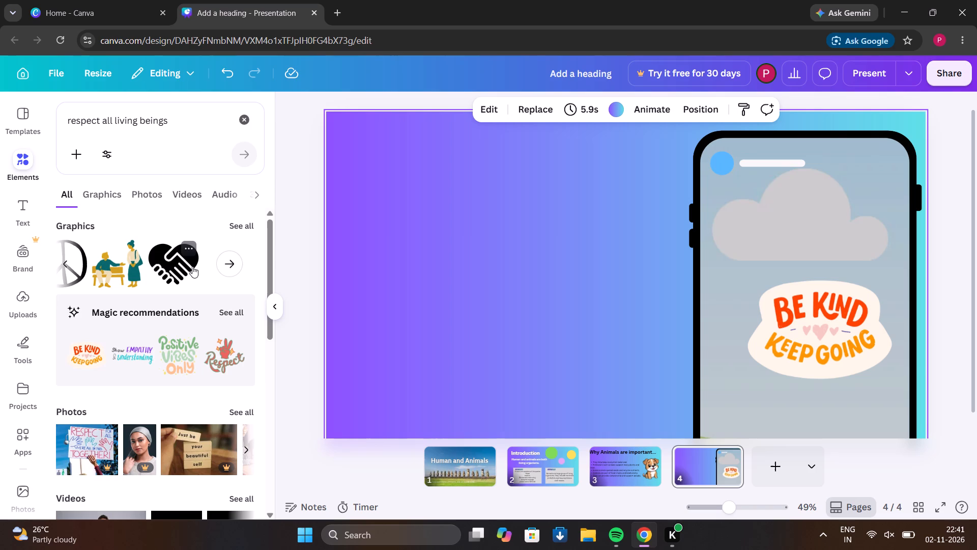
Add the black heart-shaped handshake graphic to the slide's left half and enlarge it across the phone frame and past the bottom edge.
left_click_drag(192, 266, 294, 237)
left_click_drag(193, 252, 436, 207)
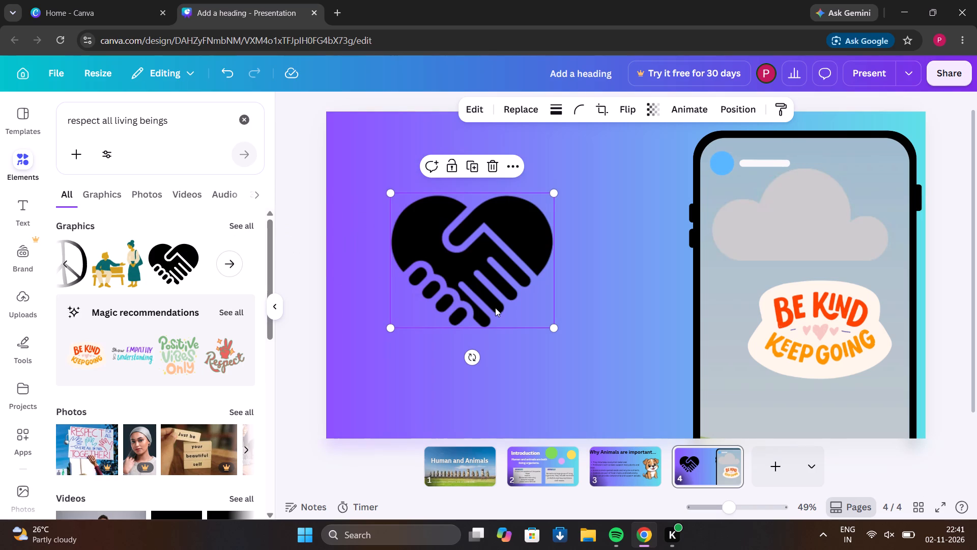
left_click_drag(552, 325, 571, 333)
left_click_drag(571, 333, 976, 549)
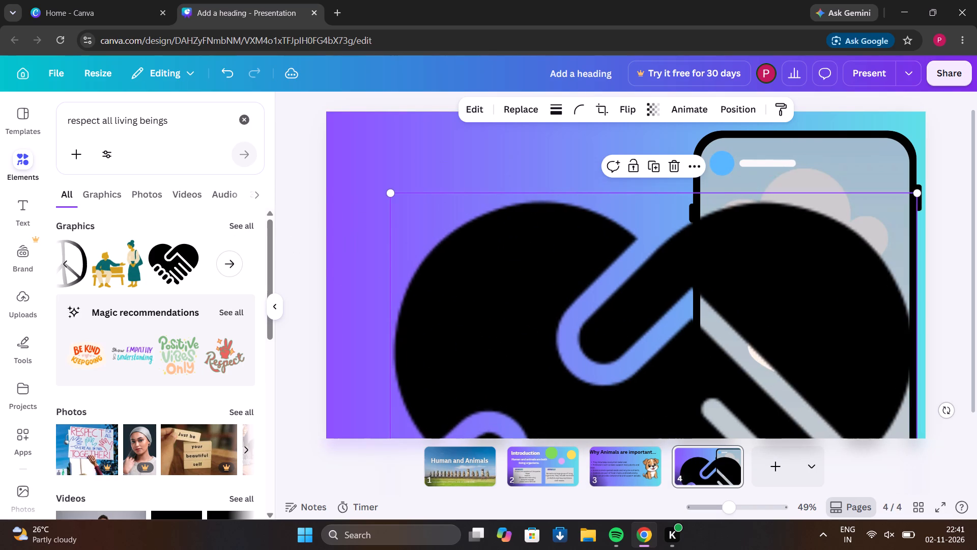
Open the "Introduction" slide.
left_click(520, 450)
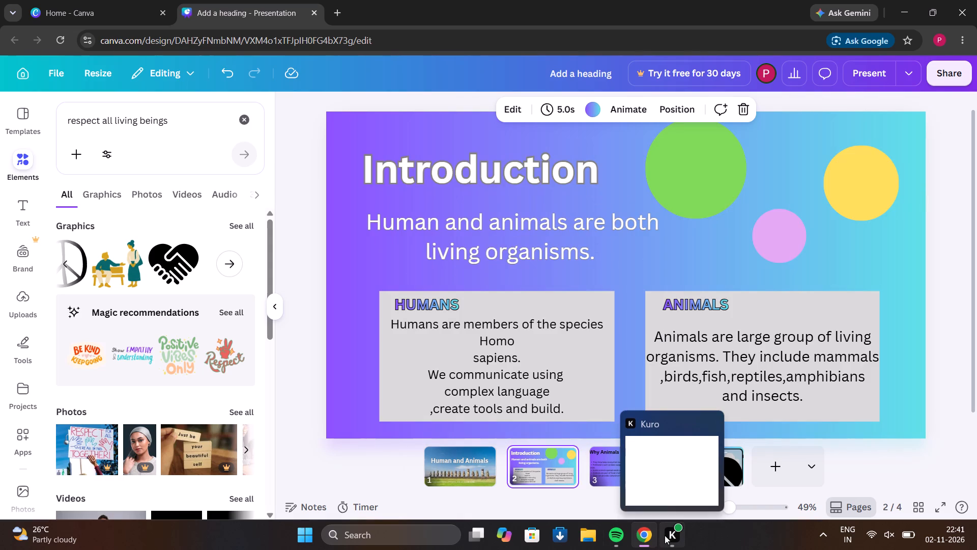
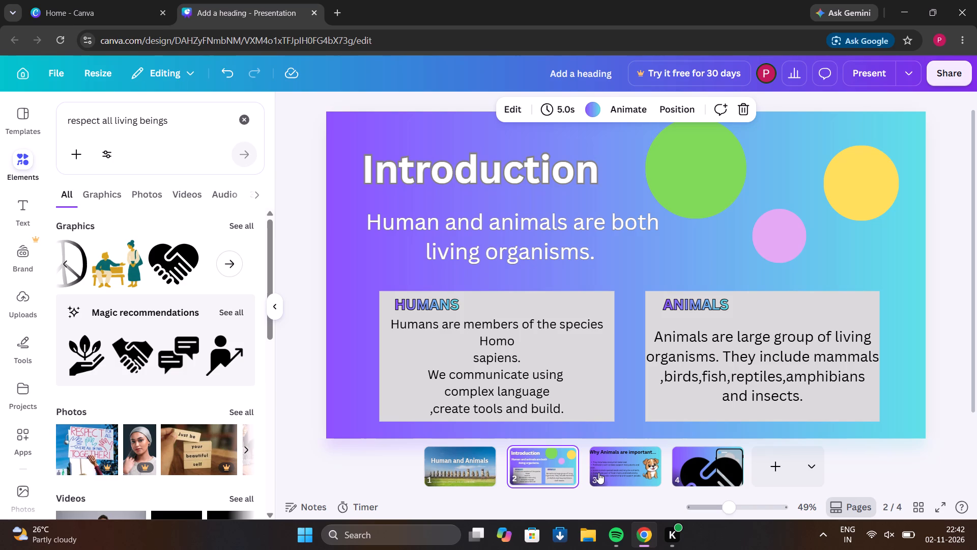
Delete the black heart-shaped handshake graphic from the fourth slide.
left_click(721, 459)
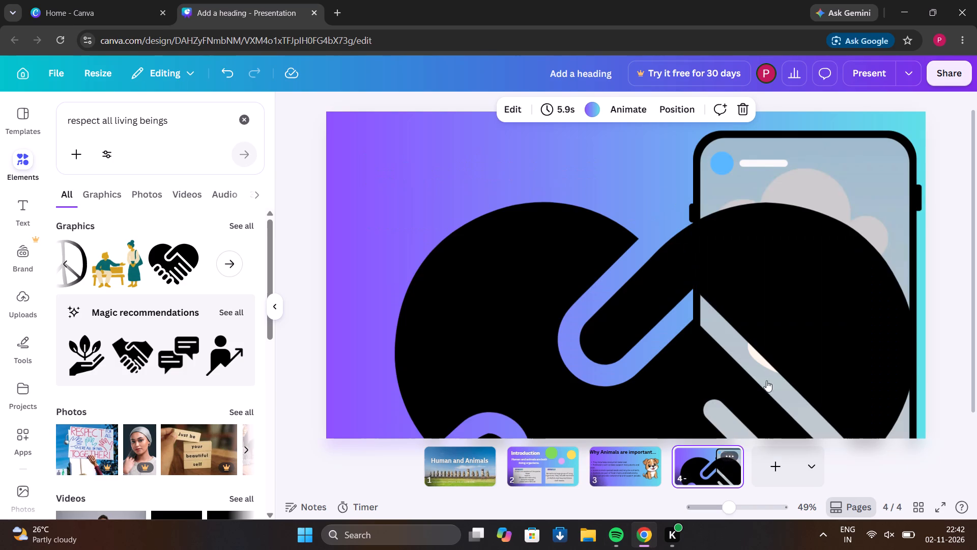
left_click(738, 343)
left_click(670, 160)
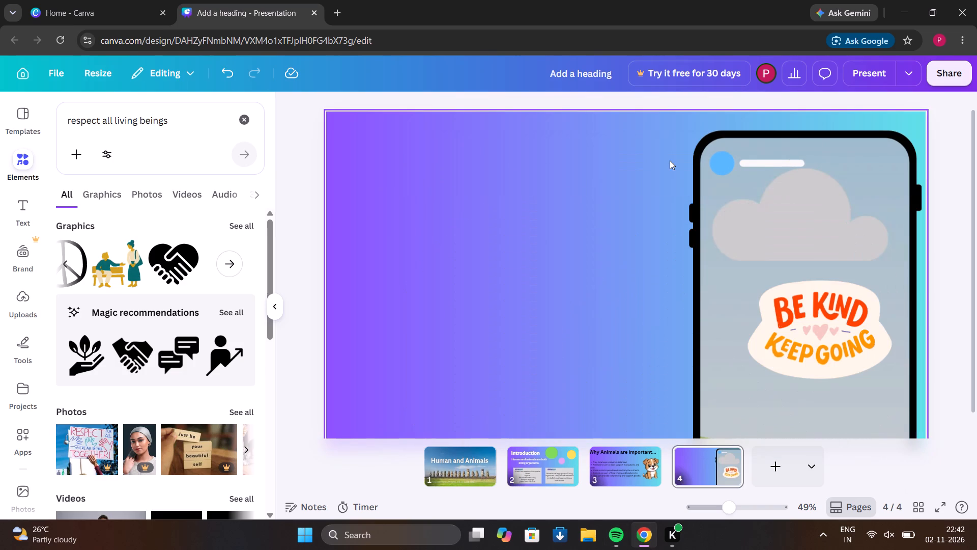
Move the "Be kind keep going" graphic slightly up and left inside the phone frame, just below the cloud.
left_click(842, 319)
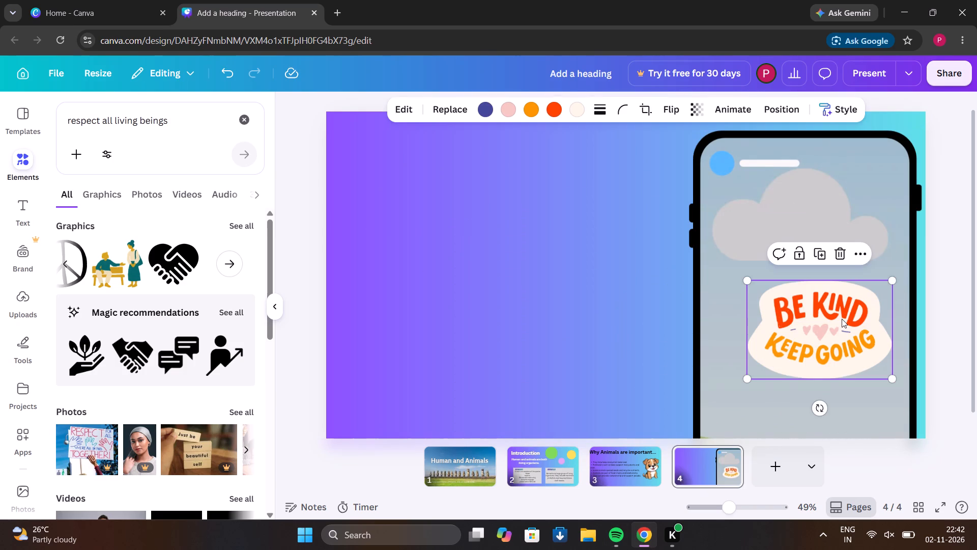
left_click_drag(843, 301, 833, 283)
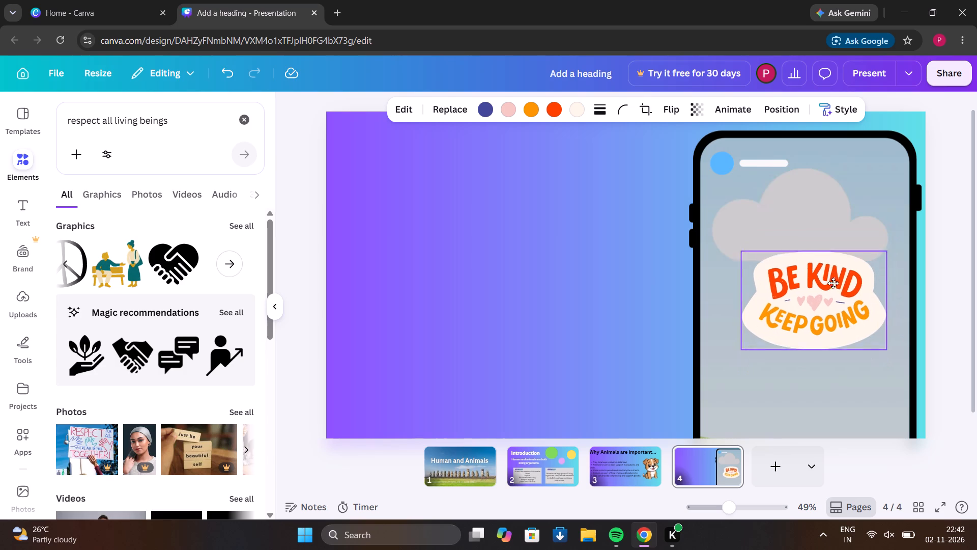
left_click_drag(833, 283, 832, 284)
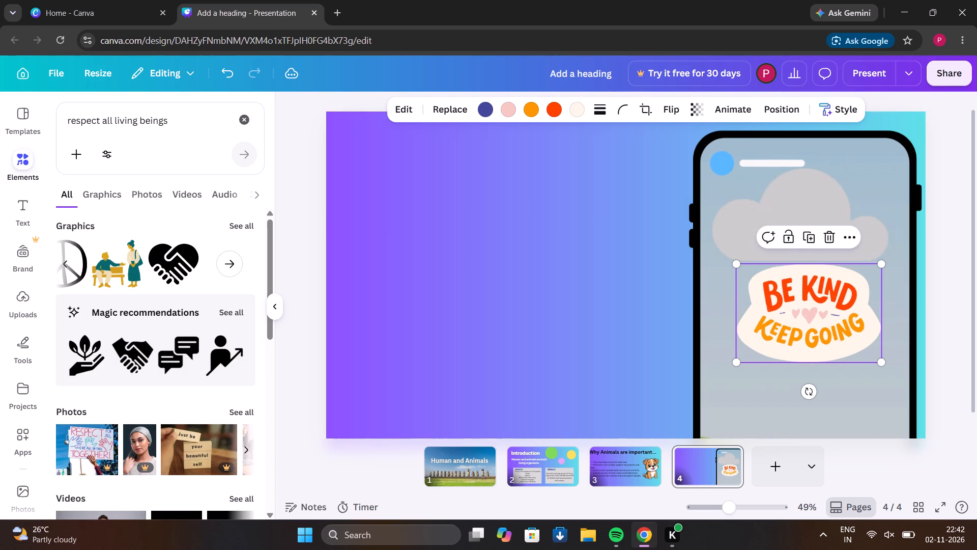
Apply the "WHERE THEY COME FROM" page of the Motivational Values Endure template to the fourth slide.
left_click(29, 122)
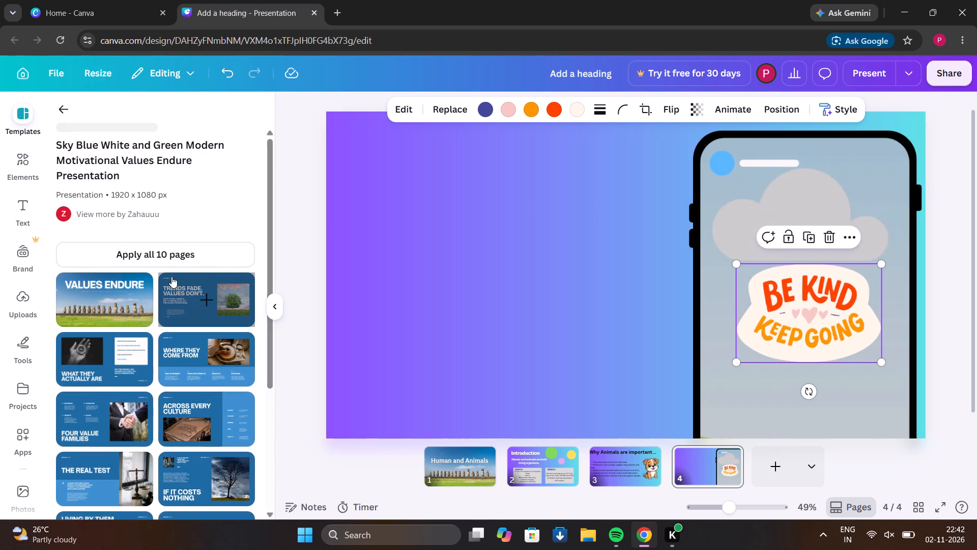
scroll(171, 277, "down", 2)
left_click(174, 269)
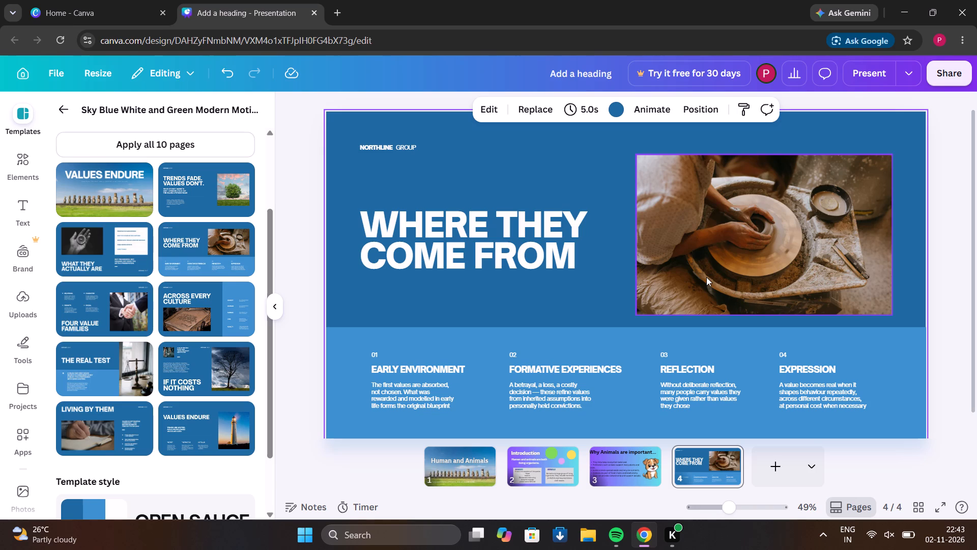
Delete the fourth slide from the presentation.
left_click(792, 183)
left_click(604, 173)
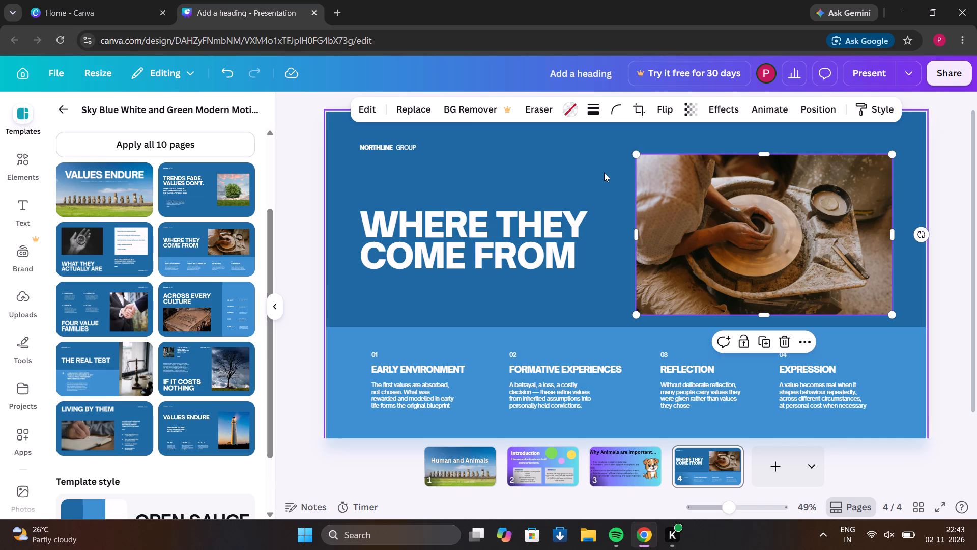
left_click_drag(604, 173, 636, 445)
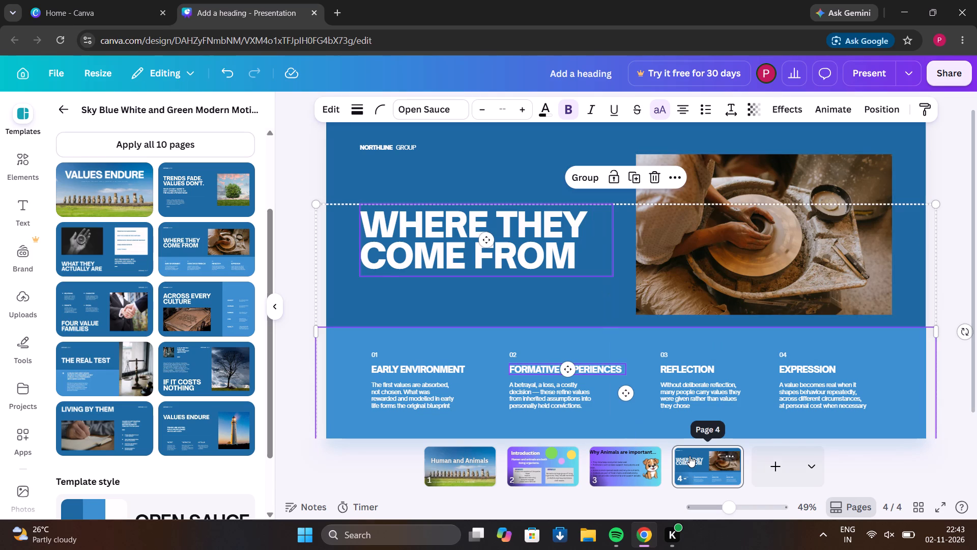
right_click(689, 456)
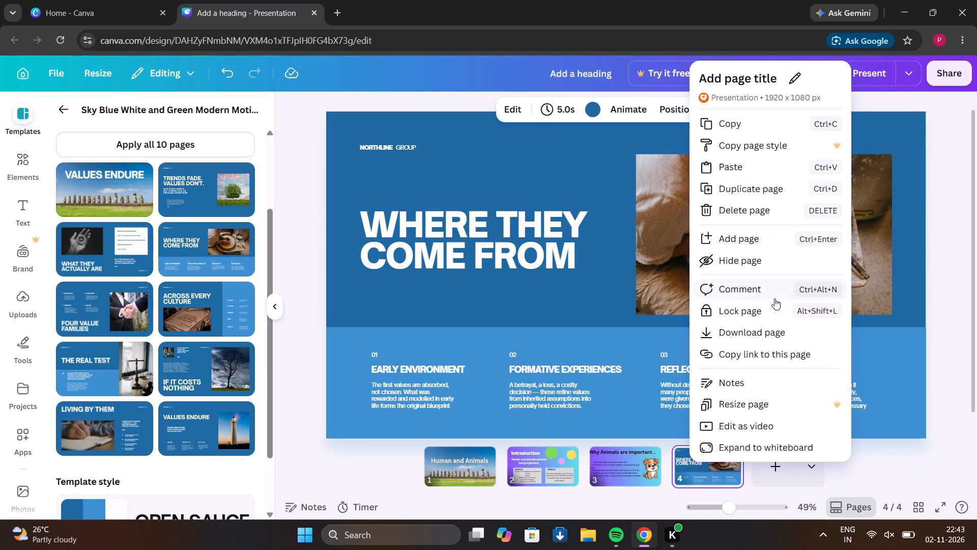
left_click(774, 209)
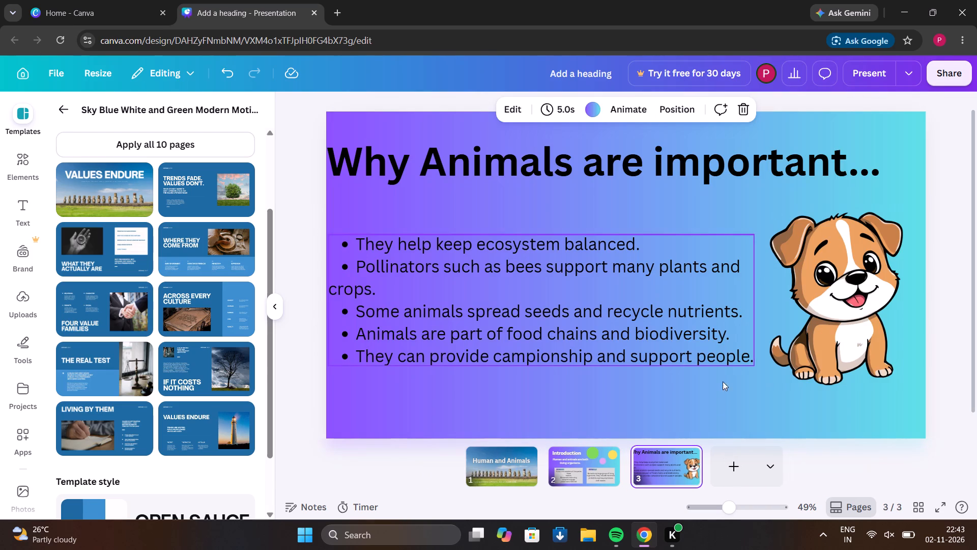
Add a new fourth slide and apply the template's "VALUES ENDURE" lighthouse layout to it.
left_click(724, 470)
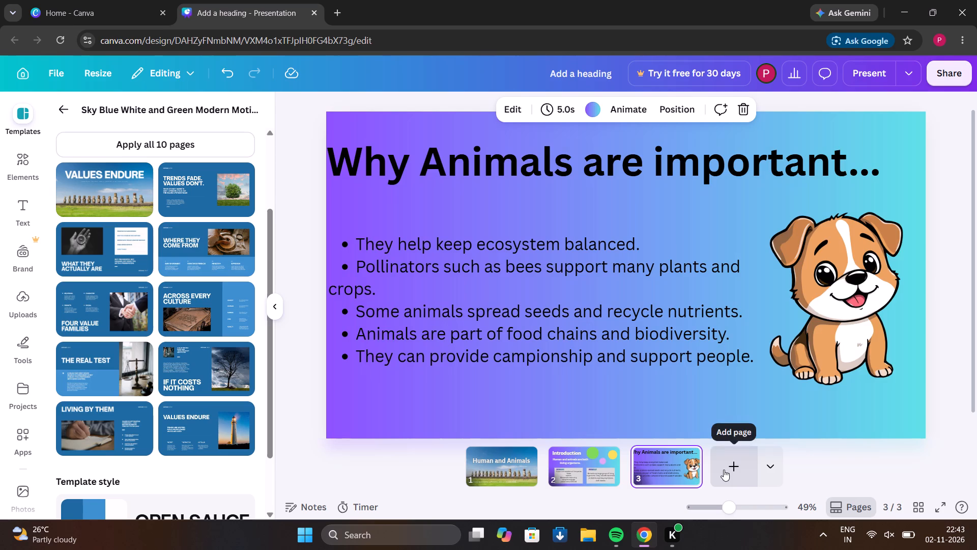
left_click(223, 446)
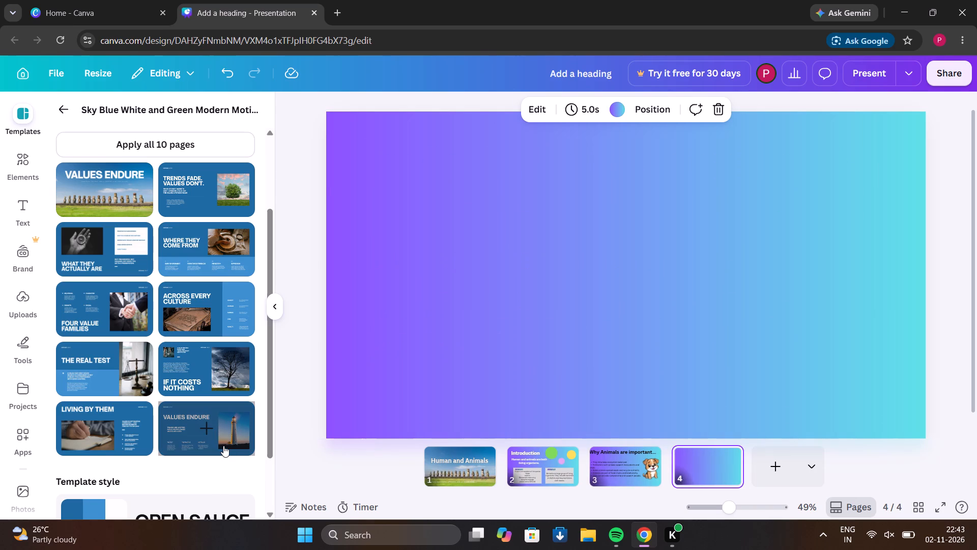
Delete the lighthouse photo together with its frame from the fourth slide.
left_click(797, 253)
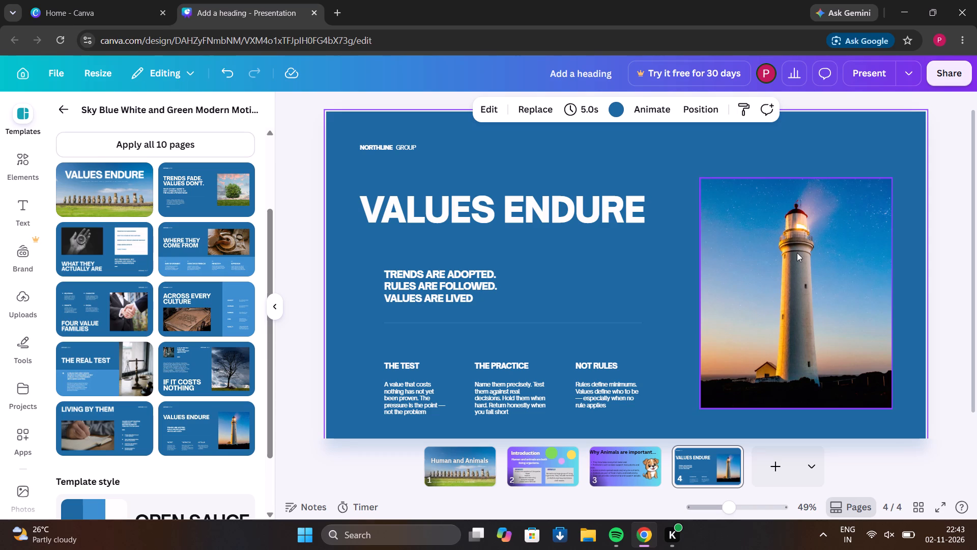
left_click(832, 253)
left_click(832, 253)
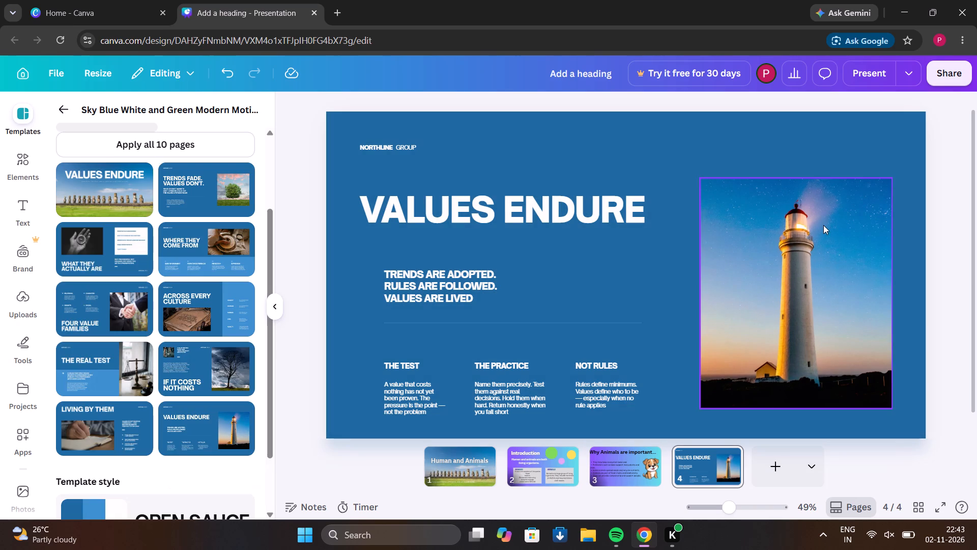
left_click_drag(821, 243, 815, 295)
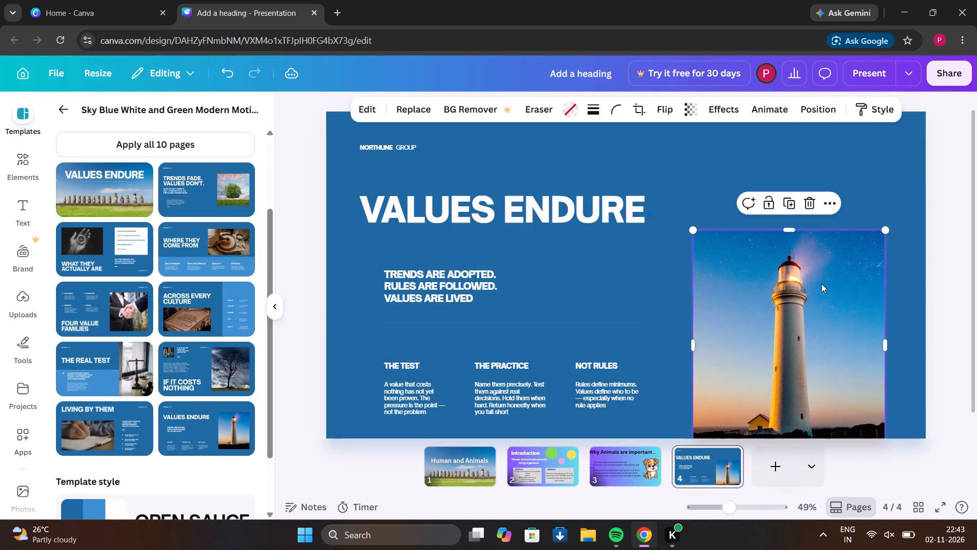
left_click(814, 206)
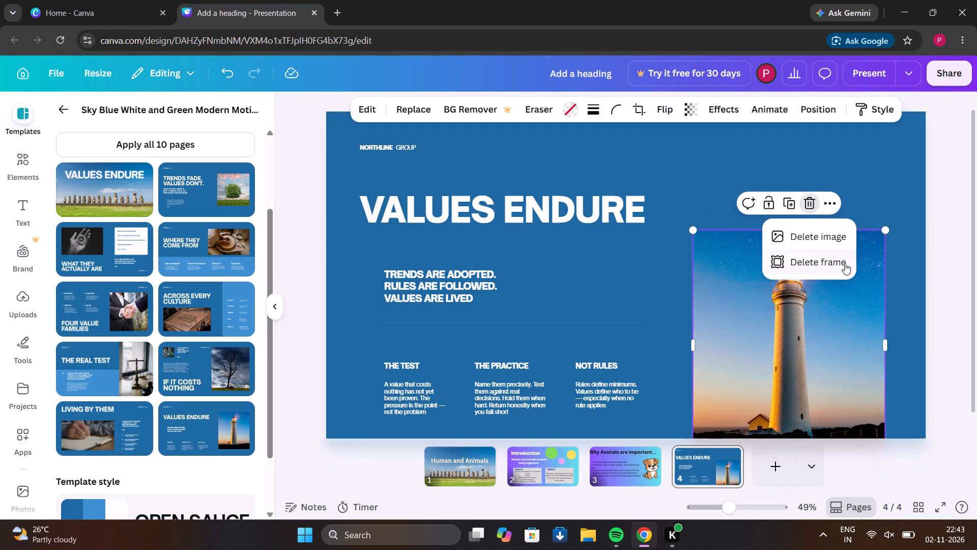
left_click(842, 259)
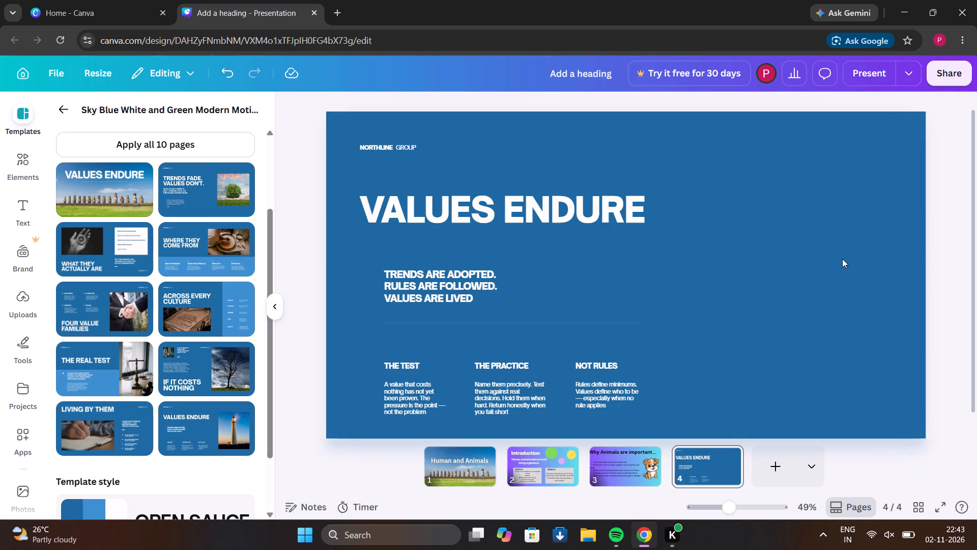
Remove the "VALUES ENDURE" title and the "TRENDS ARE ADOPTED. RULES ARE FOLLOWED. VALUES ARE LIVED" text from the slide.
left_click(592, 227)
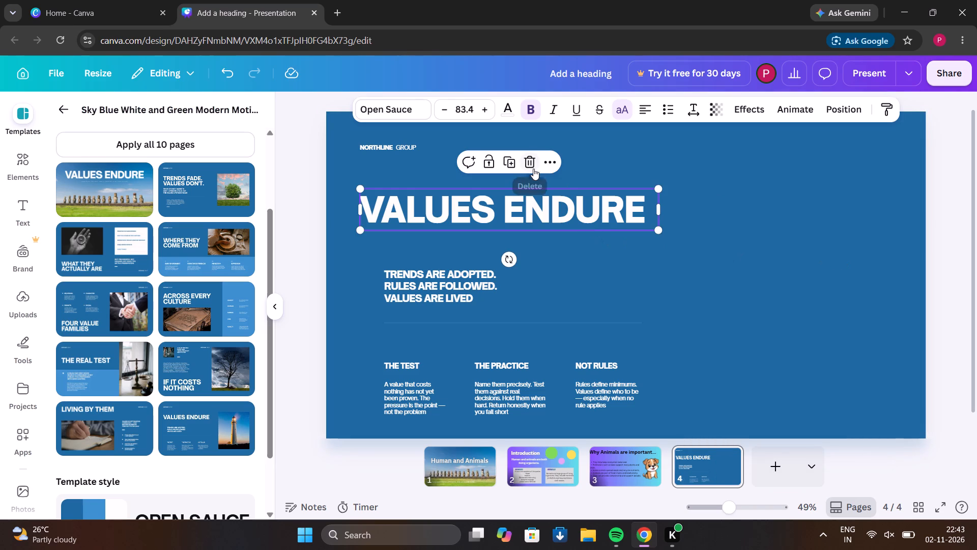
left_click(533, 169)
left_click_drag(471, 283, 481, 251)
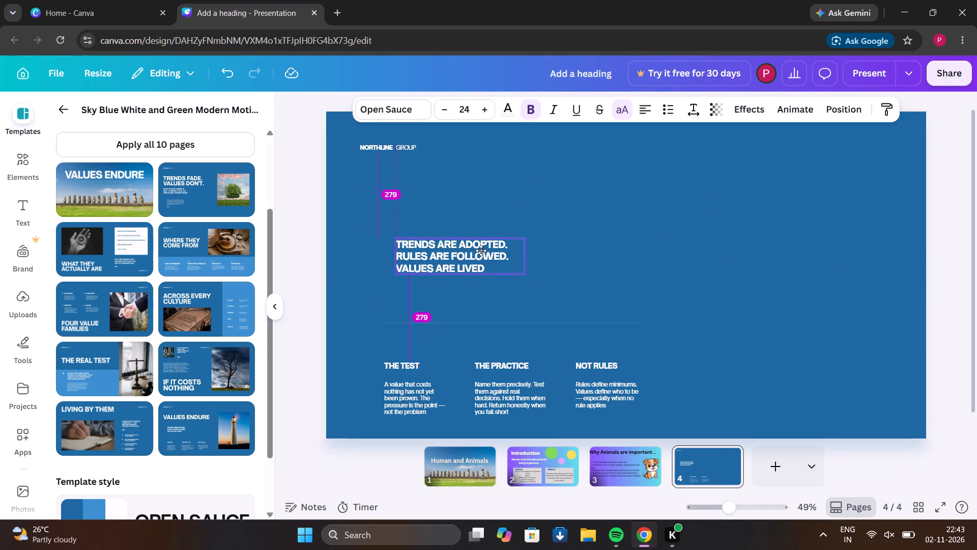
left_click_drag(481, 251, 515, 525)
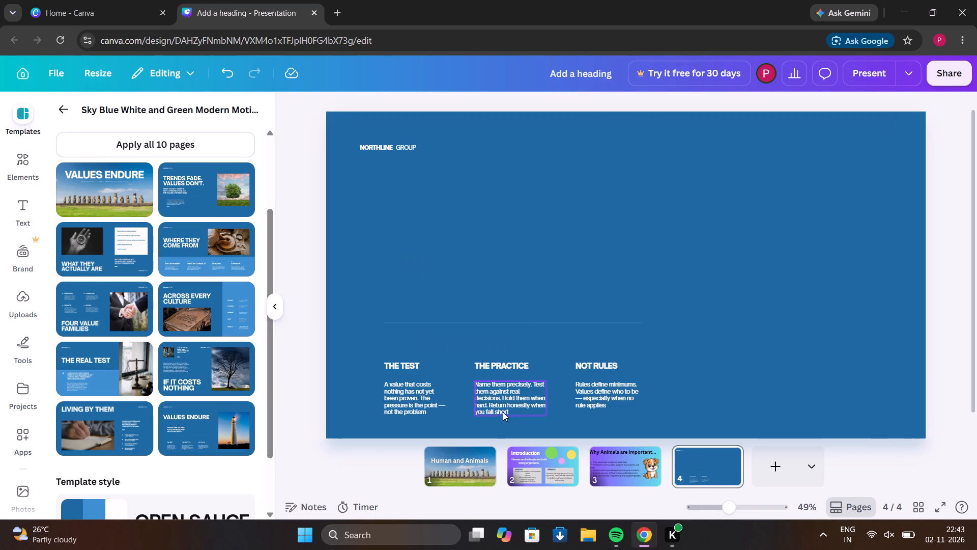
Delete "THE PRACTICE" heading and the paragraph beneath it.
left_click(503, 411)
left_click(531, 349)
left_click(515, 359)
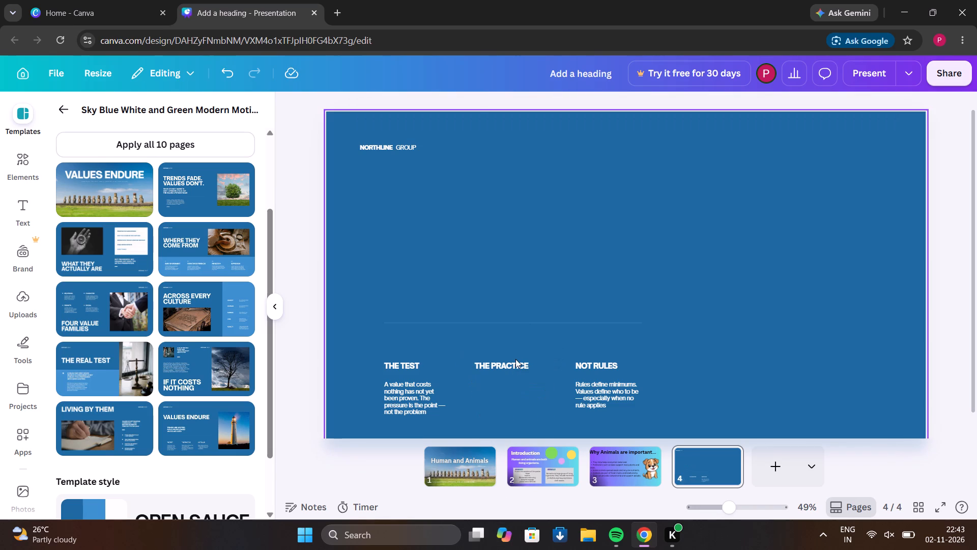
left_click(517, 369)
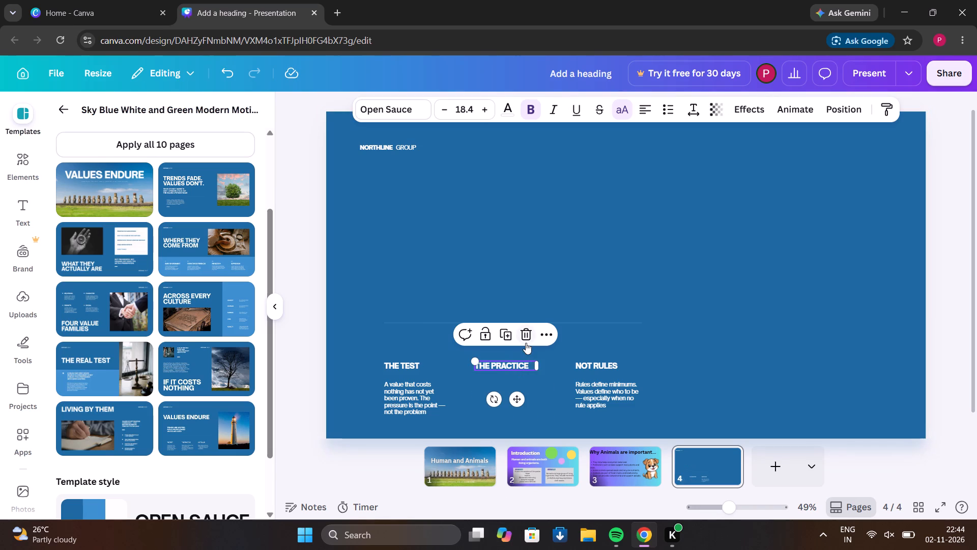
left_click(526, 343)
Move the thin horizontal divider line up to the slide's top edge.
left_click_drag(530, 326, 537, 301)
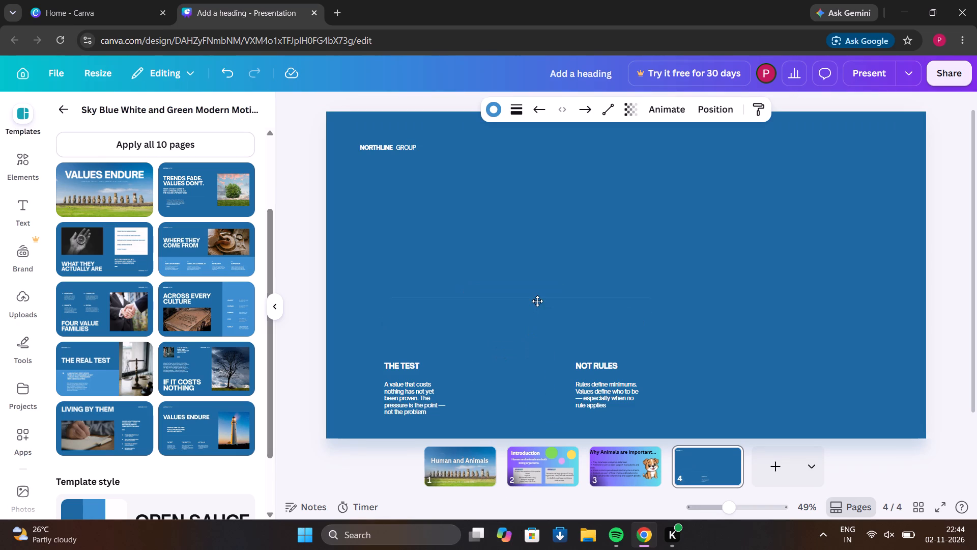
left_click_drag(537, 301, 461, 115)
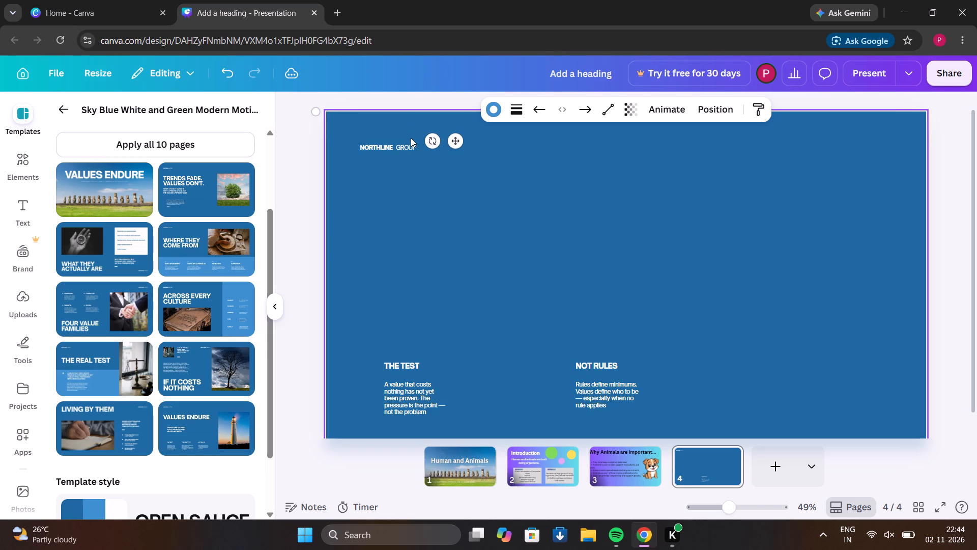
Delete the "NORTHLINE" and "GROUP" labels from the slide's upper-left corner.
left_click(410, 148)
left_click_drag(432, 175, 438, 184)
left_click_drag(438, 184, 428, 180)
left_click(428, 180)
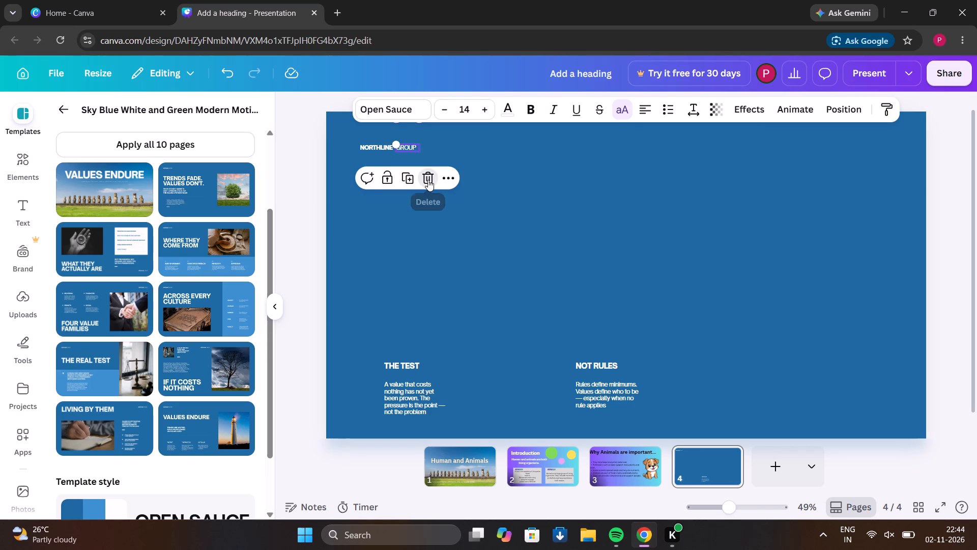
left_click(390, 150)
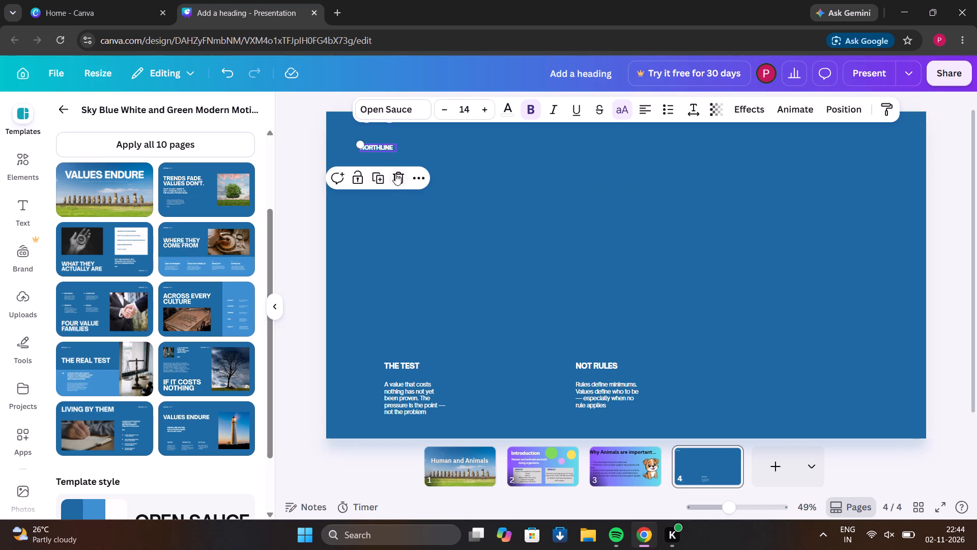
left_click(396, 176)
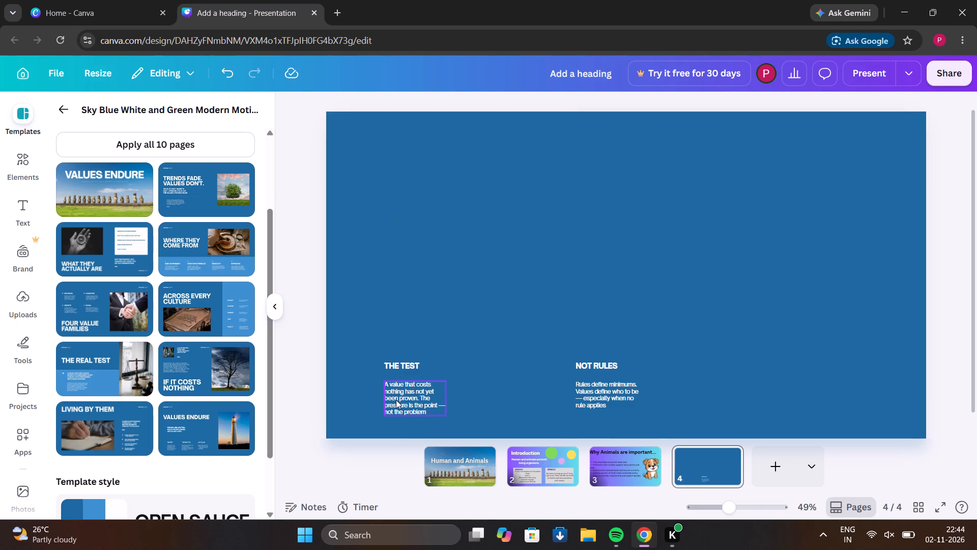
Move the "A value that costs nothing..." paragraph up and to the right, above "THE TEST" heading.
left_click(396, 400)
left_click_drag(396, 400, 421, 341)
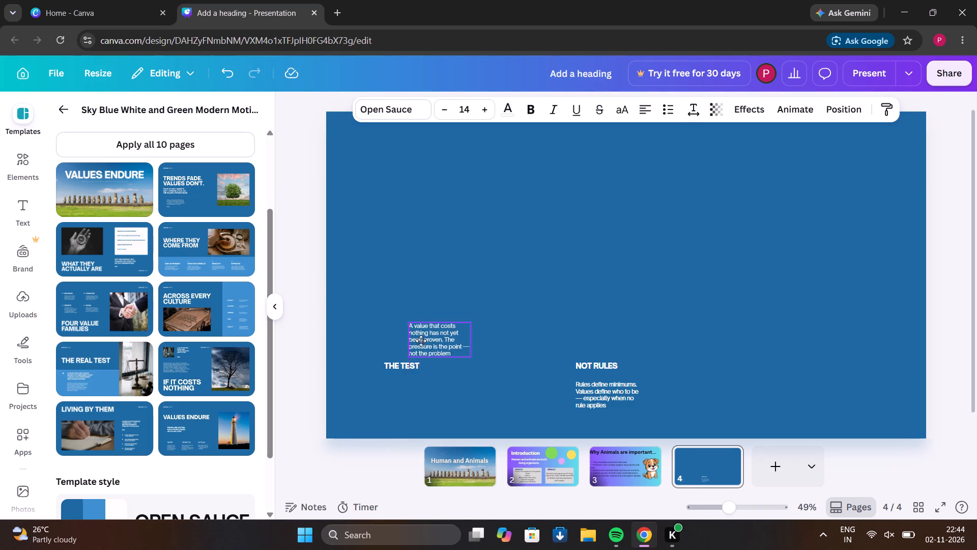
left_click_drag(421, 341, 426, 397)
left_click(426, 397)
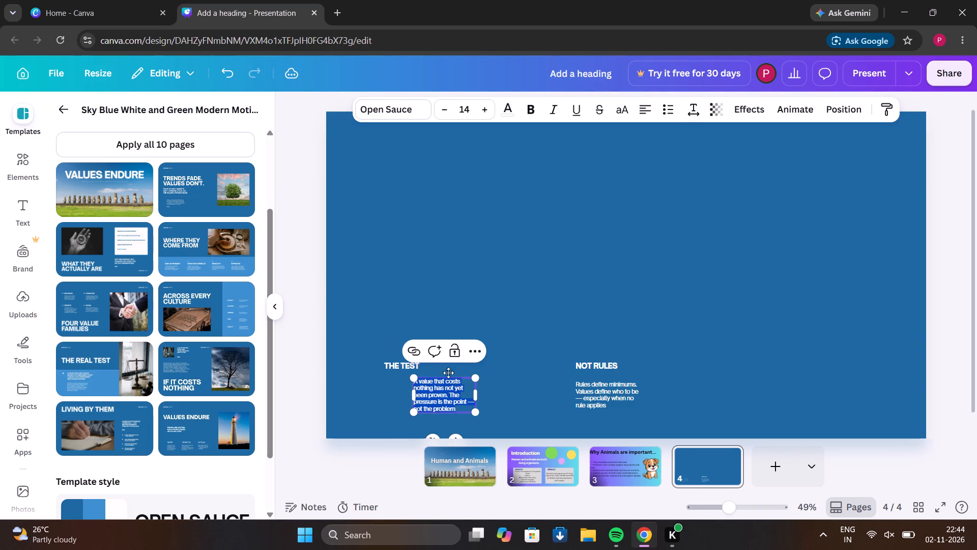
left_click(448, 414)
left_click_drag(453, 407, 465, 346)
left_click(465, 346)
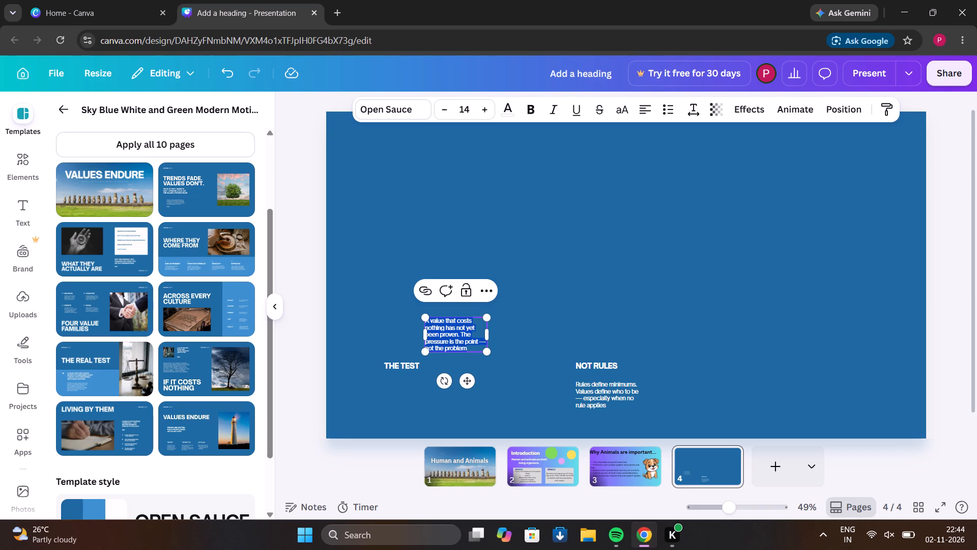
left_click(469, 320)
left_click(476, 339)
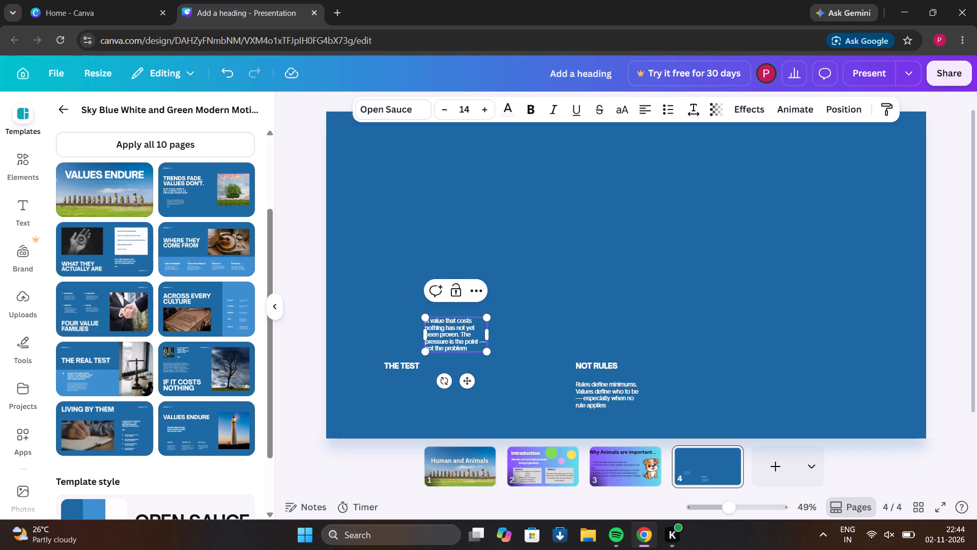
Delete "THE TEST" and "NOT RULES" headings.
left_click(414, 362)
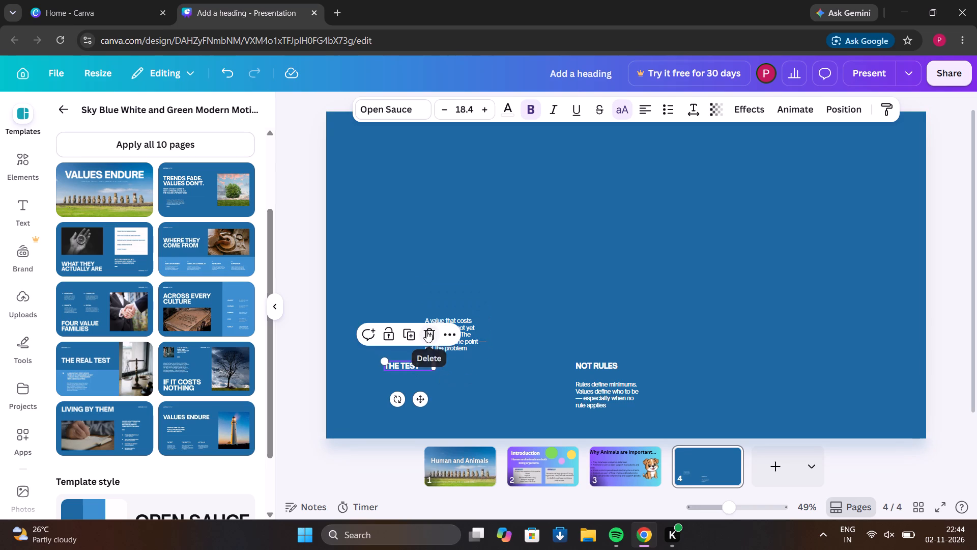
left_click(426, 331)
left_click(583, 364)
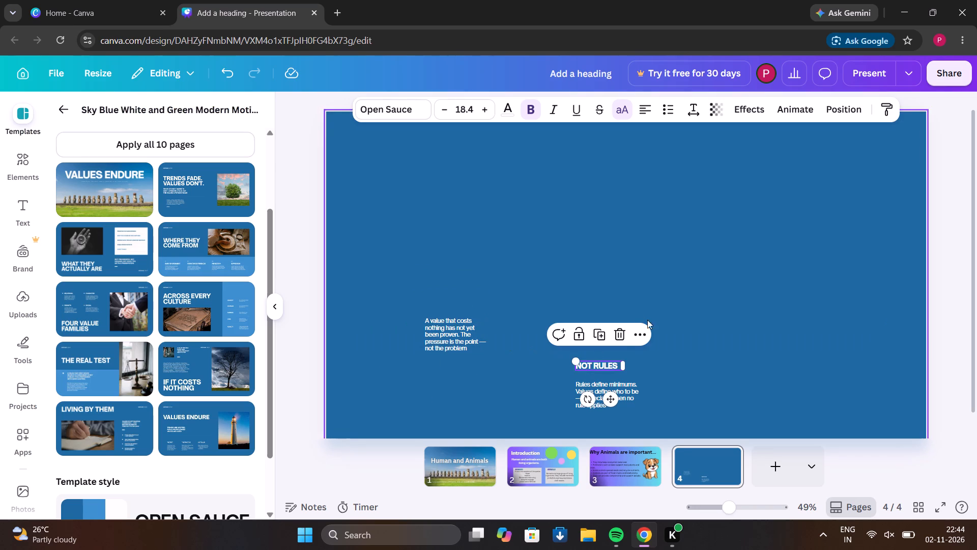
left_click(622, 338)
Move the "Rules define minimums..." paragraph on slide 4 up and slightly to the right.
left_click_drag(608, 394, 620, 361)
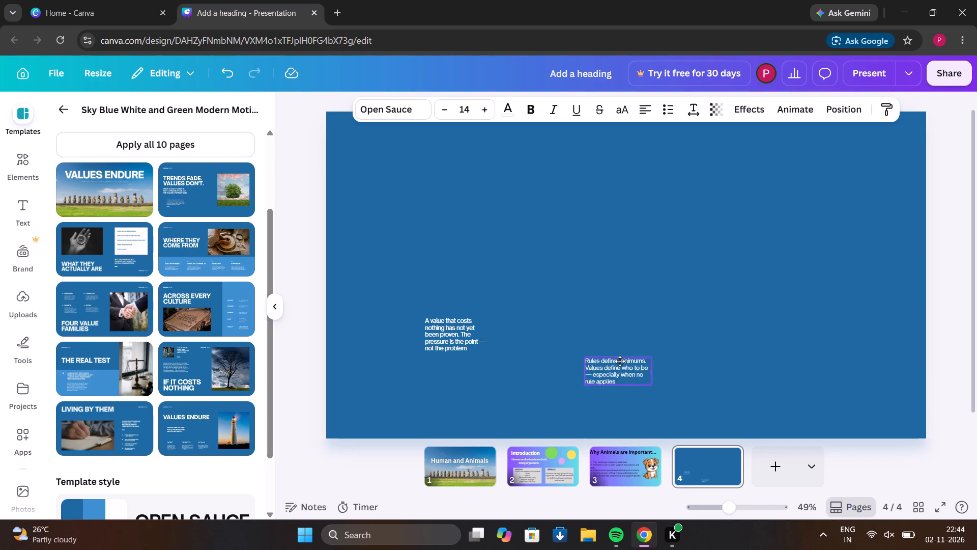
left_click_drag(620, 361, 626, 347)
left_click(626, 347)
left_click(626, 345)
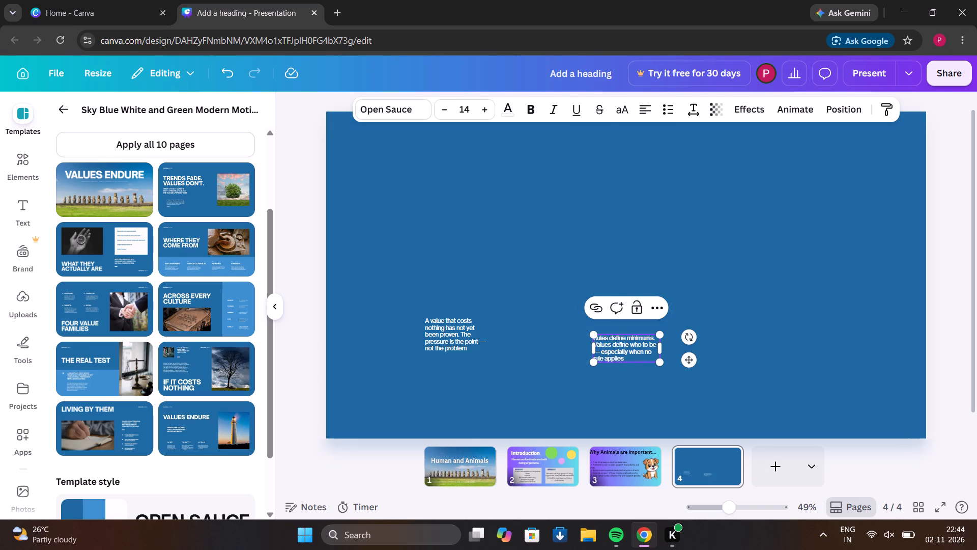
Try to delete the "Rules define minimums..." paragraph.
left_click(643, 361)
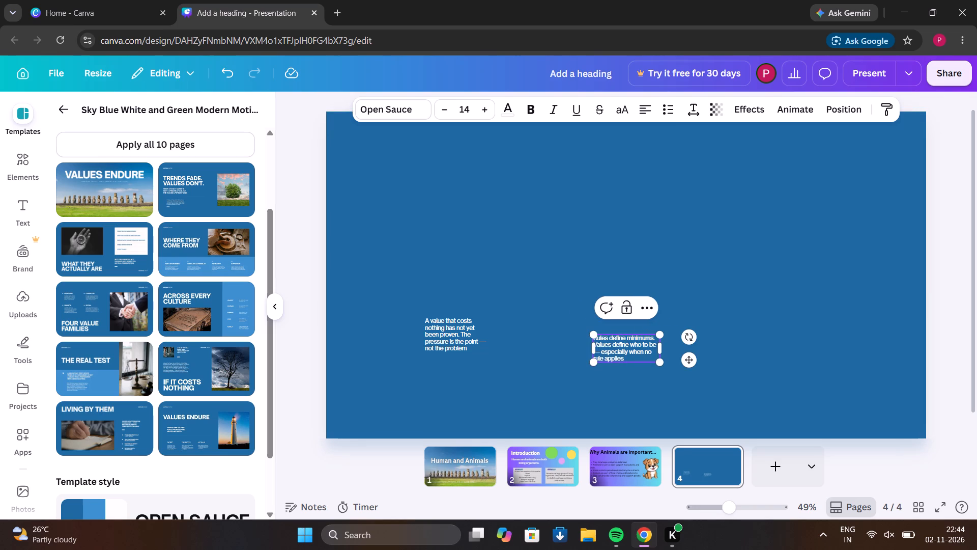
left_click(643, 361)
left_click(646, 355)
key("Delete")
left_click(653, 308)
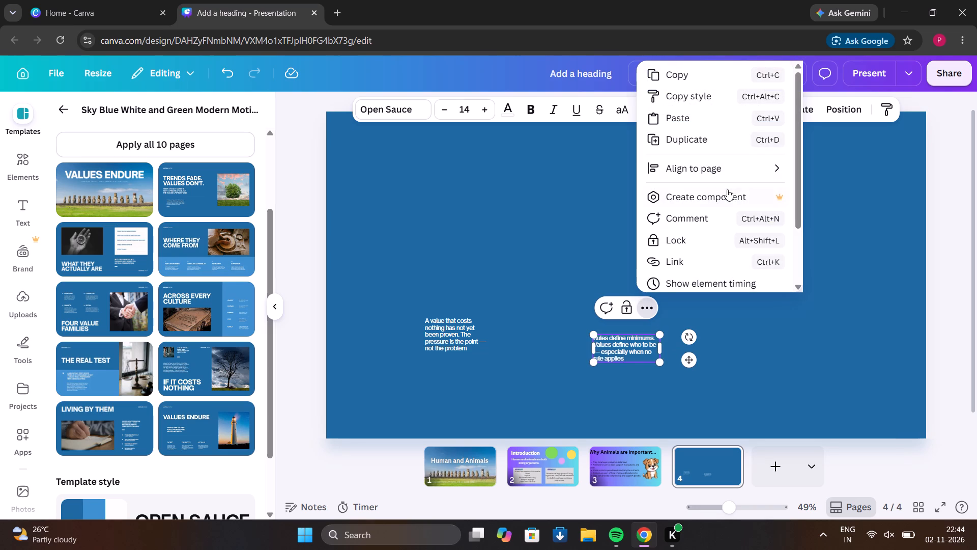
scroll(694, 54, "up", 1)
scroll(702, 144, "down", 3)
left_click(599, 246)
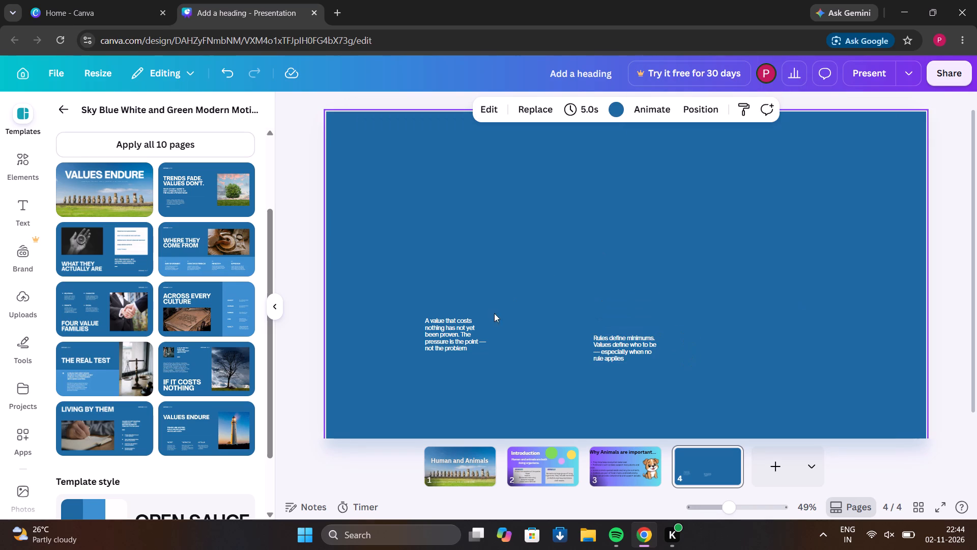
Delete the "A value that costs nothing..." and "Rules define minimums..." paragraphs from slide 4.
left_click(473, 335)
left_click(483, 290)
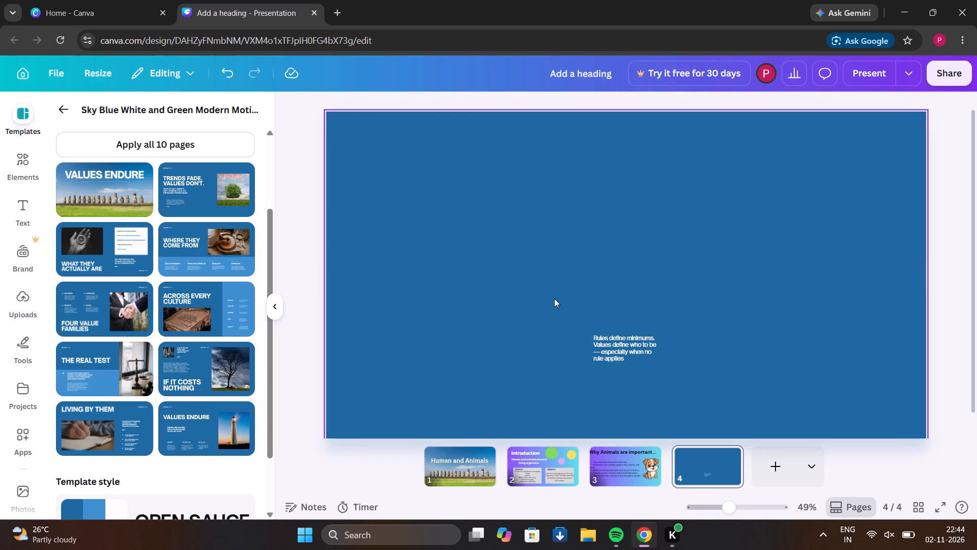
left_click(605, 346)
left_click(648, 305)
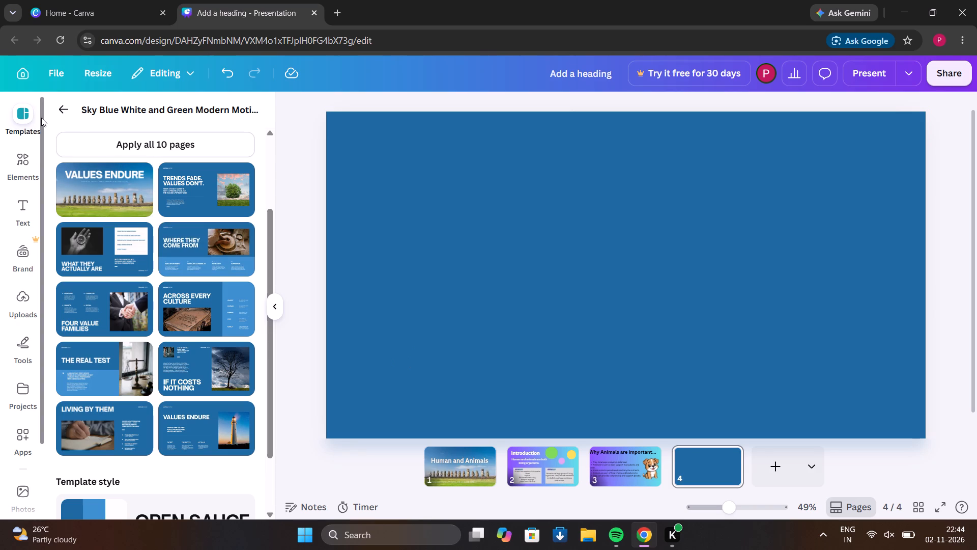
Replace the previous elements search with a search for "animals and human friendly".
left_click(18, 164)
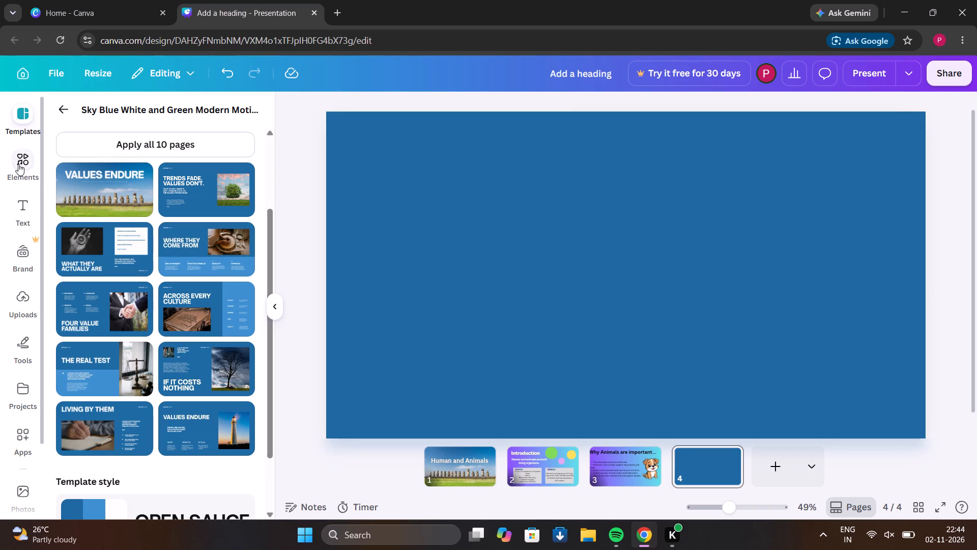
left_click(239, 121)
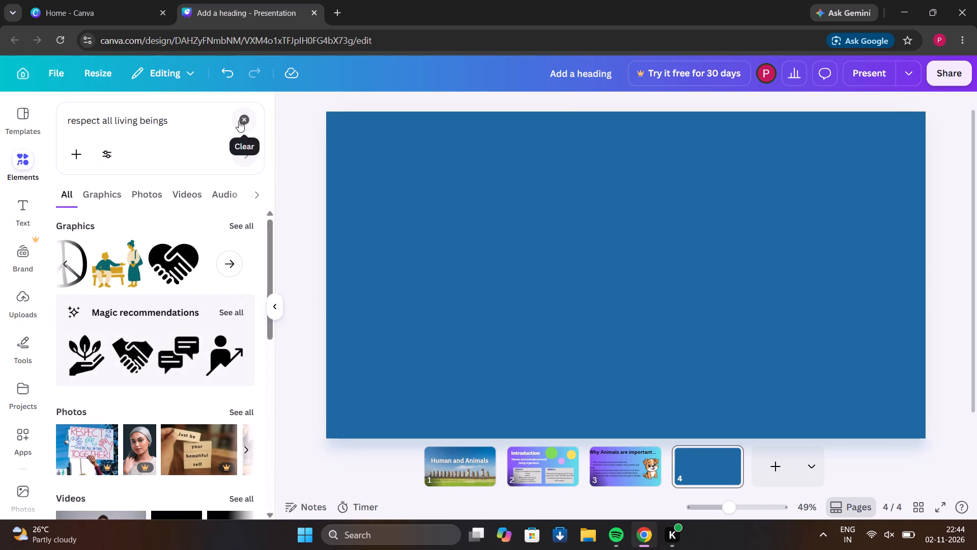
left_click(157, 104)
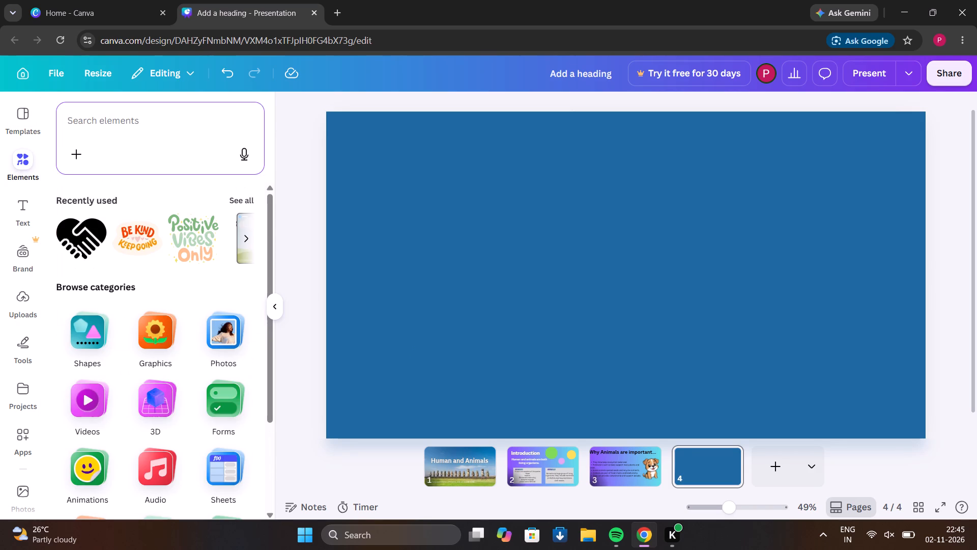
double_click(152, 108)
left_click(154, 125)
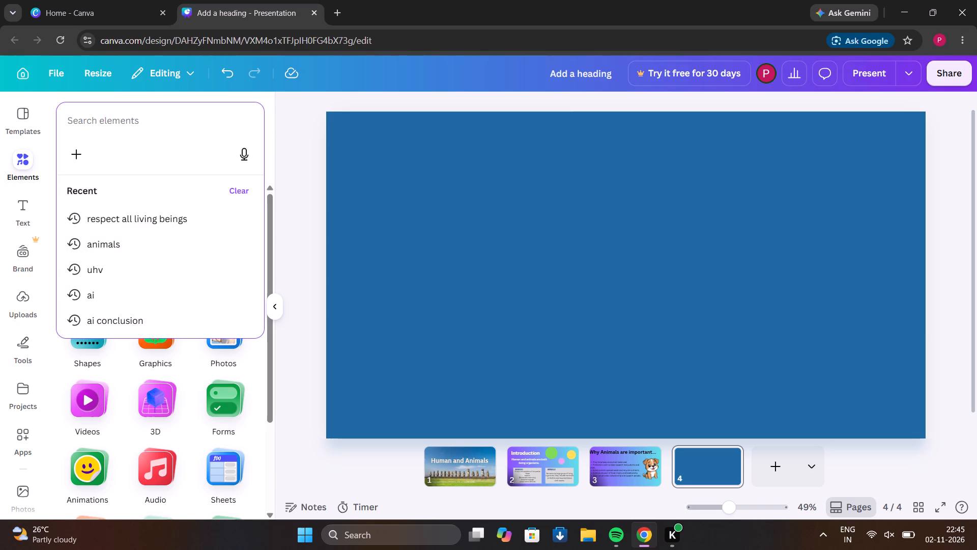
type("animals and")
key("space")
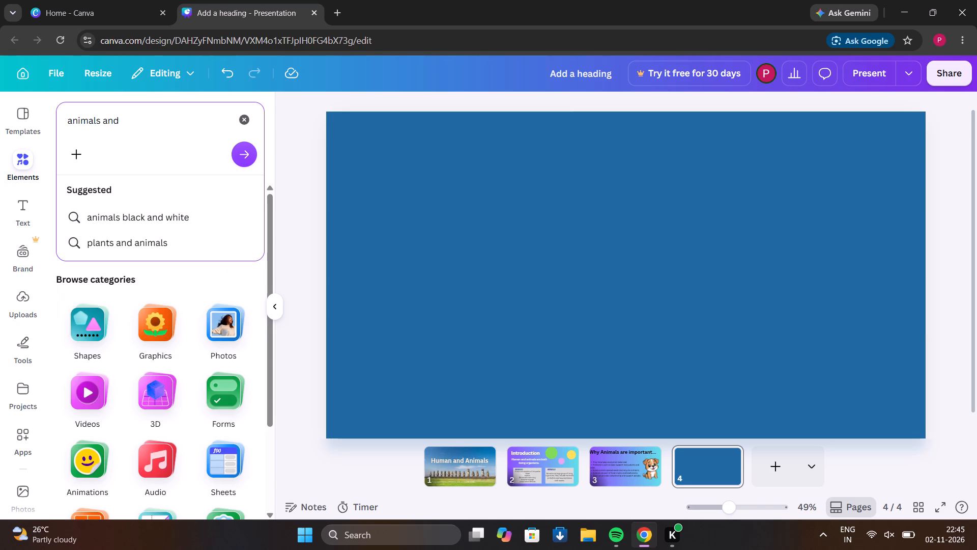
key("h")
key("u")
type("ms")
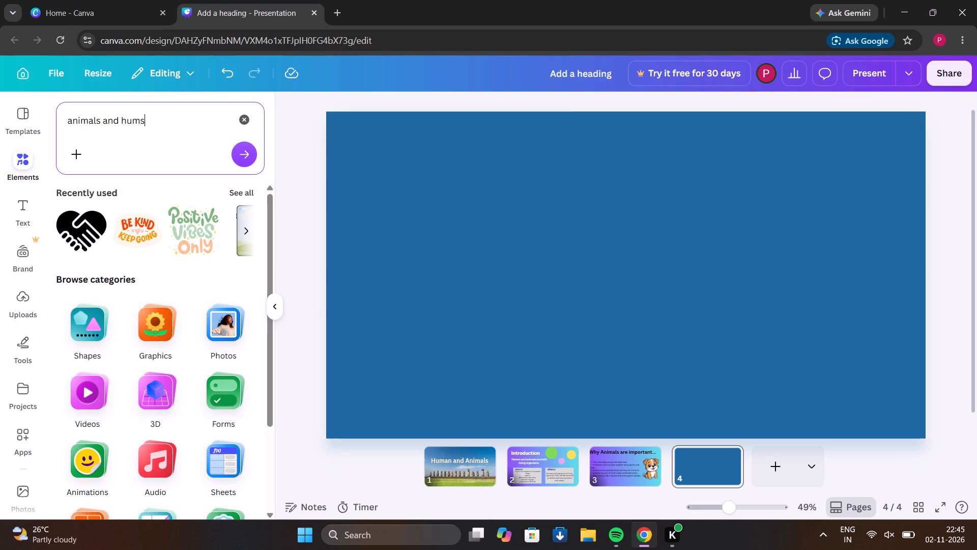
key("BackSpace")
type("an")
key("space")
type("frirn")
key("BackSpace")
key("BackSpace")
type("eb")
key("BackSpace")
type("ndl")
key("y")
key("Return")
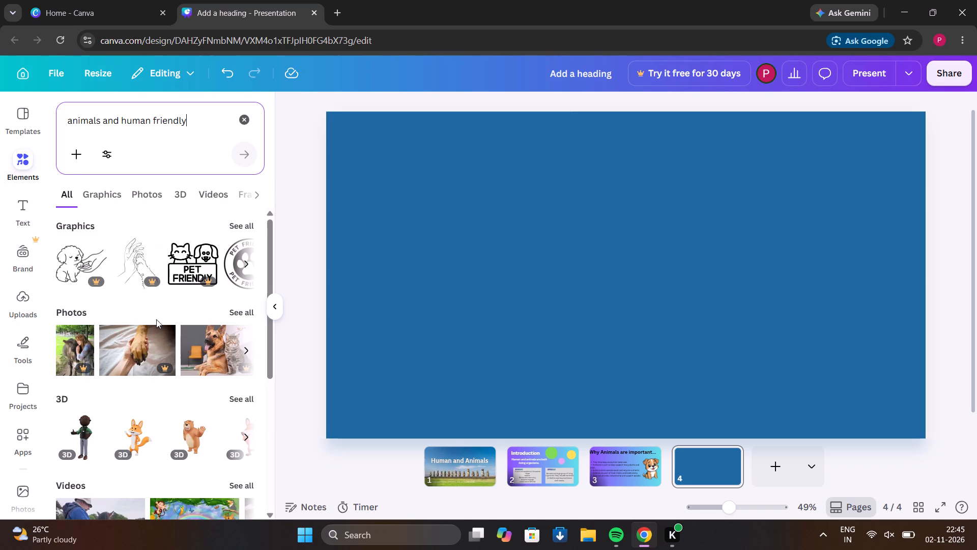
Filter the search results to photos and add the photo of a boy holding a brown goat in a forest to slide 4.
scroll(166, 327, "down", 3)
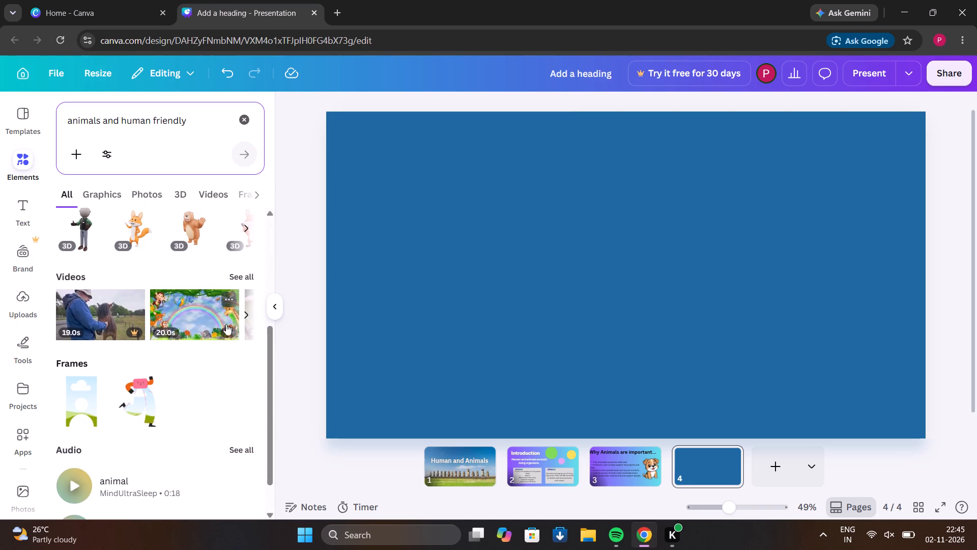
left_click_drag(243, 304, 235, 301)
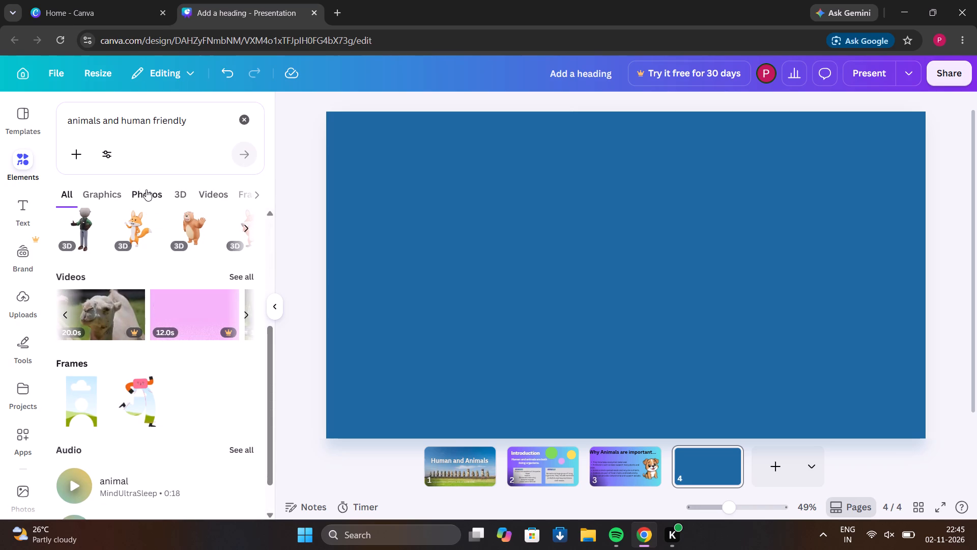
left_click(146, 189)
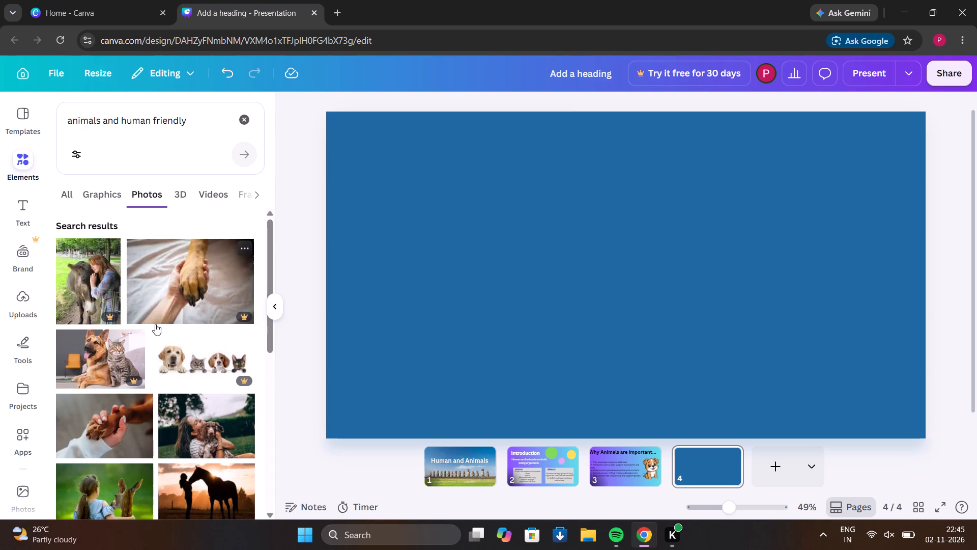
scroll(155, 324, "down", 1)
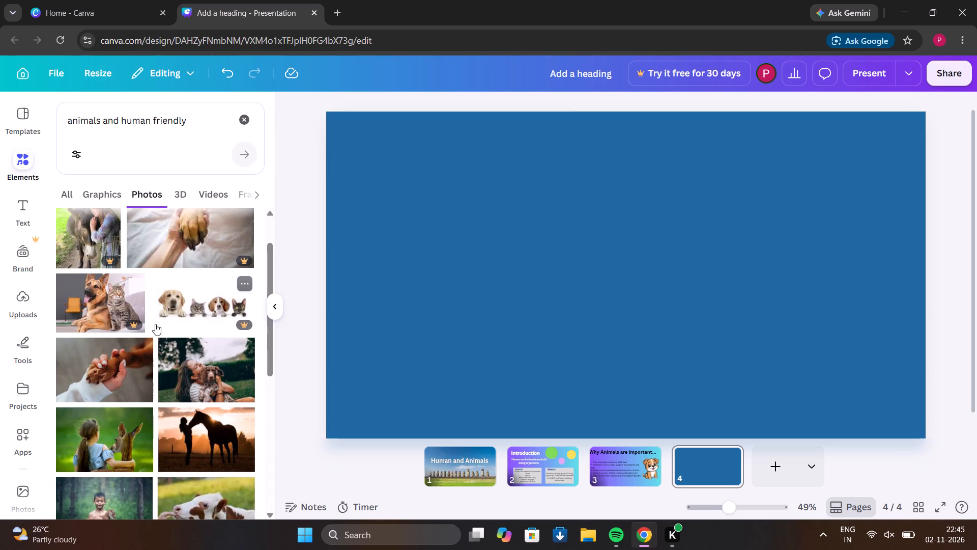
scroll(155, 324, "down", 2)
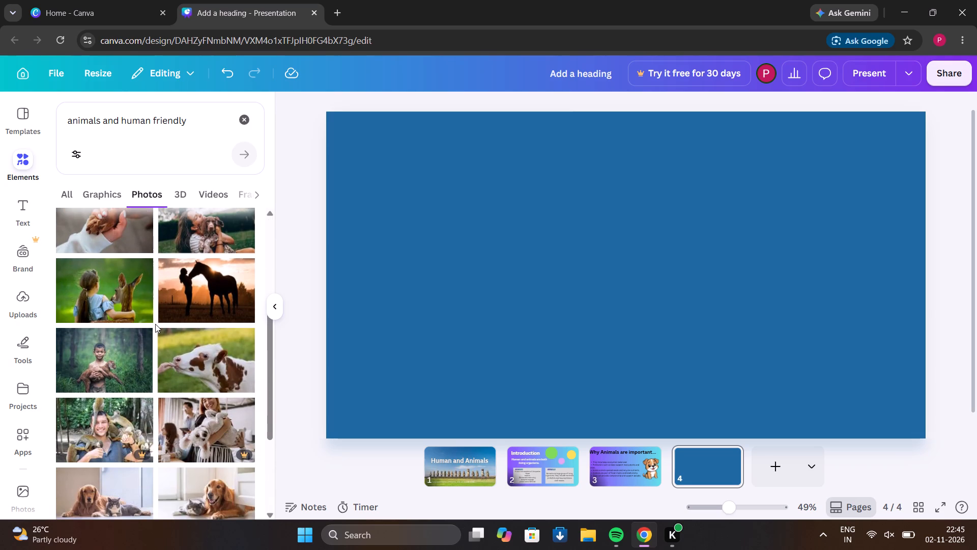
left_click(140, 373)
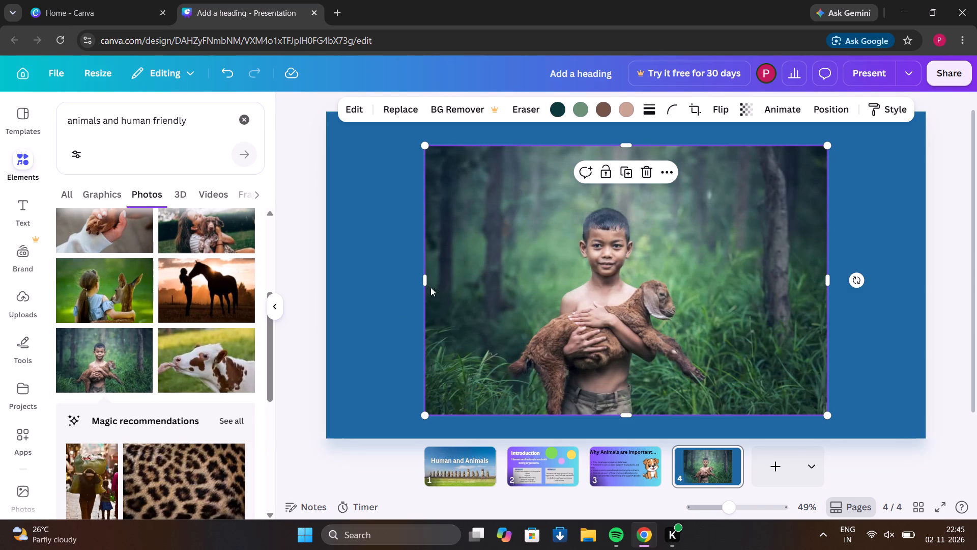
Stretch the boy-and-goat photo past the slide's edges so it covers the whole of slide 4.
left_click_drag(425, 285, 321, 304)
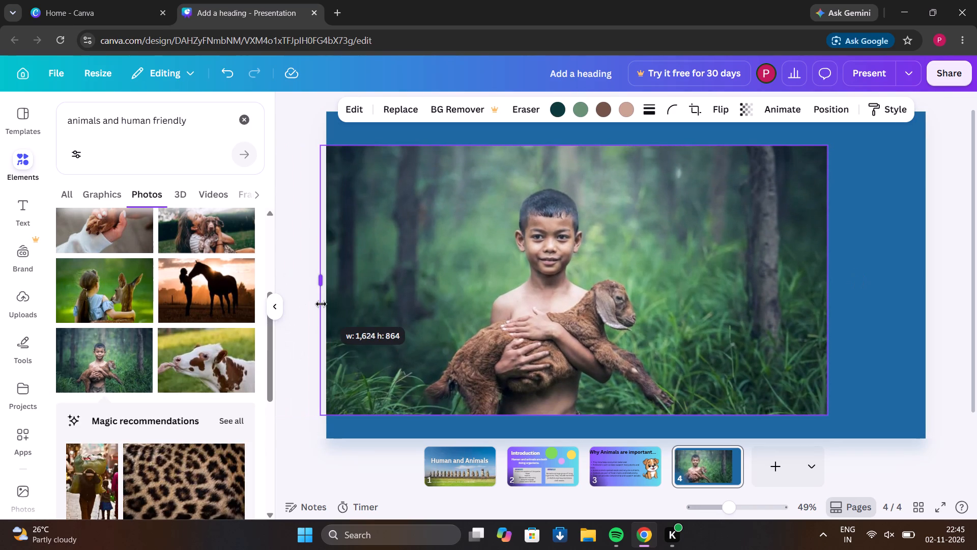
left_click_drag(321, 304, 326, 302)
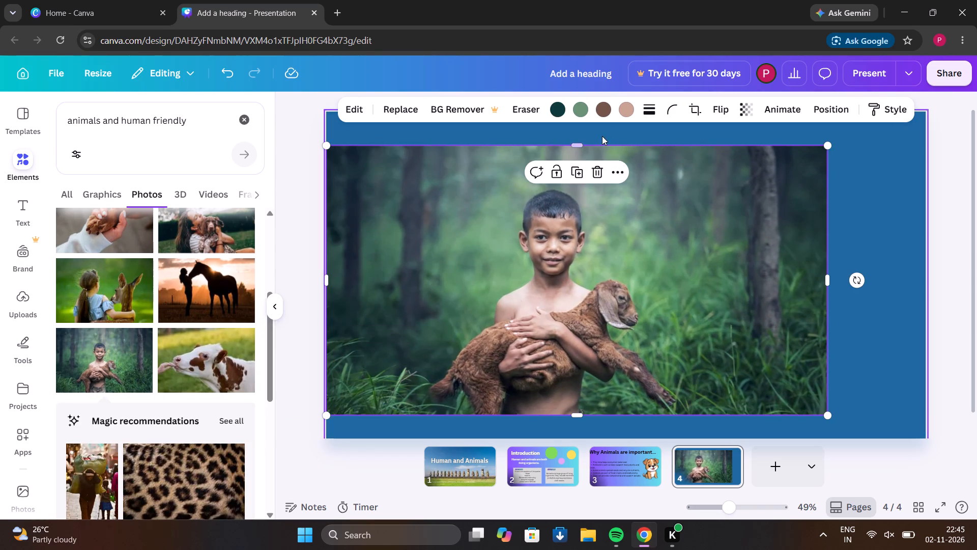
left_click_drag(581, 141, 603, 49)
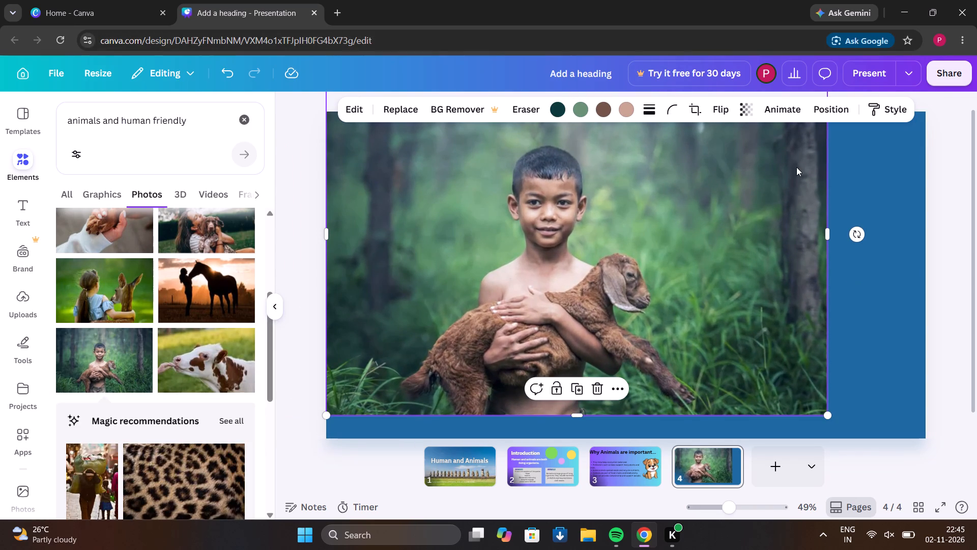
left_click_drag(830, 224, 976, 219)
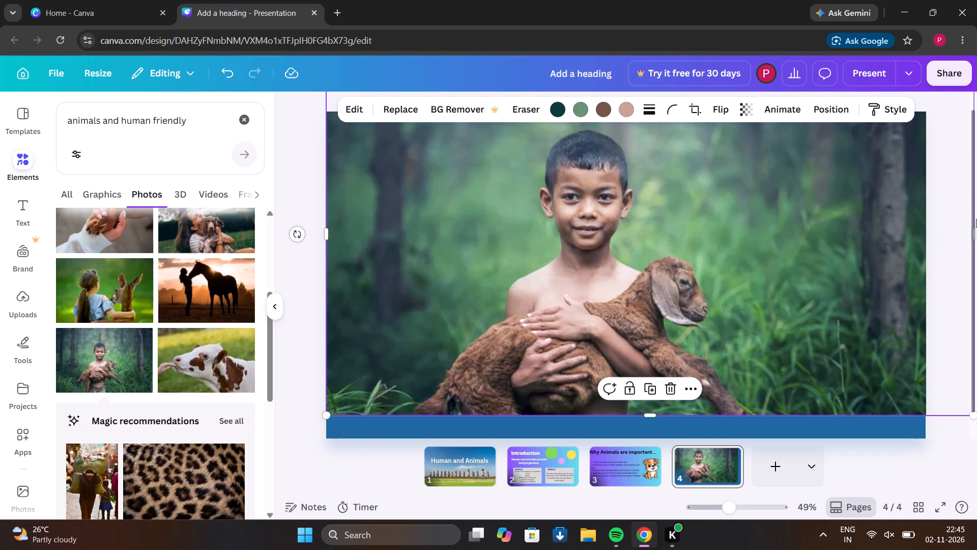
left_click_drag(647, 417, 653, 432)
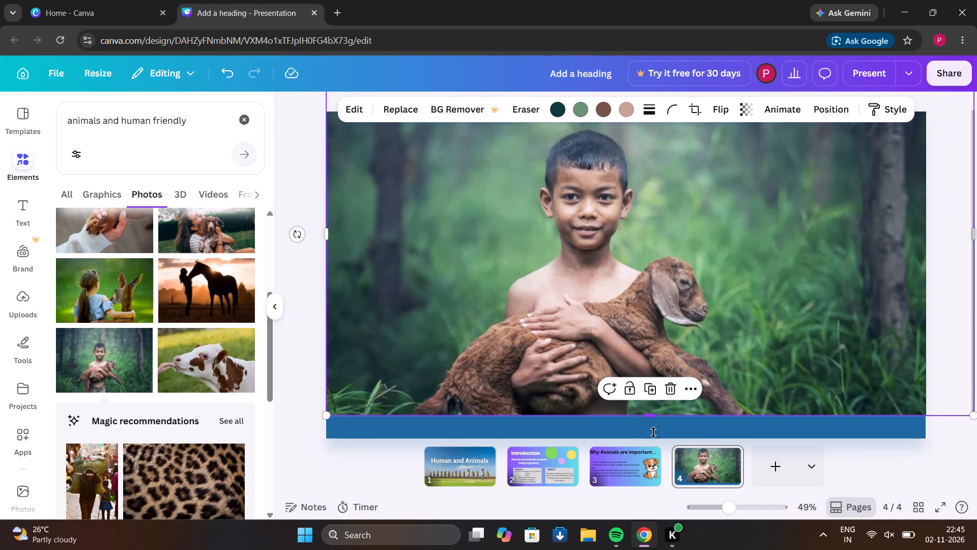
left_click_drag(653, 432, 654, 487)
left_click(786, 319)
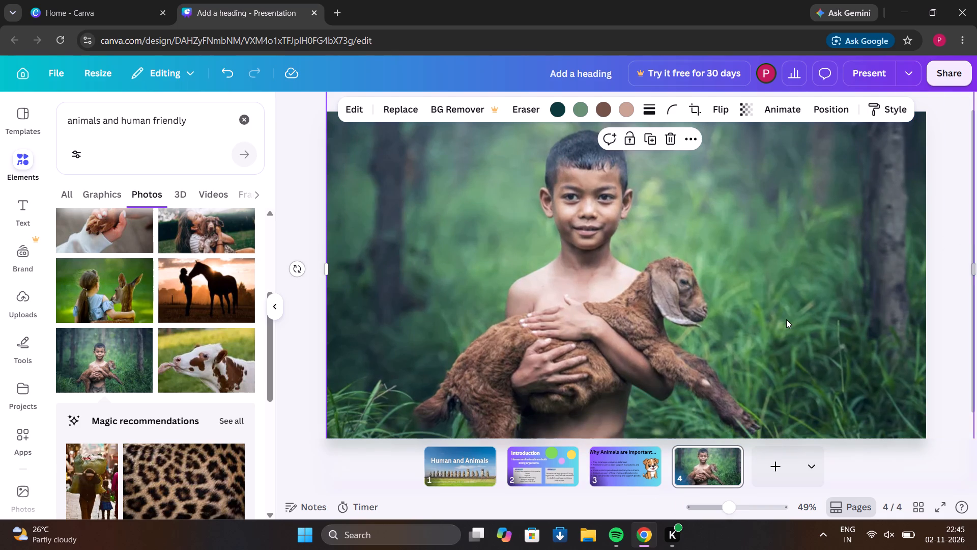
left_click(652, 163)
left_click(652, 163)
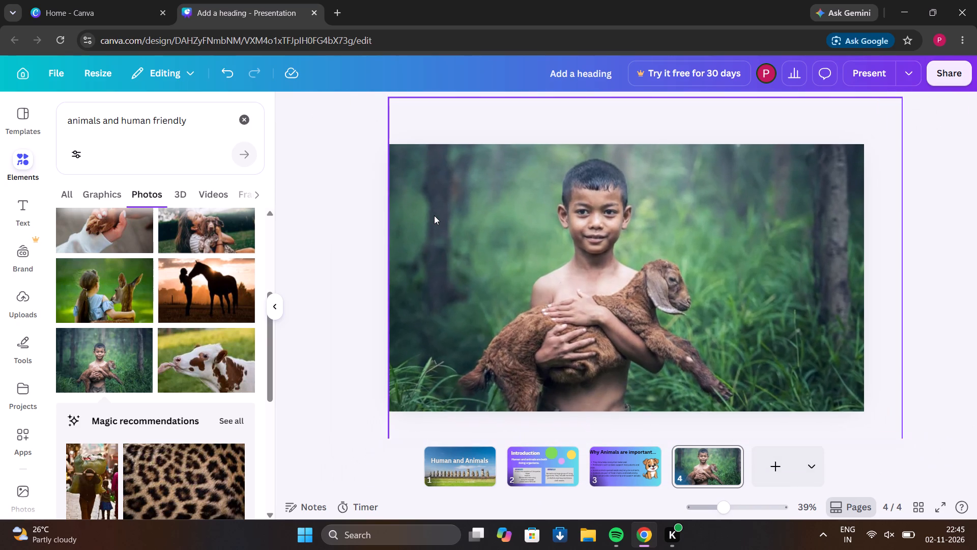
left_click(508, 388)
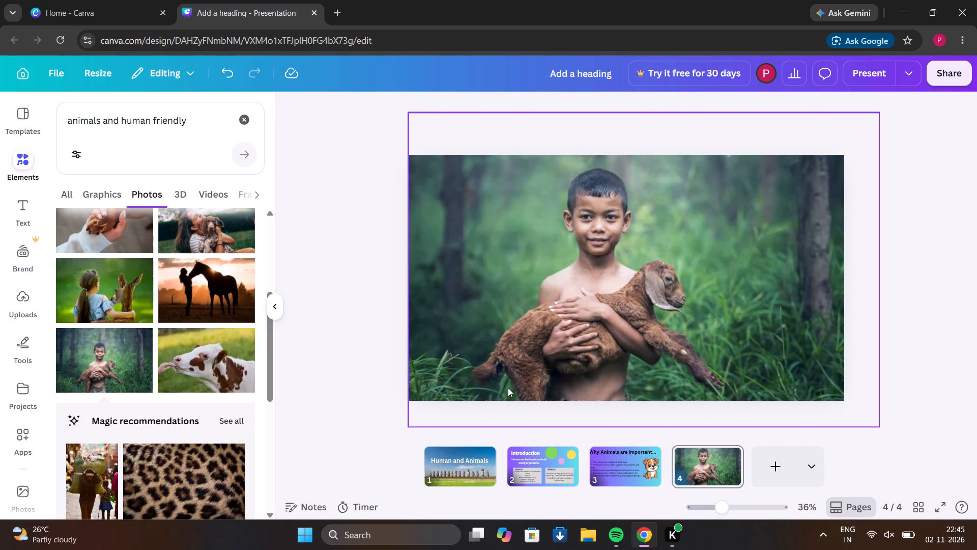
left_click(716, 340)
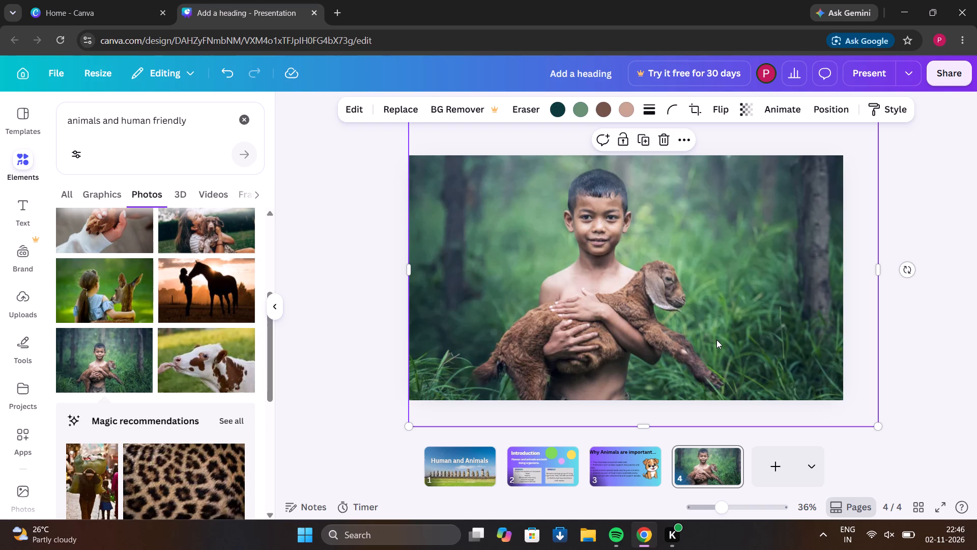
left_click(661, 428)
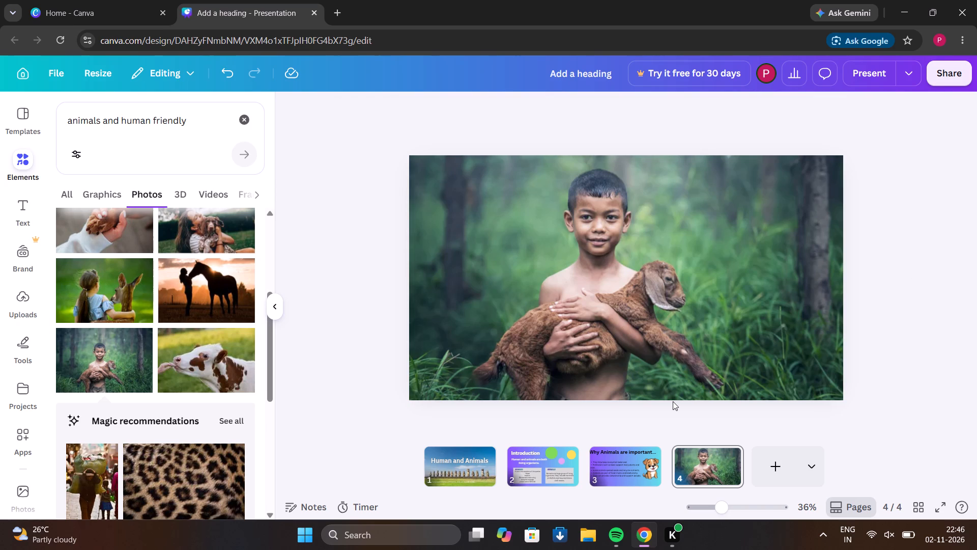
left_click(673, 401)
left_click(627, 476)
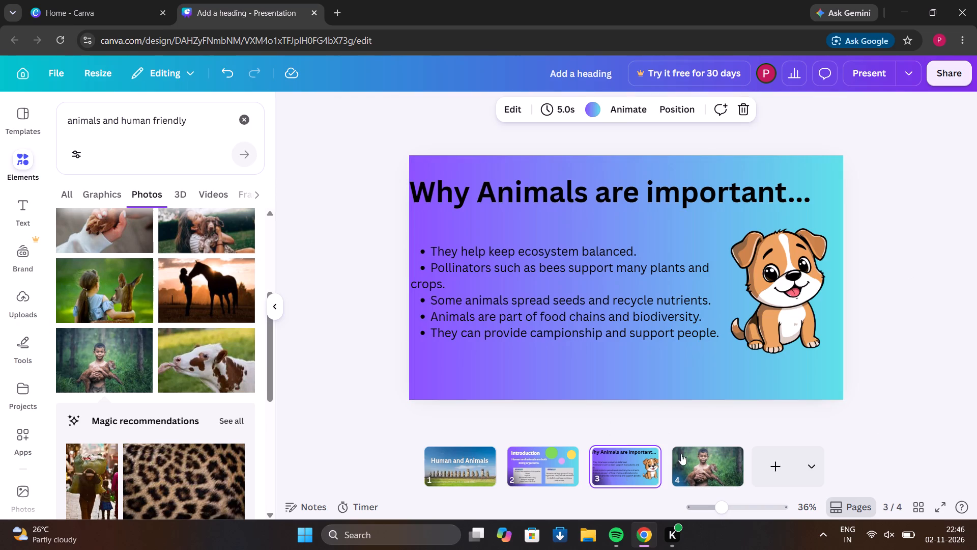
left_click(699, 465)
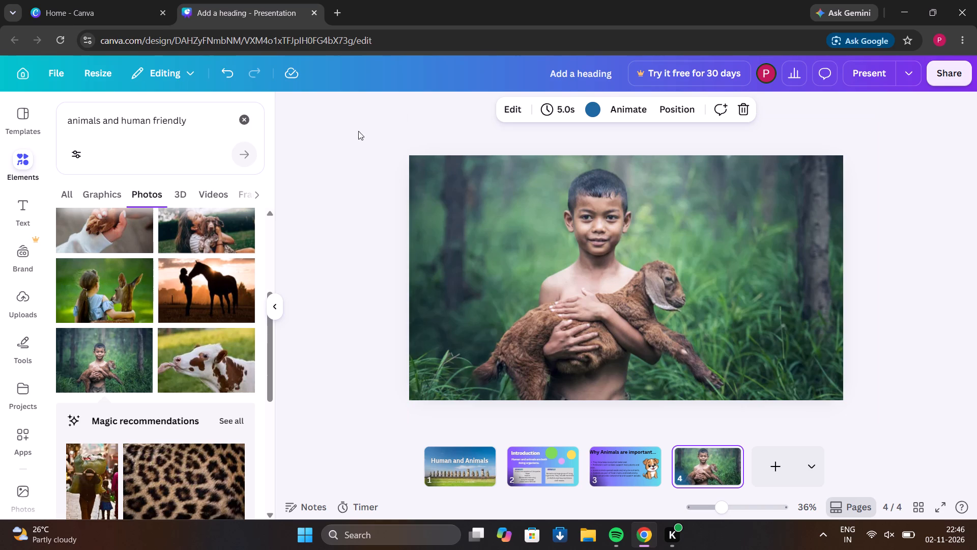
Add a body text box to slide 4 and place it over the forest background beside the boy's head.
left_click(30, 205)
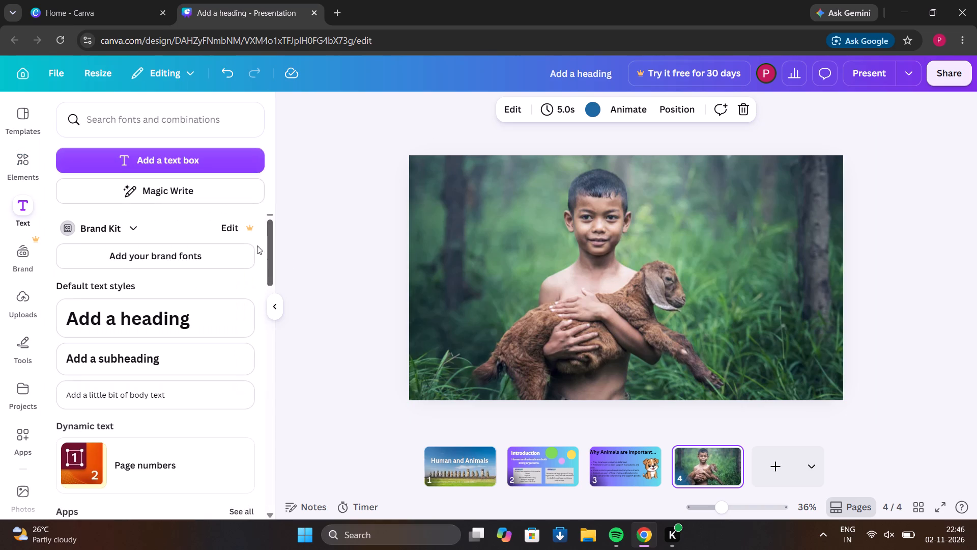
left_click(181, 386)
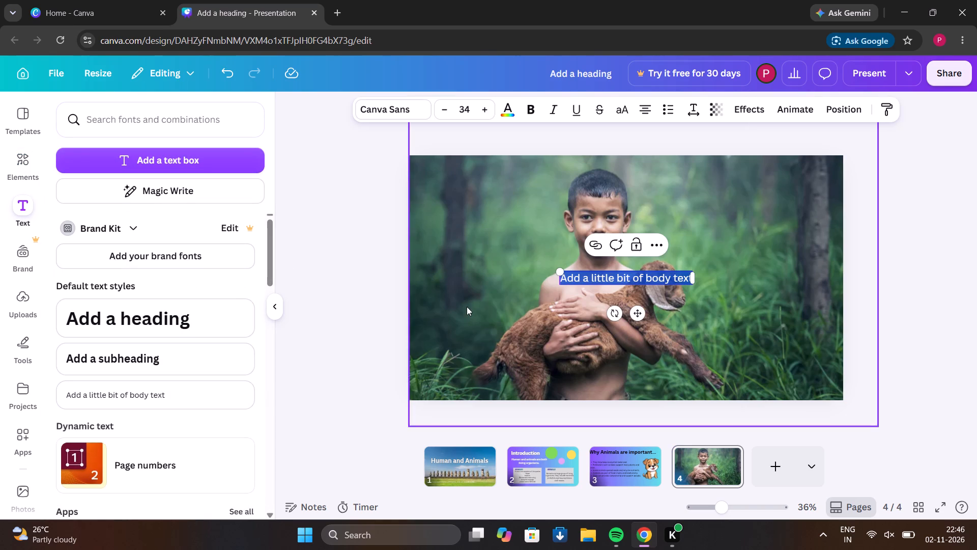
left_click_drag(639, 308, 747, 242)
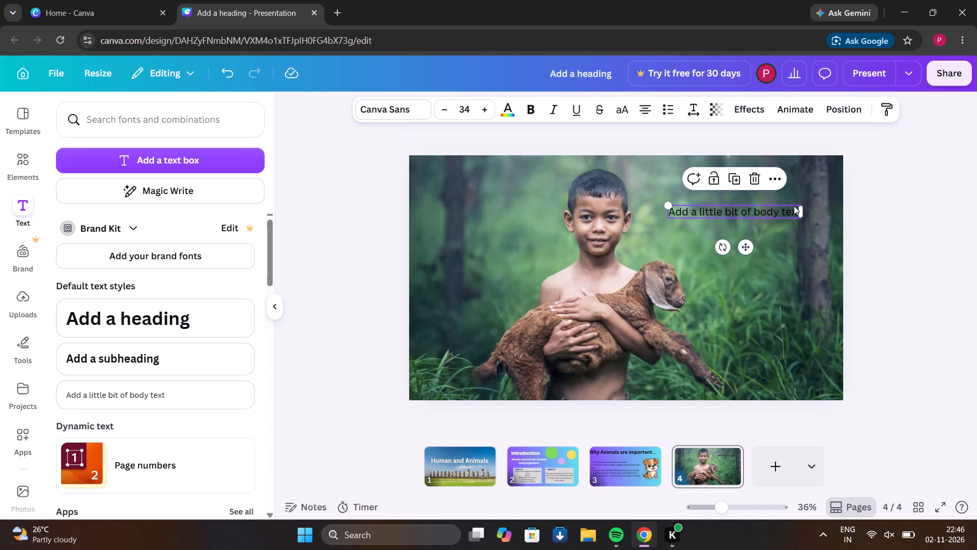
Replace the placeholder in slide 4's new text box with "humans and animlas are kind to each other".
left_click(794, 206)
key("BackSpace")
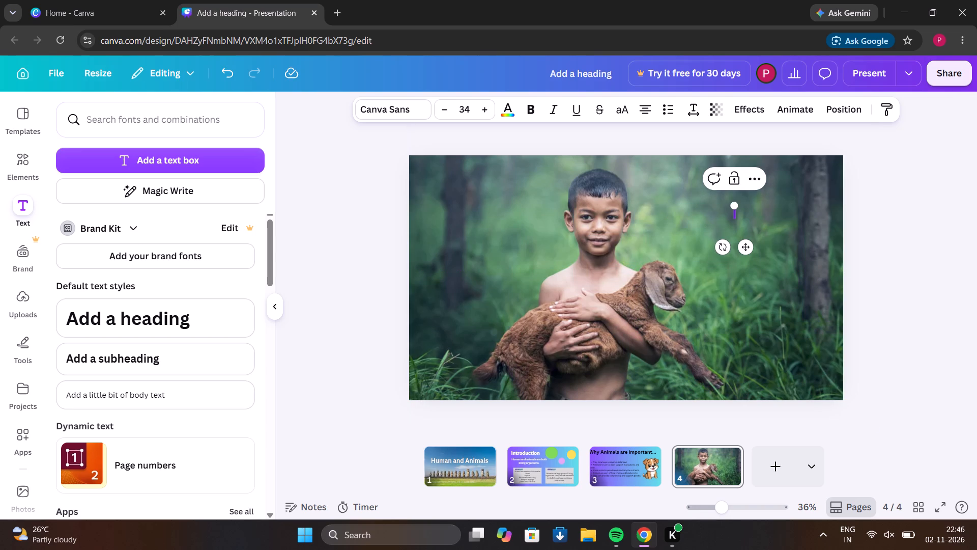
key("m")
key("BackSpace")
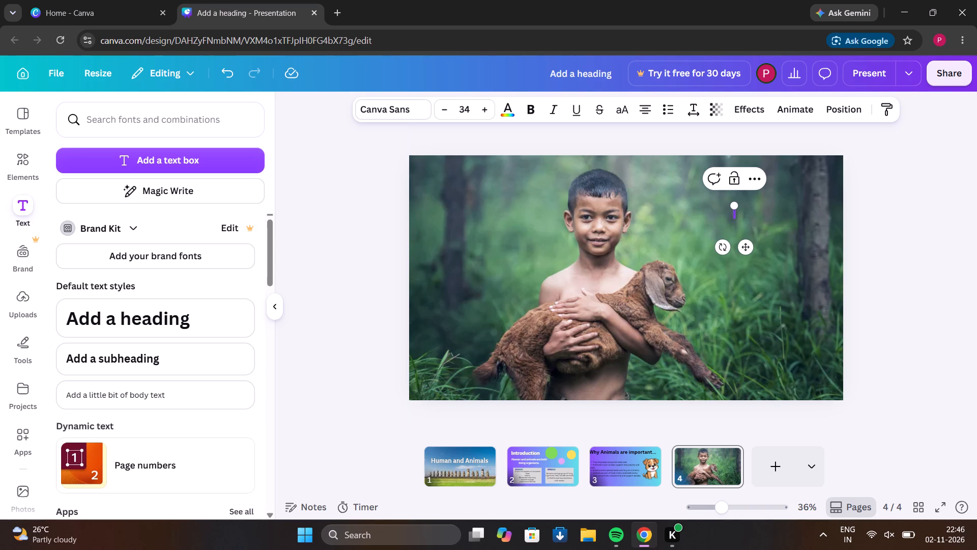
type("humans and animlas")
key("space")
key("space")
type("are")
key("space")
type("kin d")
key("BackSpace")
key("BackSpace")
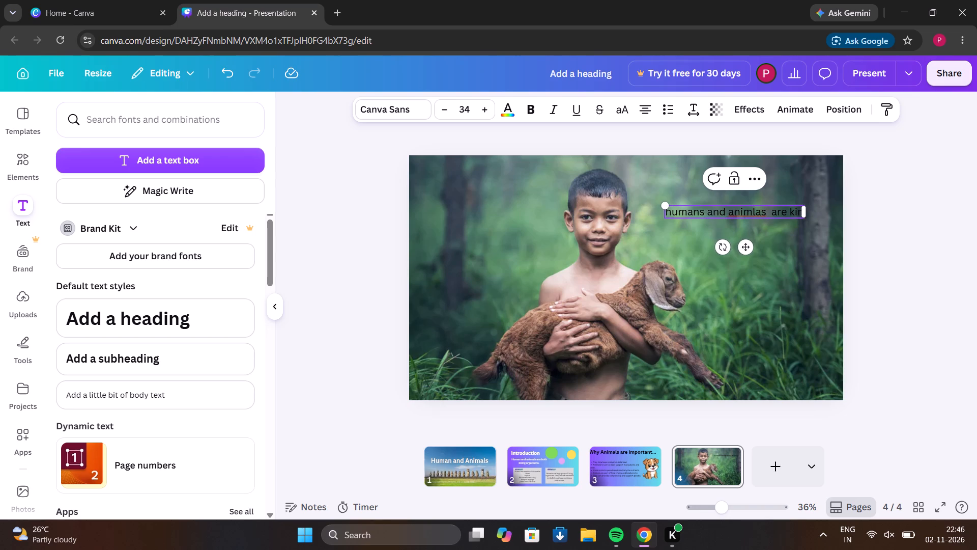
type("d")
key("space")
key("y")
key("BackSpace")
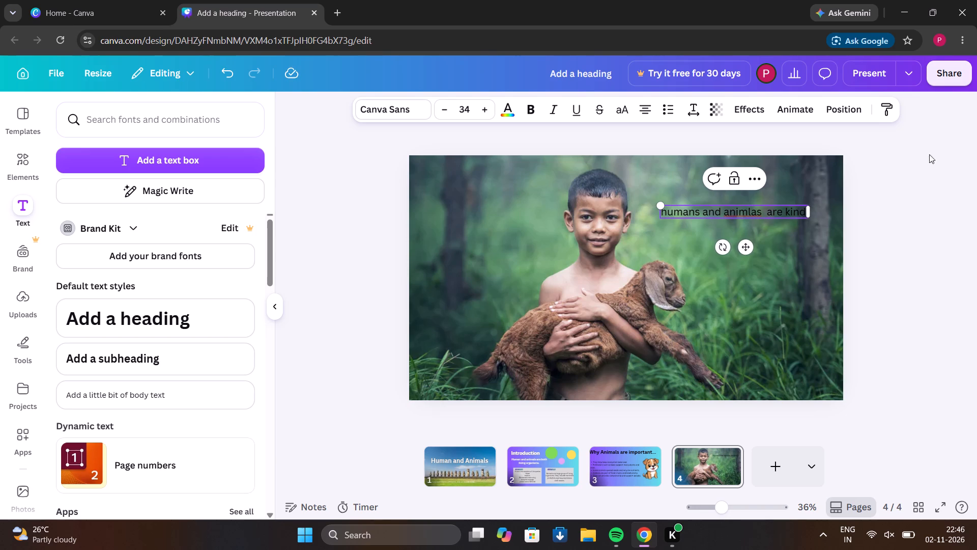
key("t")
key("o")
key("space")
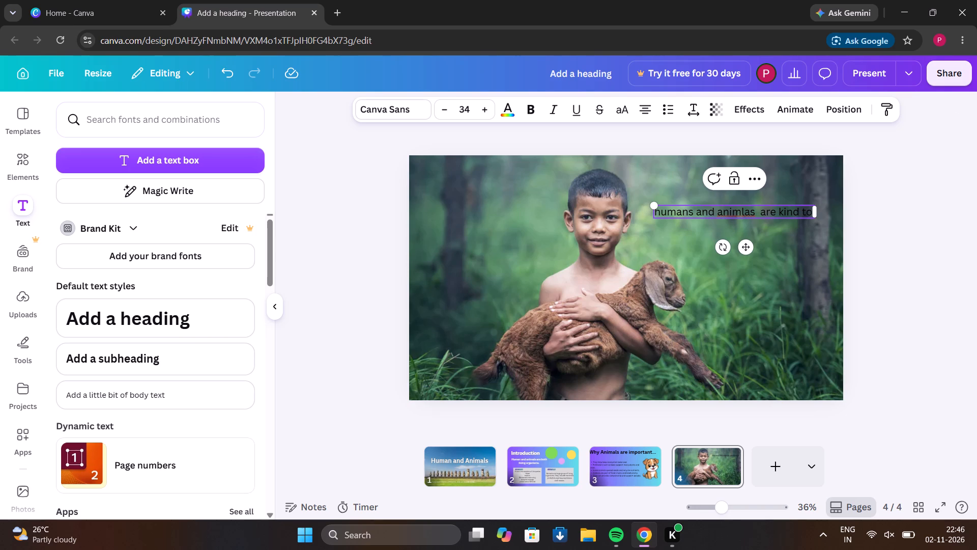
key("space")
type("each other")
key("space")
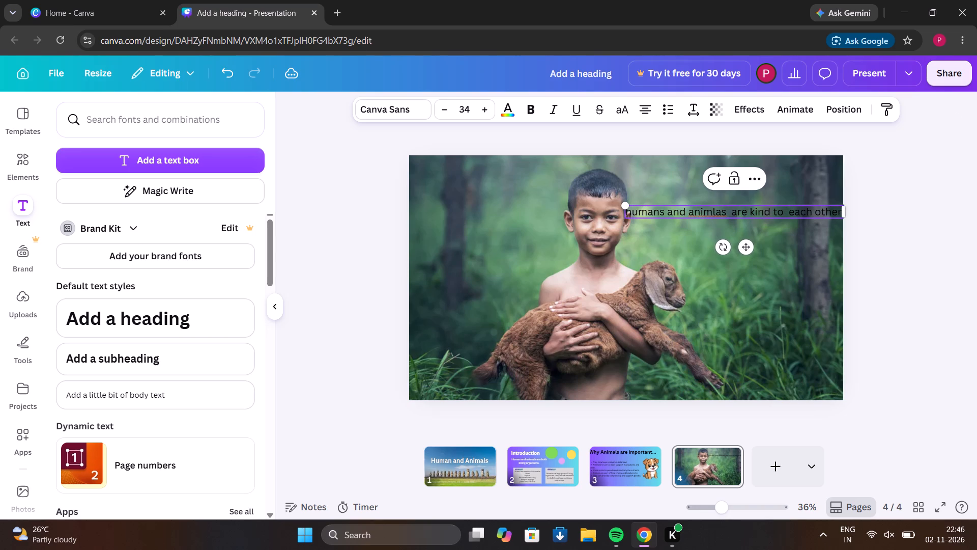
key("Return")
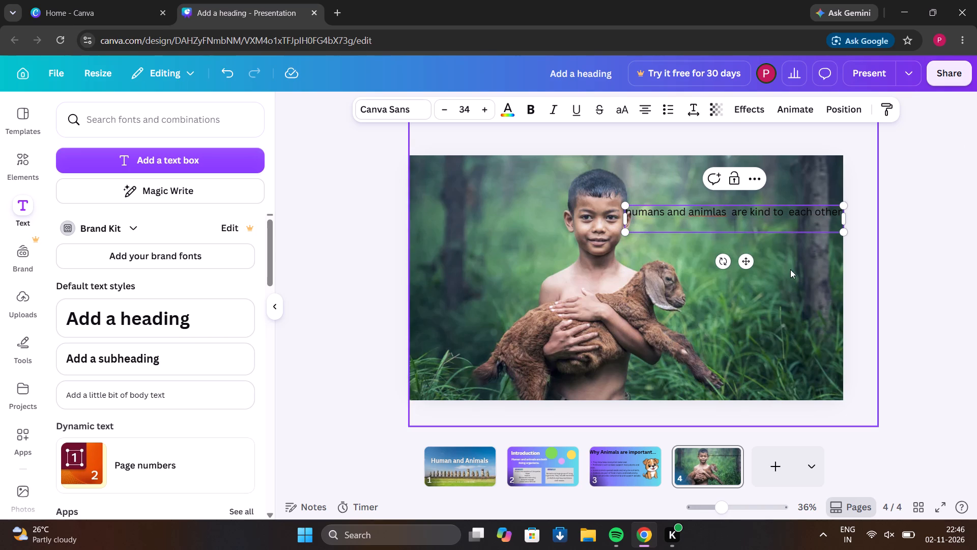
Move the caption down over the goat and widen its text box to nearly the slide's full width, about 1,844 px.
left_click_drag(742, 262, 582, 394)
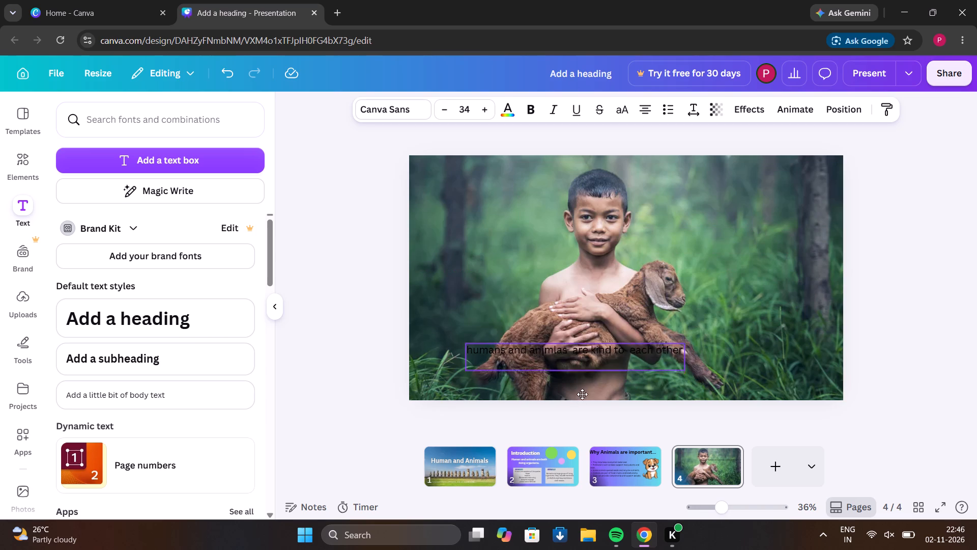
left_click_drag(582, 394, 604, 367)
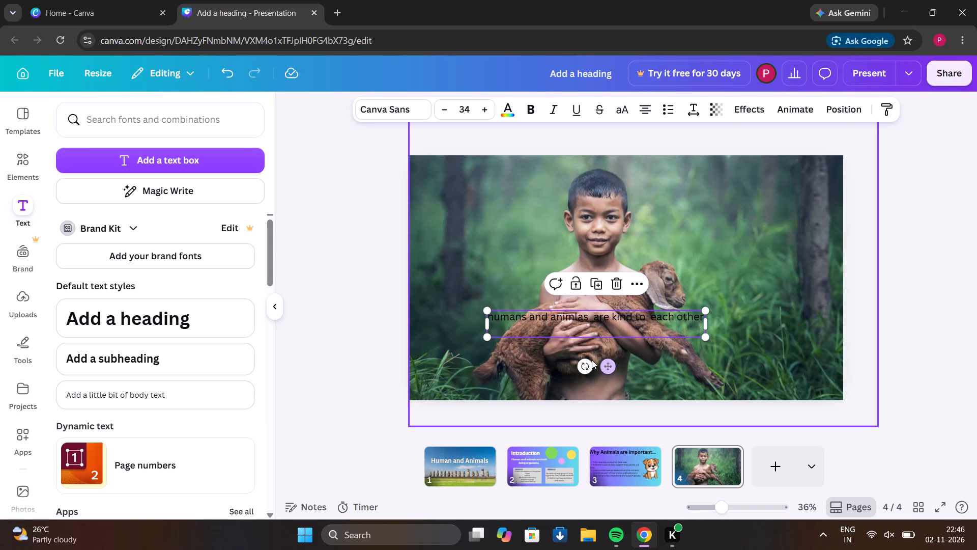
left_click_drag(487, 324, 419, 336)
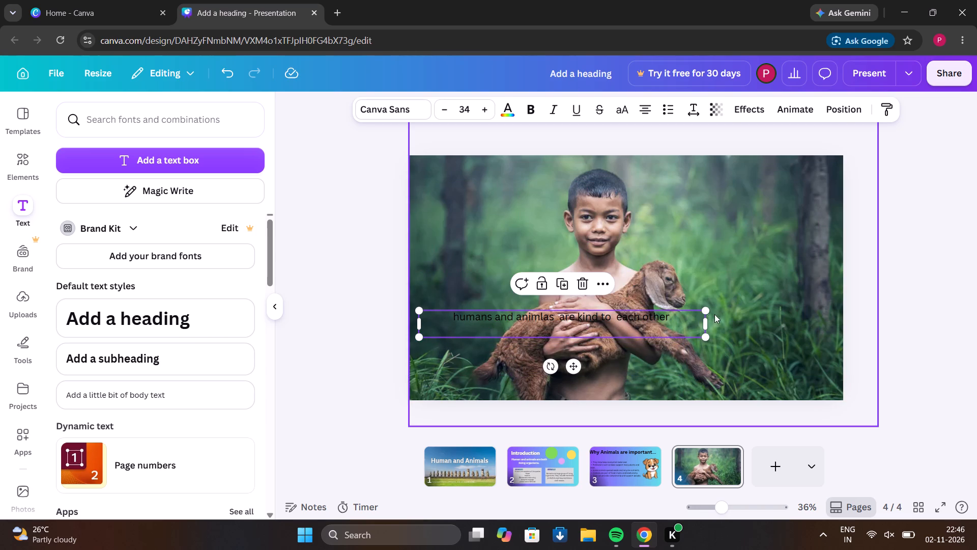
left_click_drag(706, 320, 837, 301)
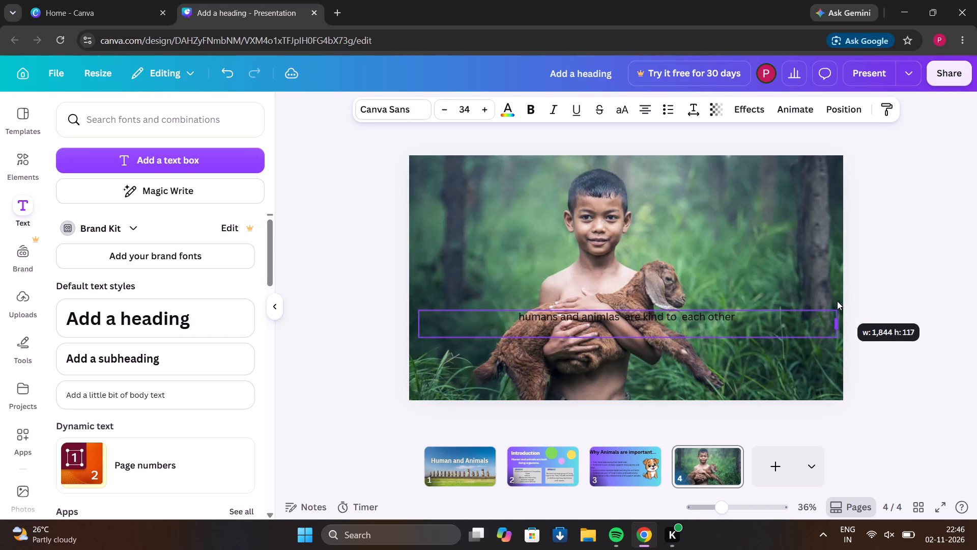
left_click_drag(837, 301, 839, 300)
Increase the font size of slide 4's caption to 64.
left_click(746, 318)
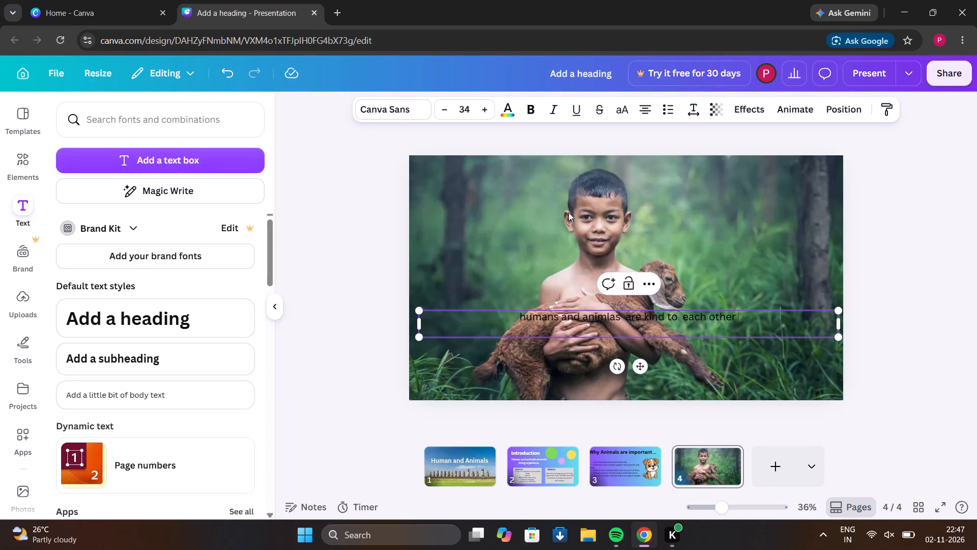
triple_click(481, 112)
triple_click(481, 112)
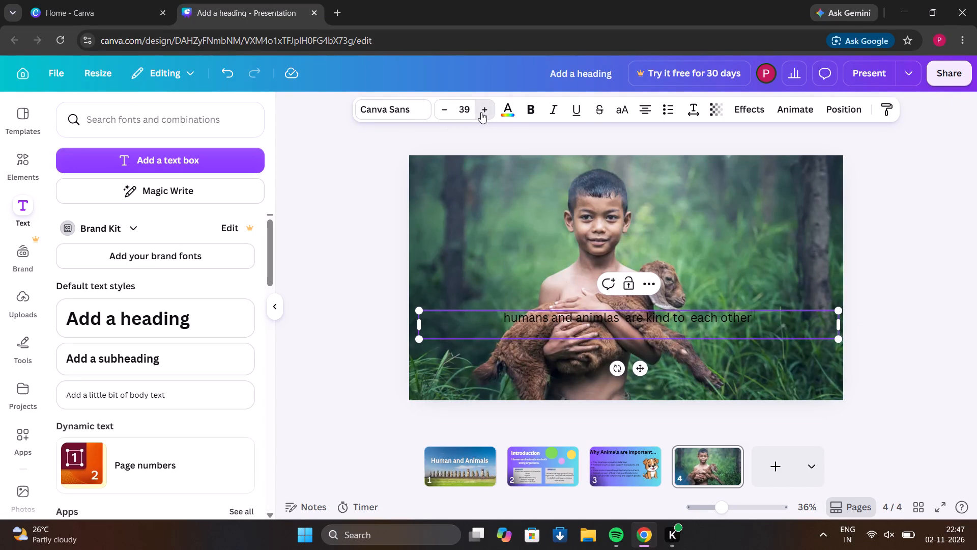
triple_click(481, 112)
triple_click(481, 112)
triple_click(481, 112)
triple_click(481, 112)
triple_click(481, 112)
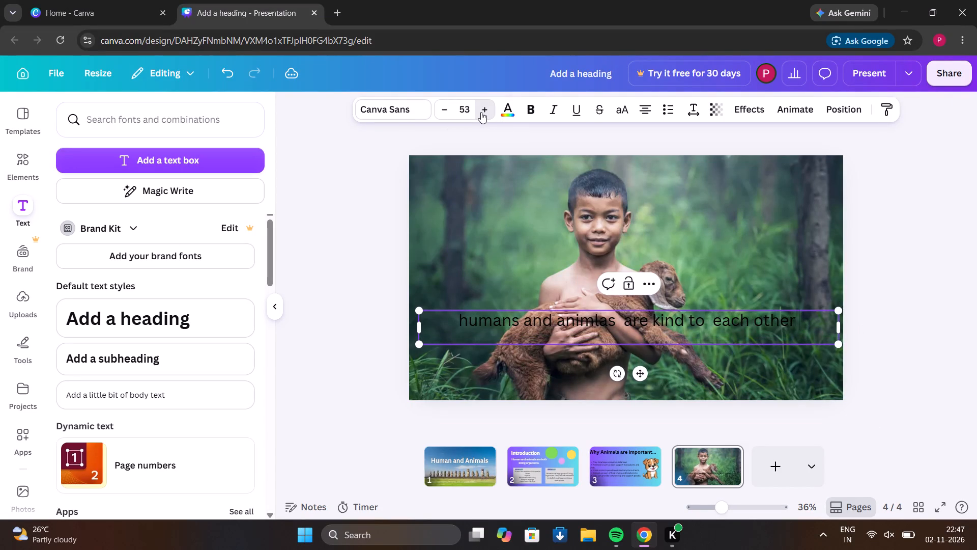
triple_click(481, 112)
triple_click(481, 112)
triple_click(481, 112)
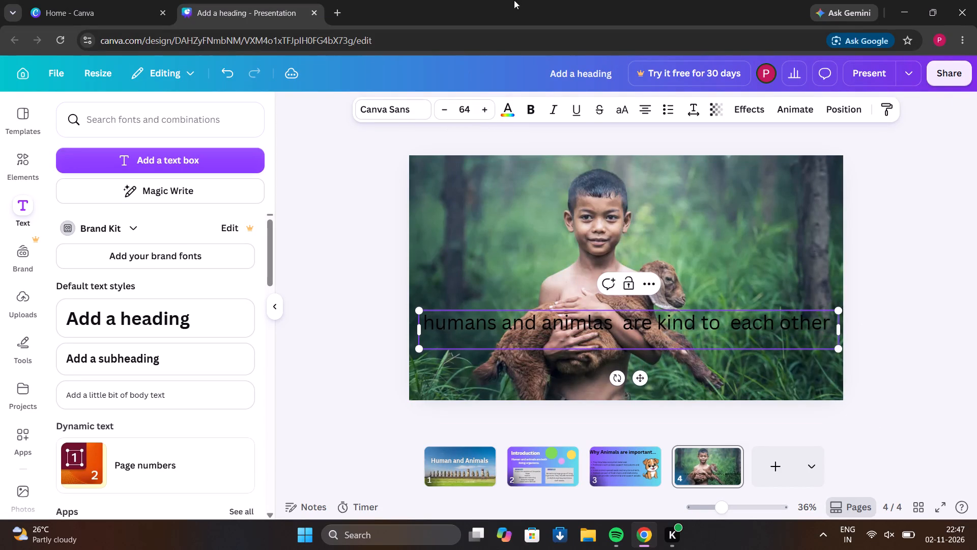
Change the caption's text colour to white, applying the black-to-white change across all pages.
left_click(509, 105)
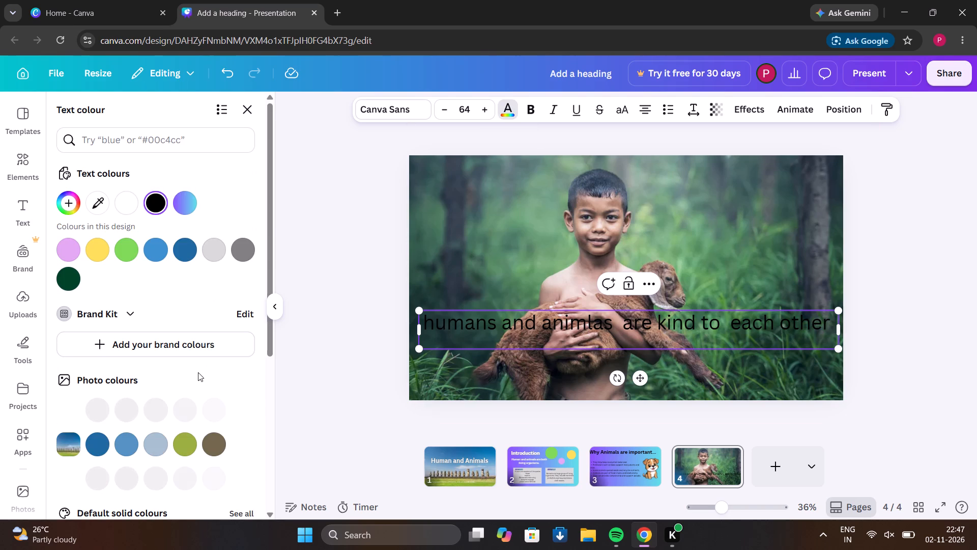
left_click(132, 206)
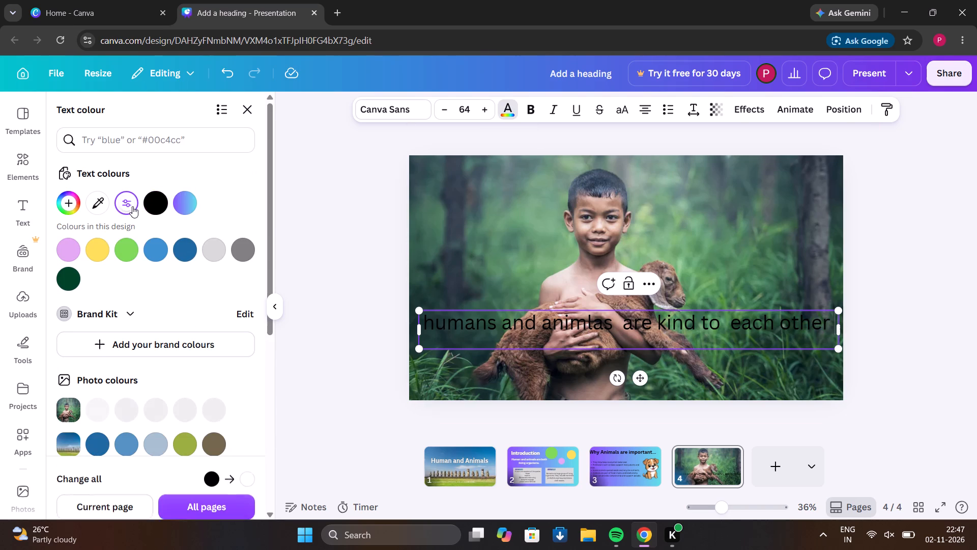
left_click(202, 491)
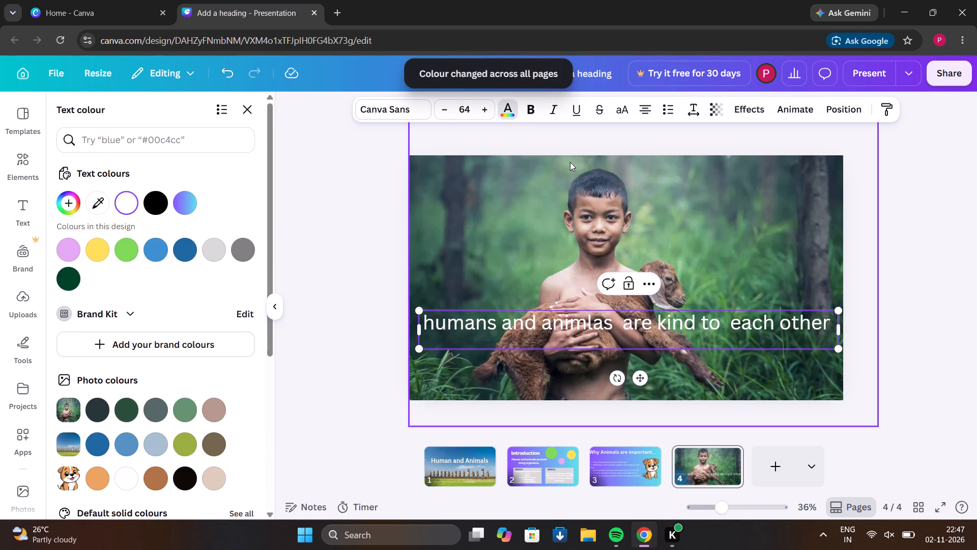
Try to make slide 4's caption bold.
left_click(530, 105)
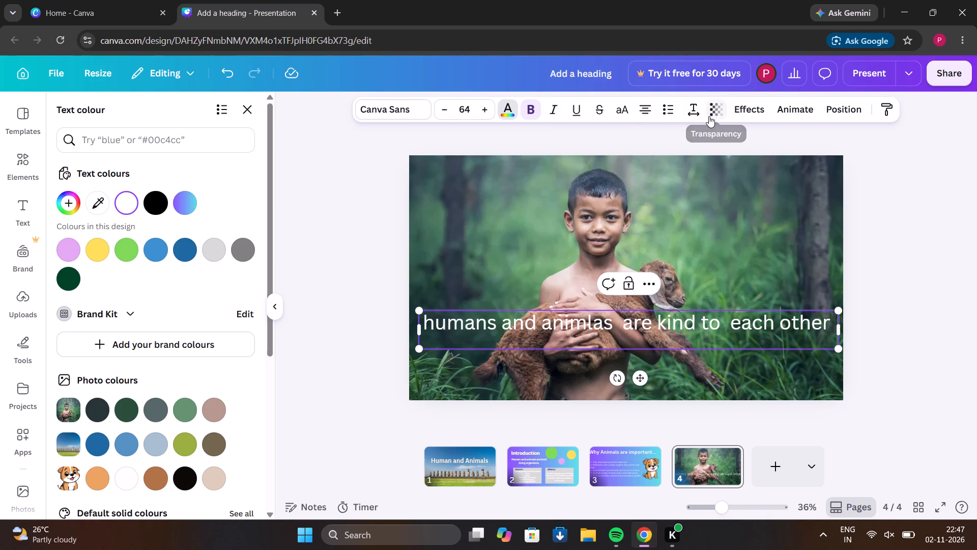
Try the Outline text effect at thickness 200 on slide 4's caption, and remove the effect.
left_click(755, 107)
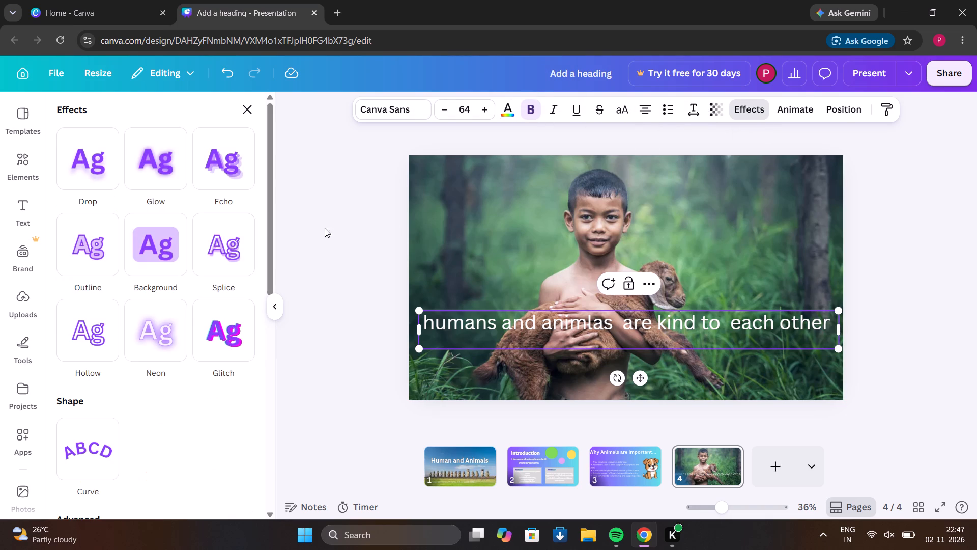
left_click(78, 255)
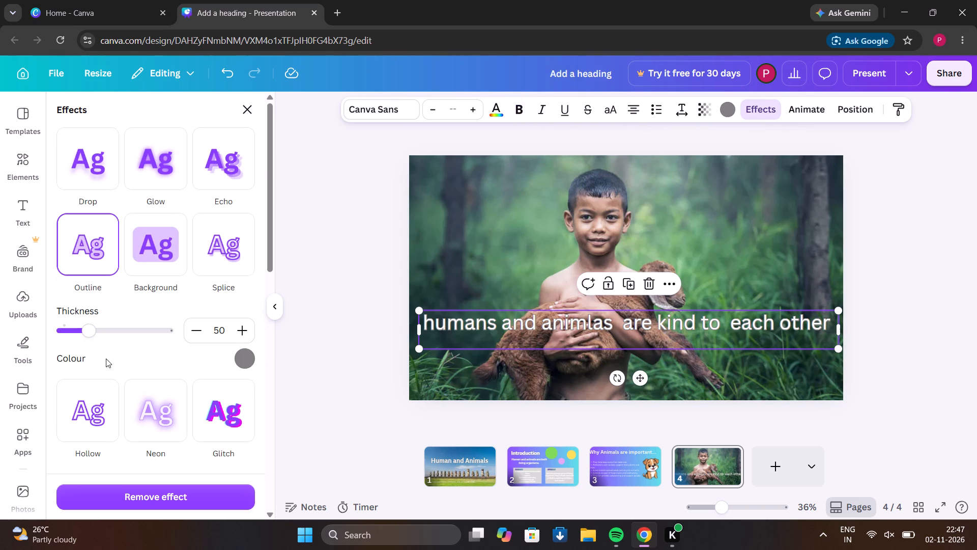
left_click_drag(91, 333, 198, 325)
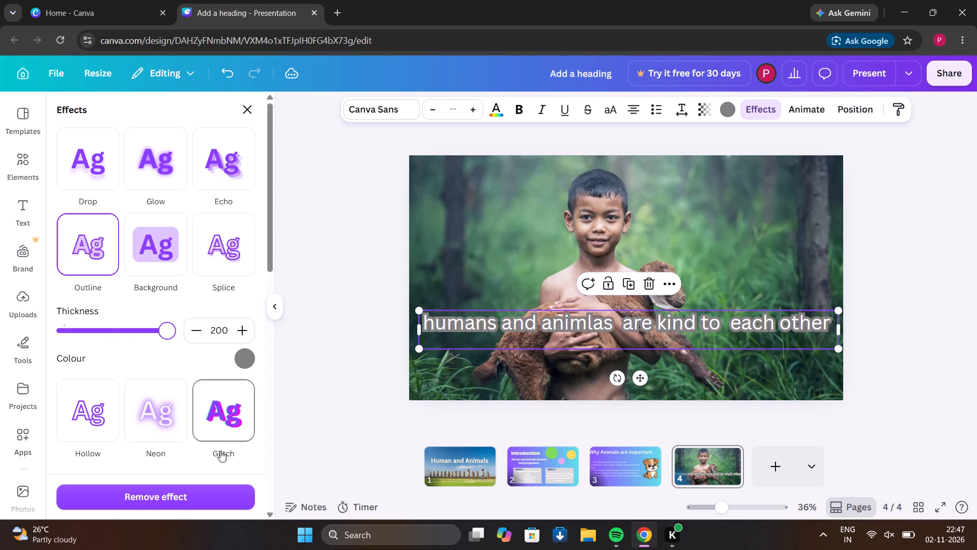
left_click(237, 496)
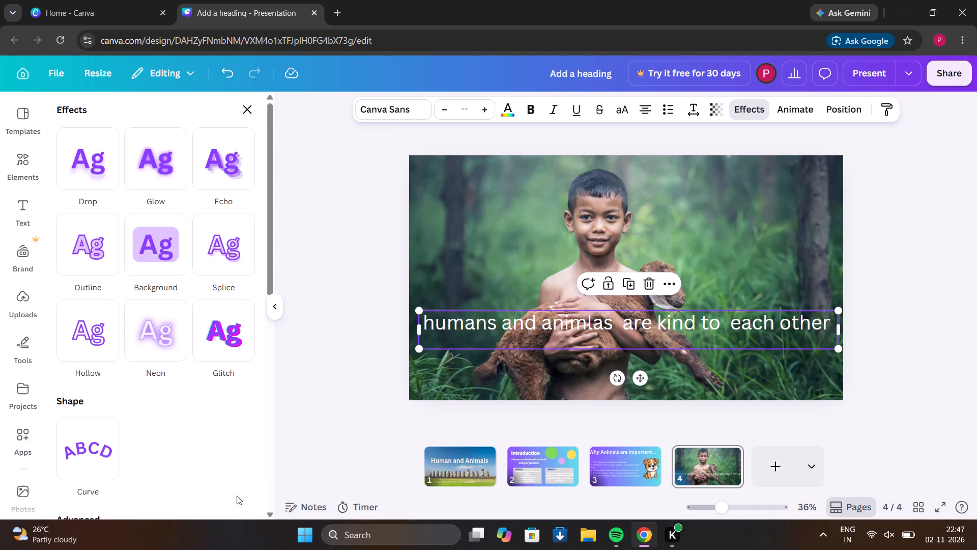
Apply the Outline text effect to slide 4's caption with thickness 200.
left_click(542, 332)
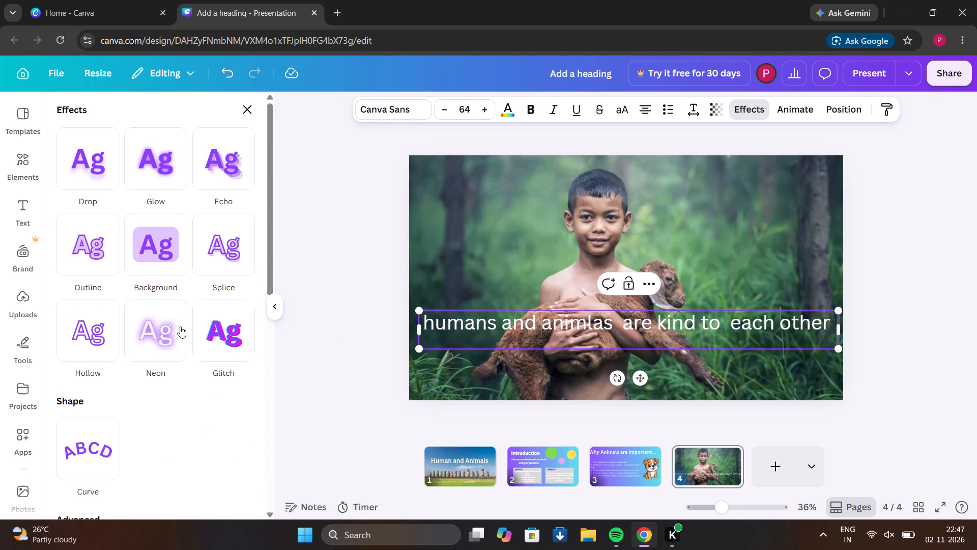
left_click(98, 256)
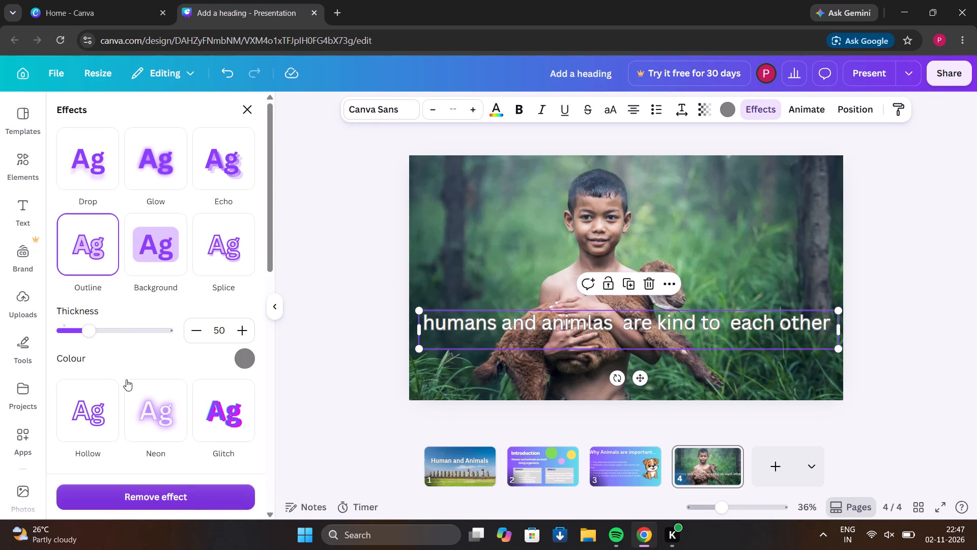
left_click_drag(93, 336, 268, 335)
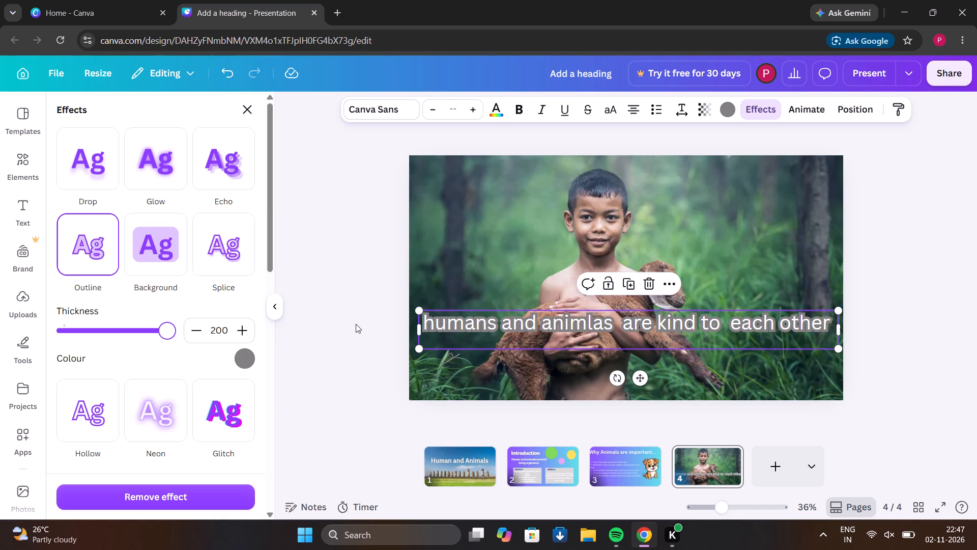
left_click(356, 324)
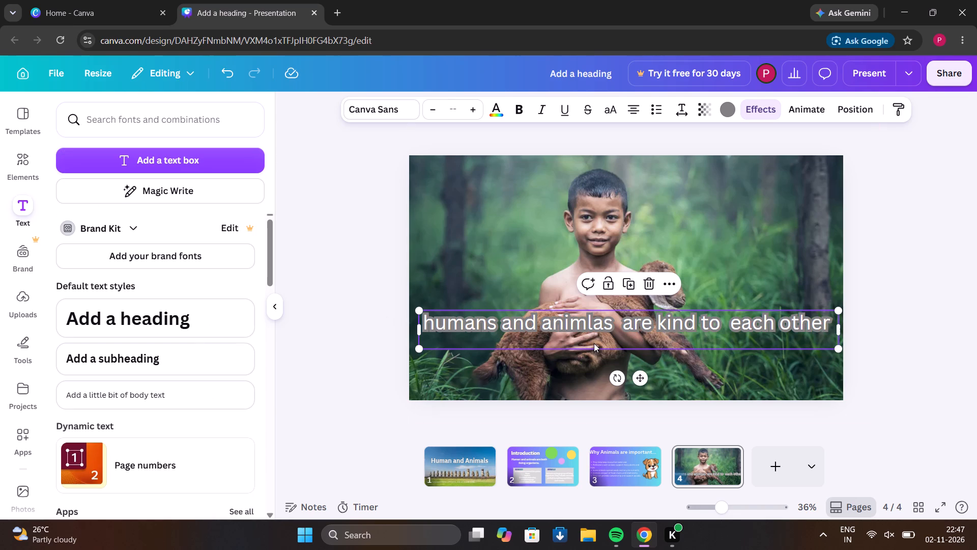
left_click(869, 432)
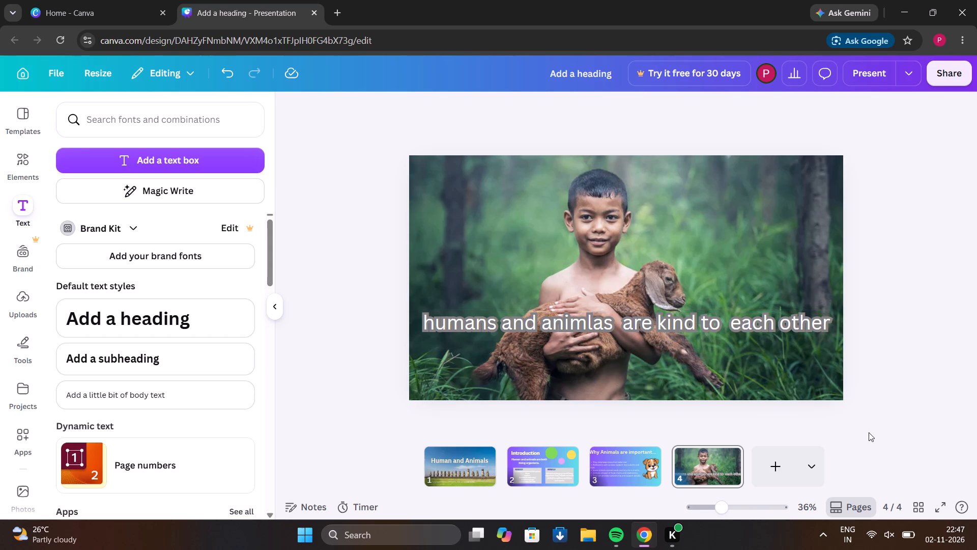
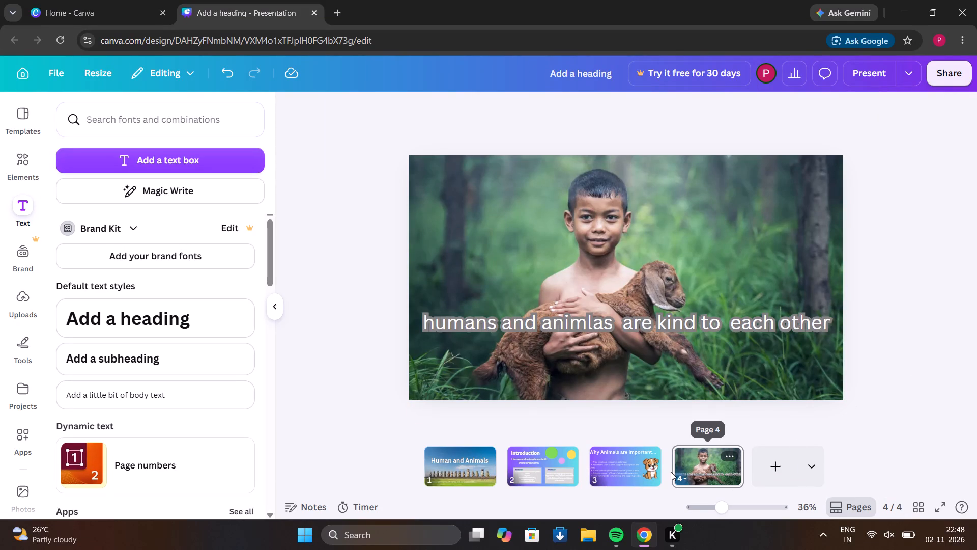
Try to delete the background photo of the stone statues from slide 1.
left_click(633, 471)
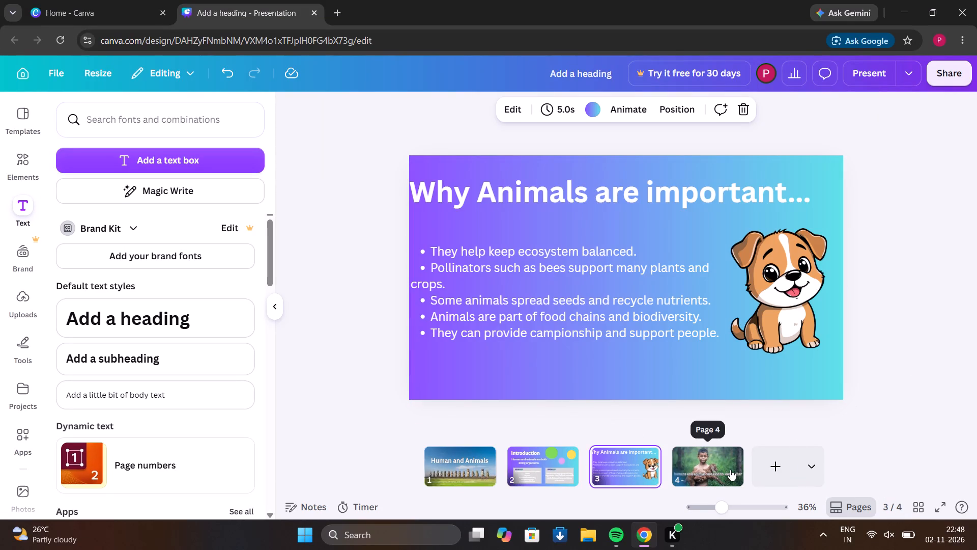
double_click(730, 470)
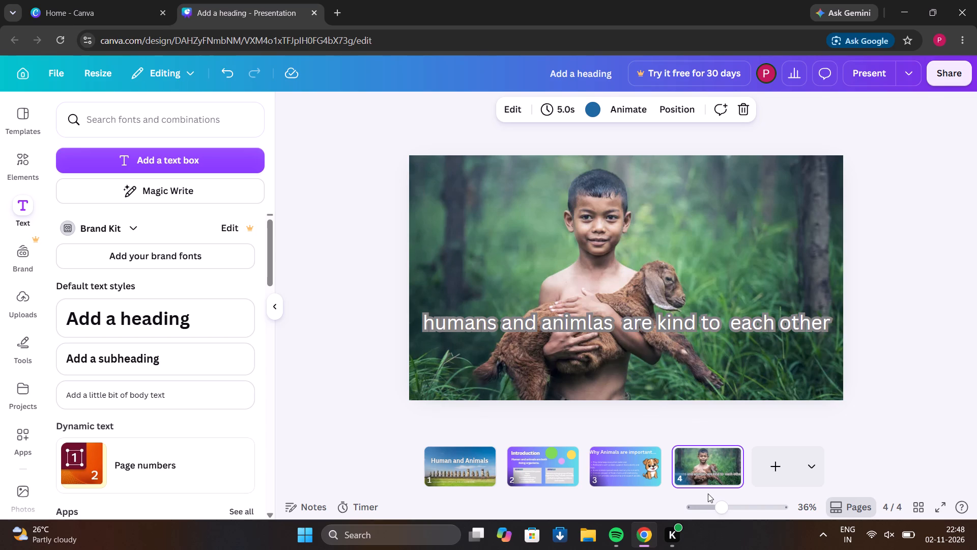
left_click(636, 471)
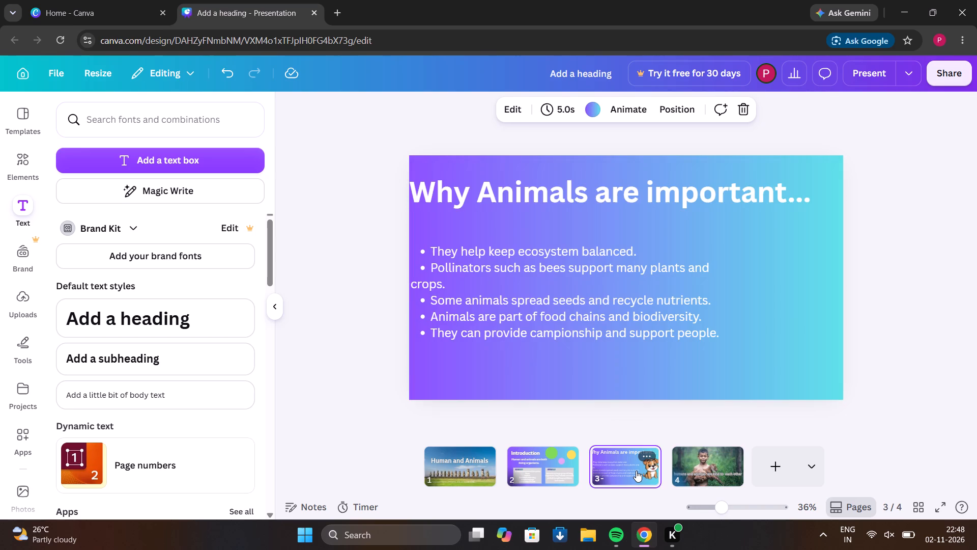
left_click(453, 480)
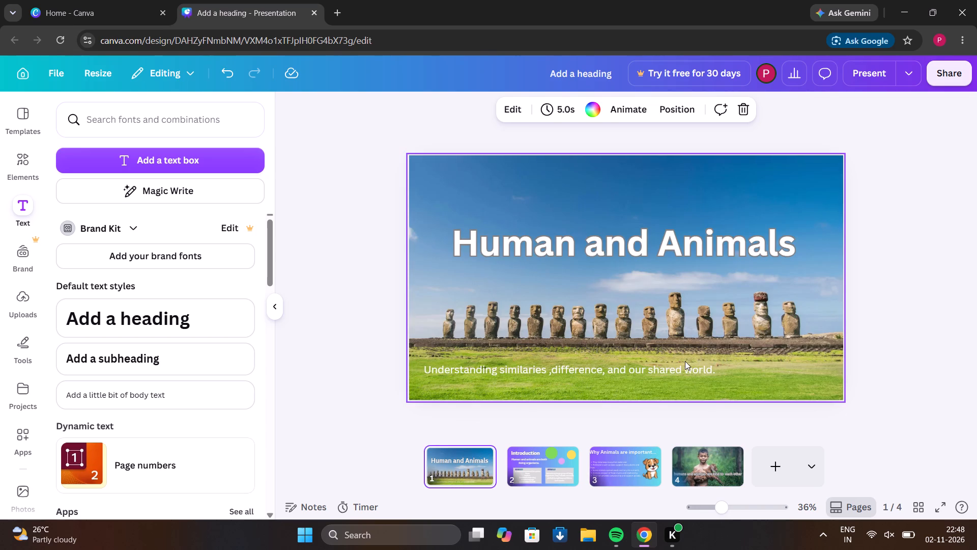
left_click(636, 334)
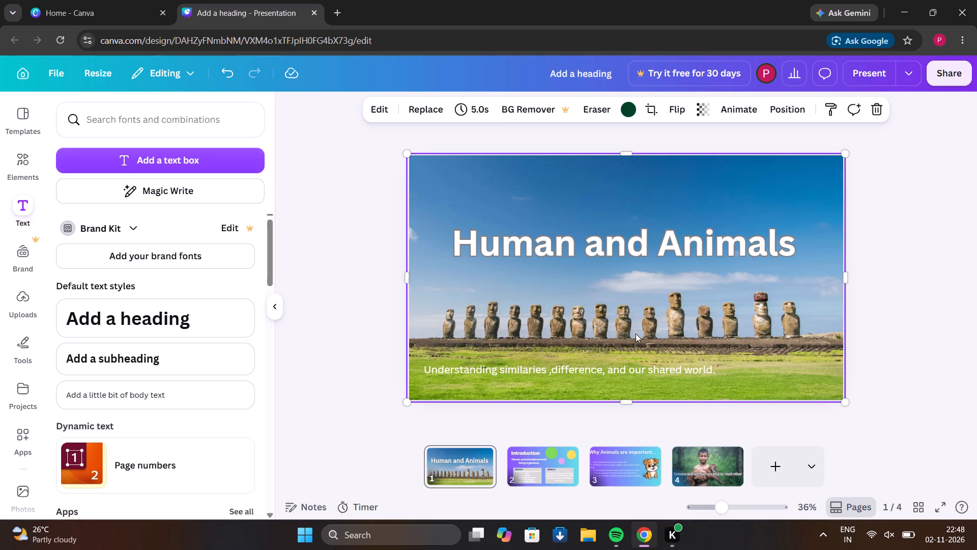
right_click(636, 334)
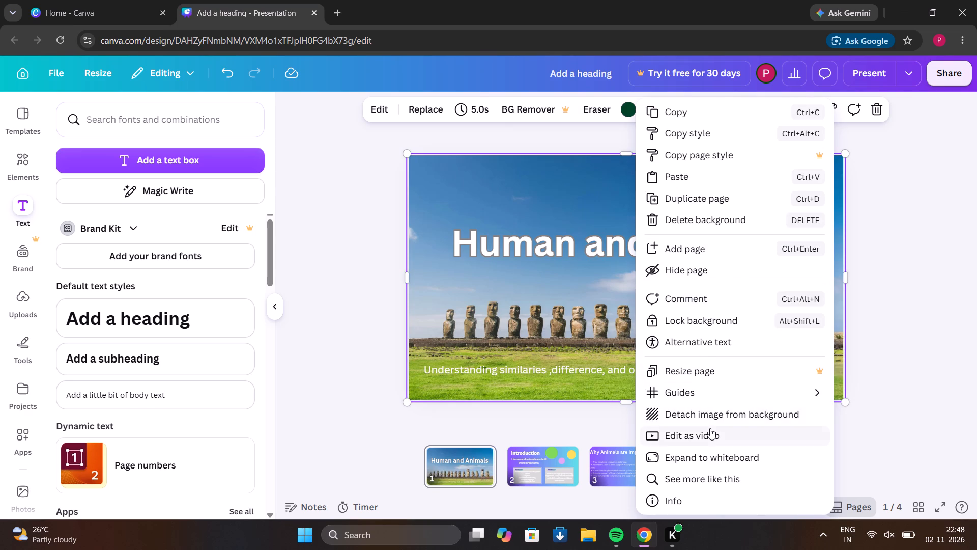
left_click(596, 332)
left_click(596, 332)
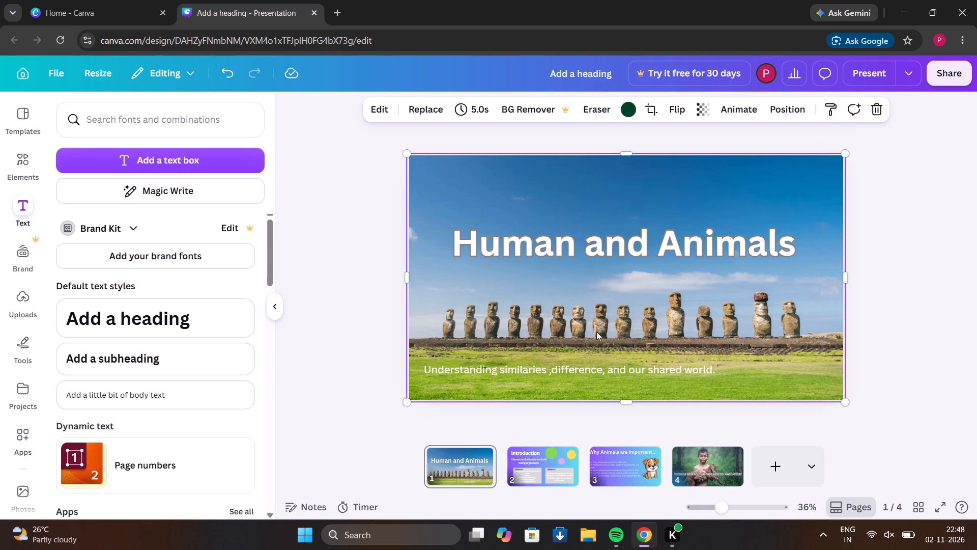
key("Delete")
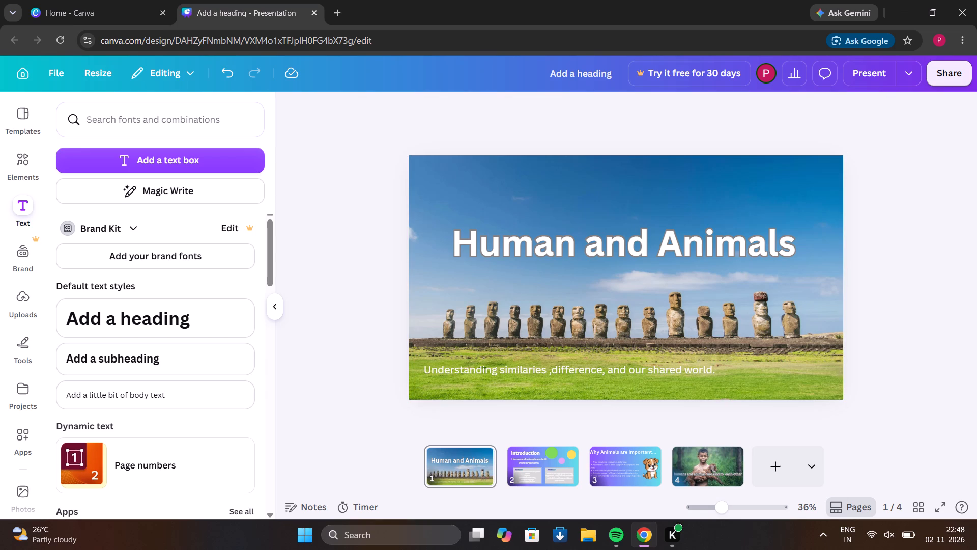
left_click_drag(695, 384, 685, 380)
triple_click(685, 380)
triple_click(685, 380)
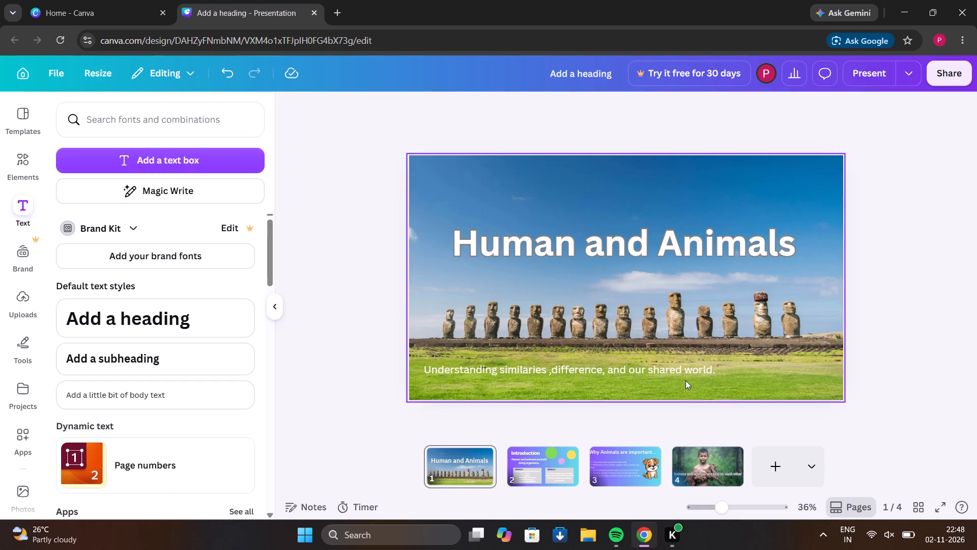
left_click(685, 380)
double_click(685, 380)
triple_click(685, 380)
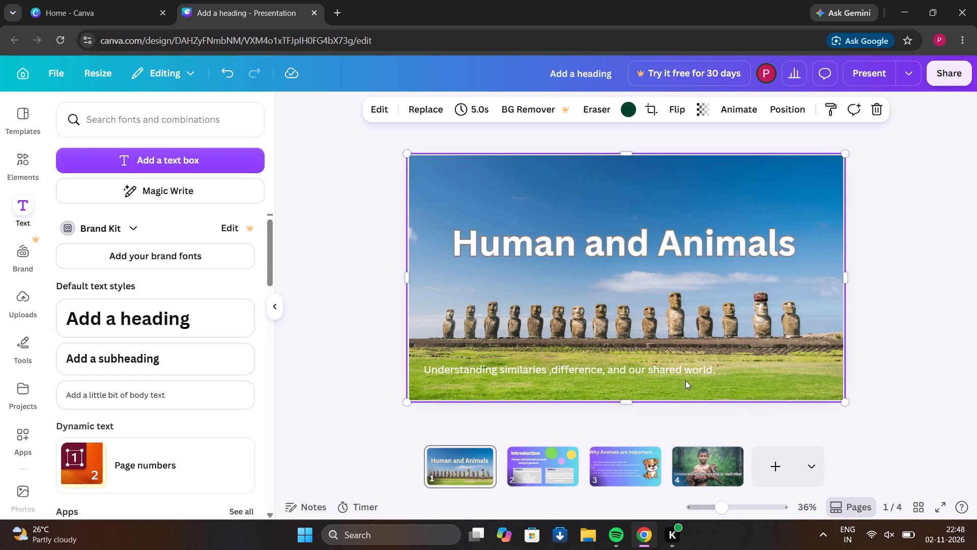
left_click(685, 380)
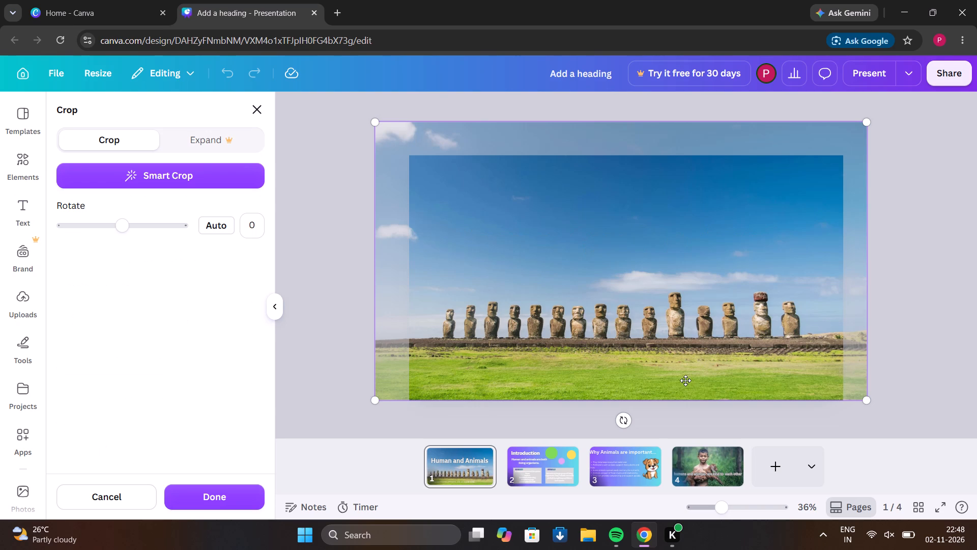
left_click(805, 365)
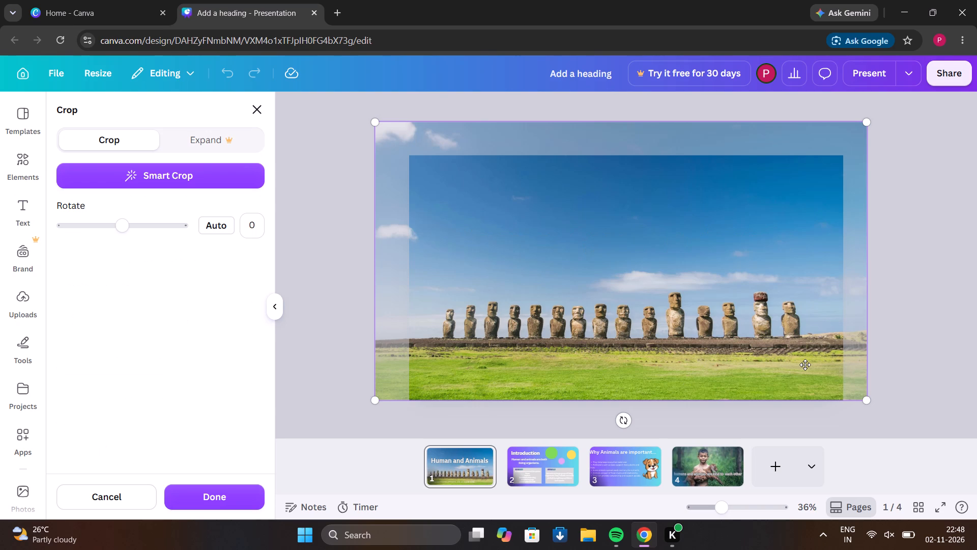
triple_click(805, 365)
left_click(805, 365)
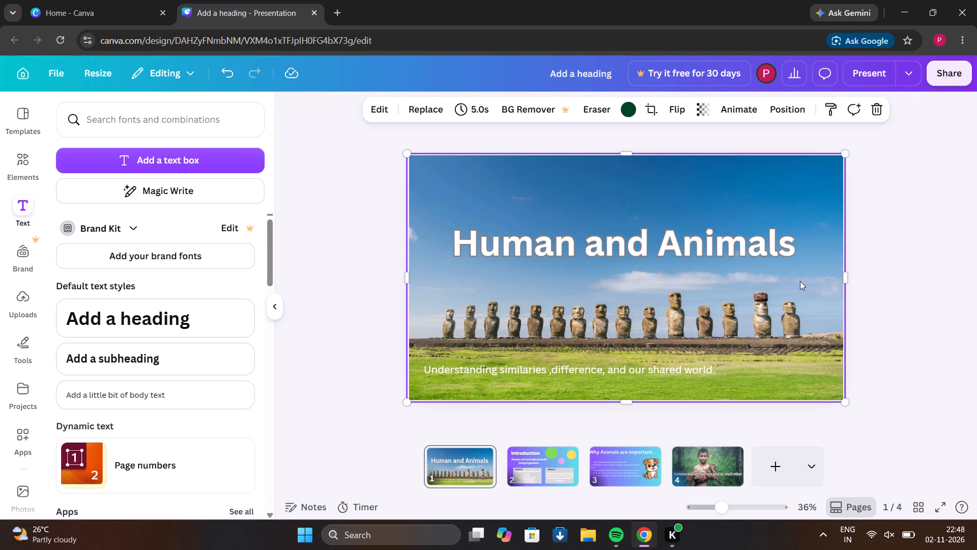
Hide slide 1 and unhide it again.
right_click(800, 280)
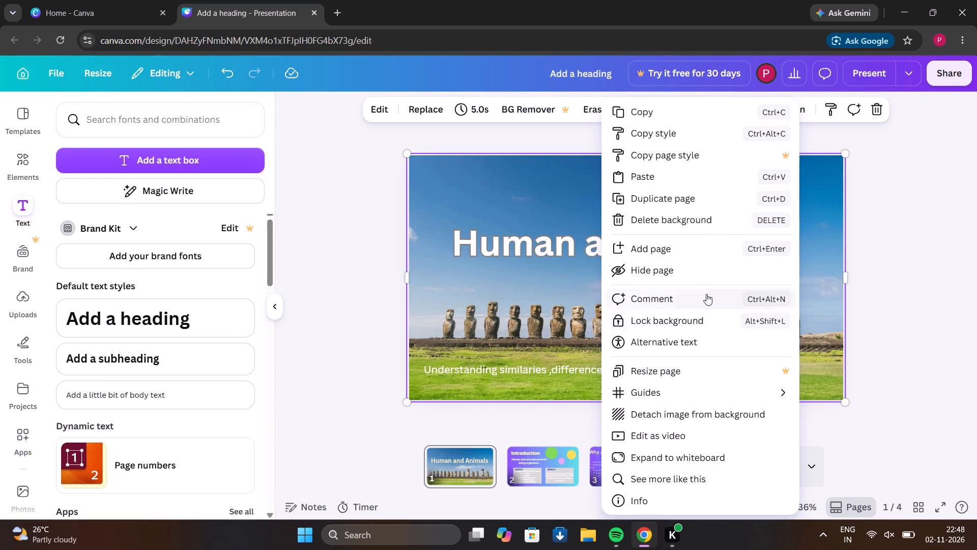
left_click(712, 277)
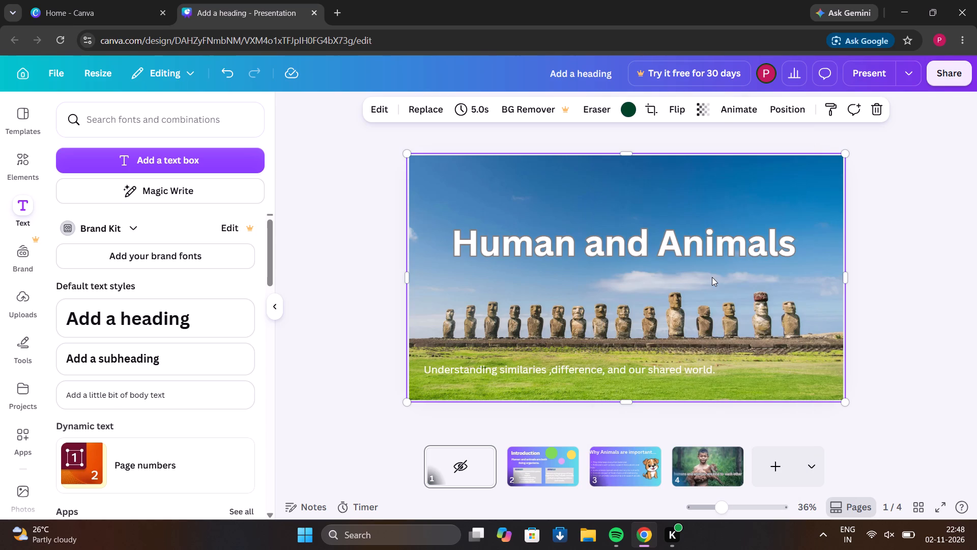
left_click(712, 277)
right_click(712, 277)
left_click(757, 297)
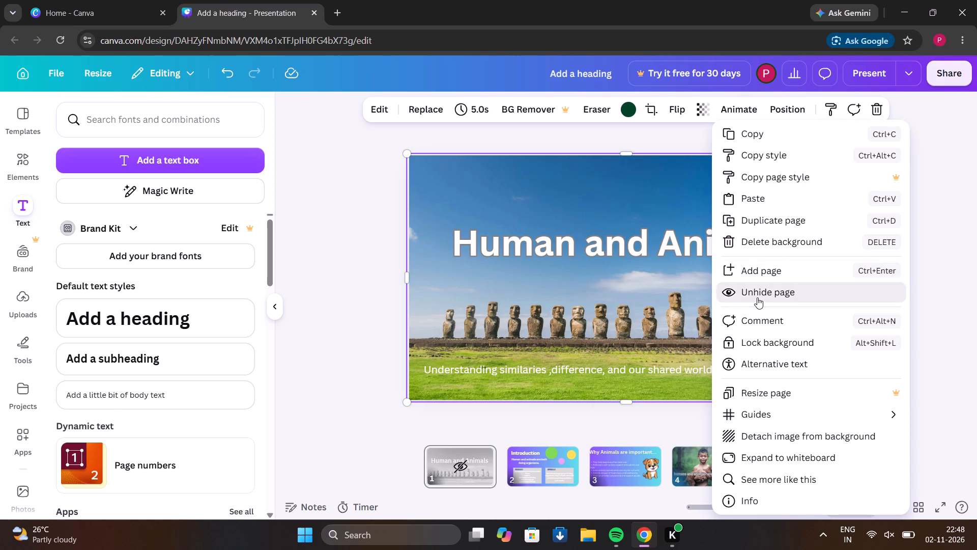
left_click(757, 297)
Delete the stone statues background photo from slide 1.
right_click(757, 297)
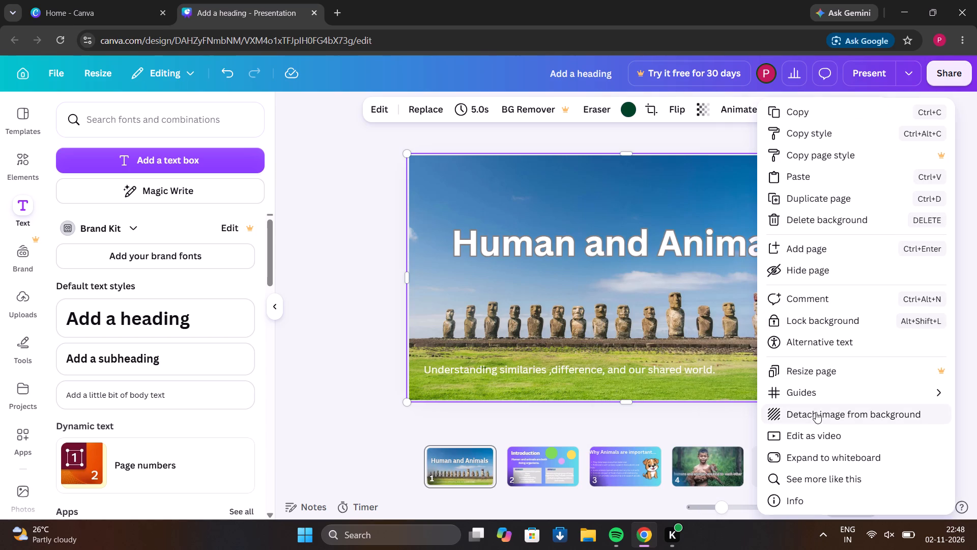
scroll(844, 411, "down", 1)
left_click_drag(844, 411, 858, 314)
left_click_drag(858, 314, 866, 280)
scroll(866, 280, "up", 1)
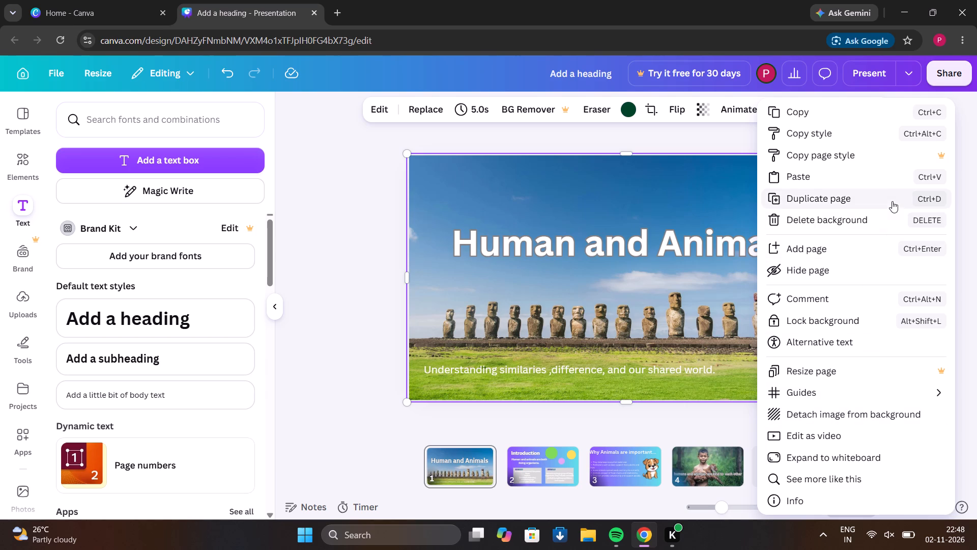
left_click(890, 214)
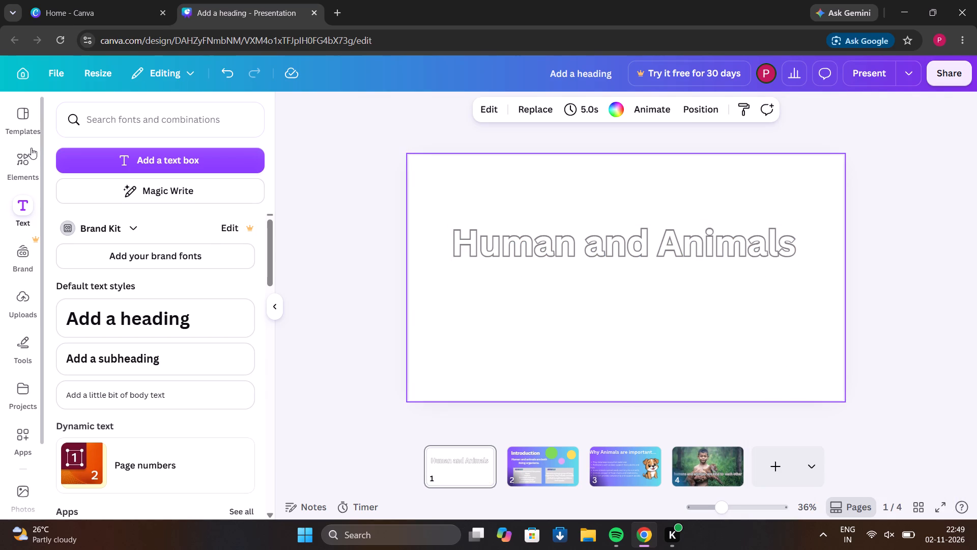
Search the photo elements for "animals and friends" and add the photo of the dog and boy by the water to slide 1.
left_click(32, 171)
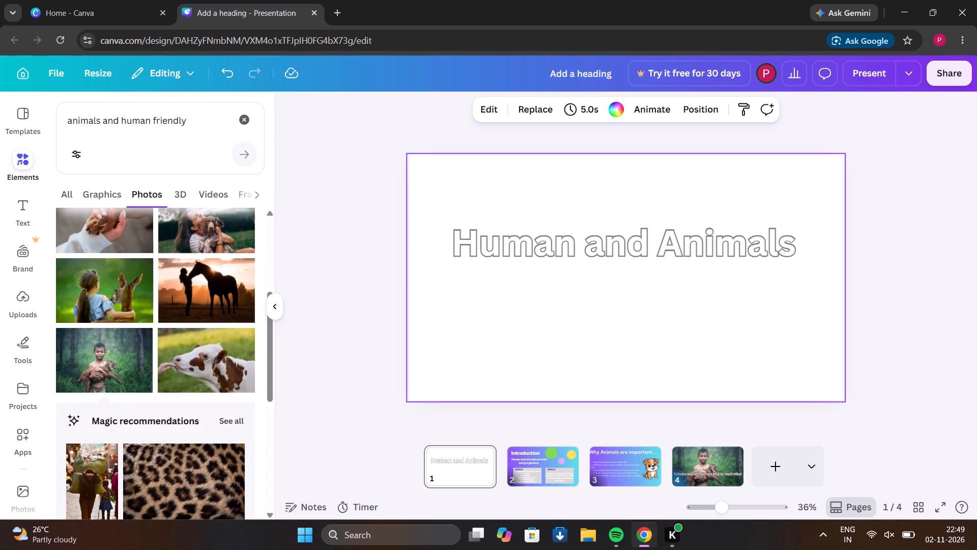
left_click(243, 121)
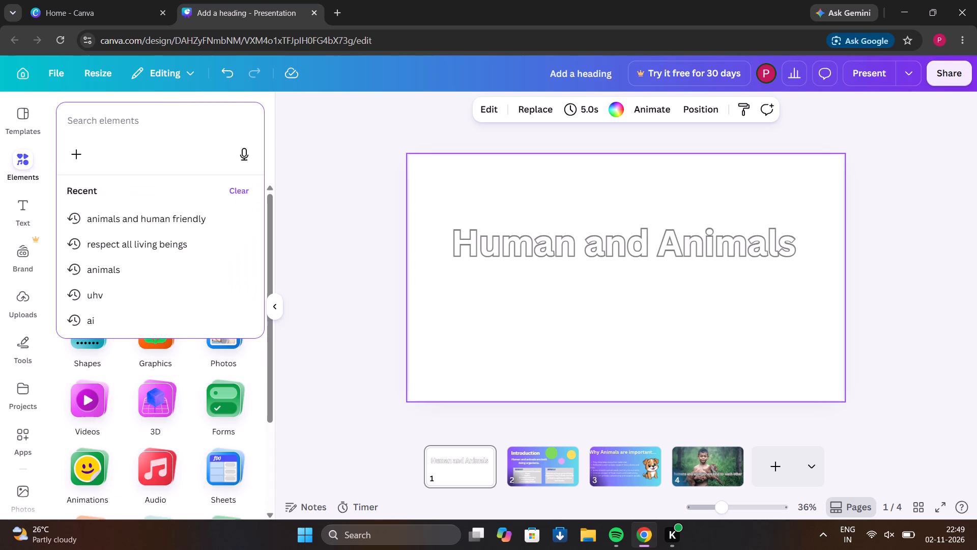
type("an")
type("imals")
key("space")
type("and friends")
key("Return")
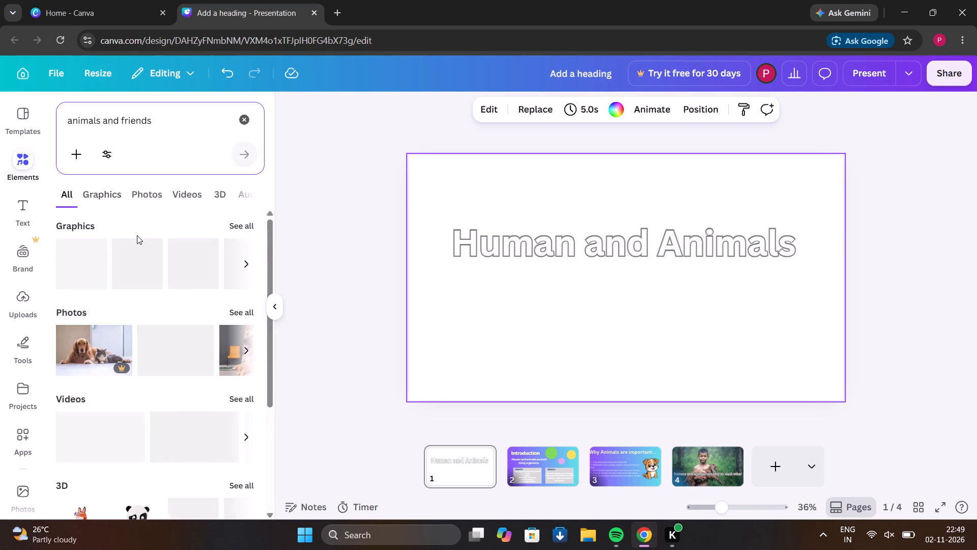
left_click(141, 192)
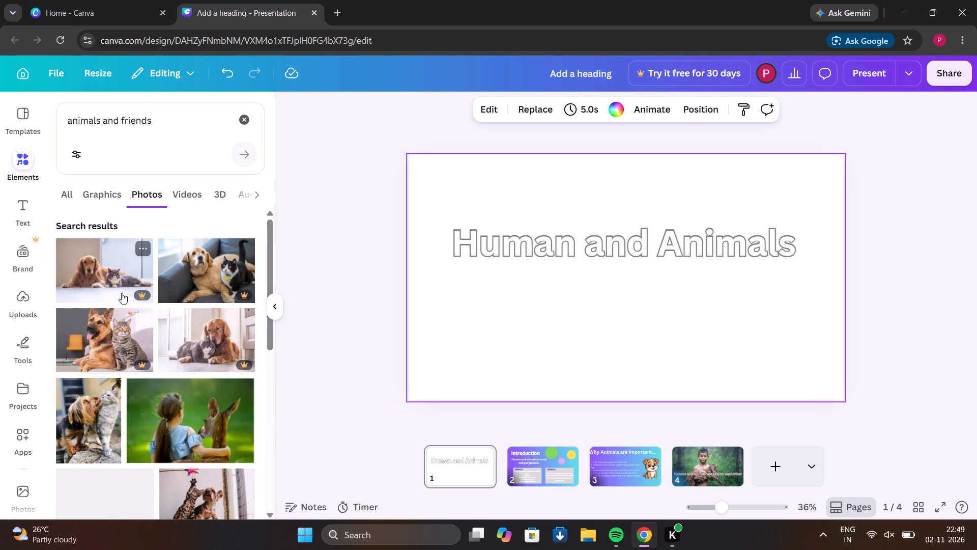
scroll(122, 293, "down", 1)
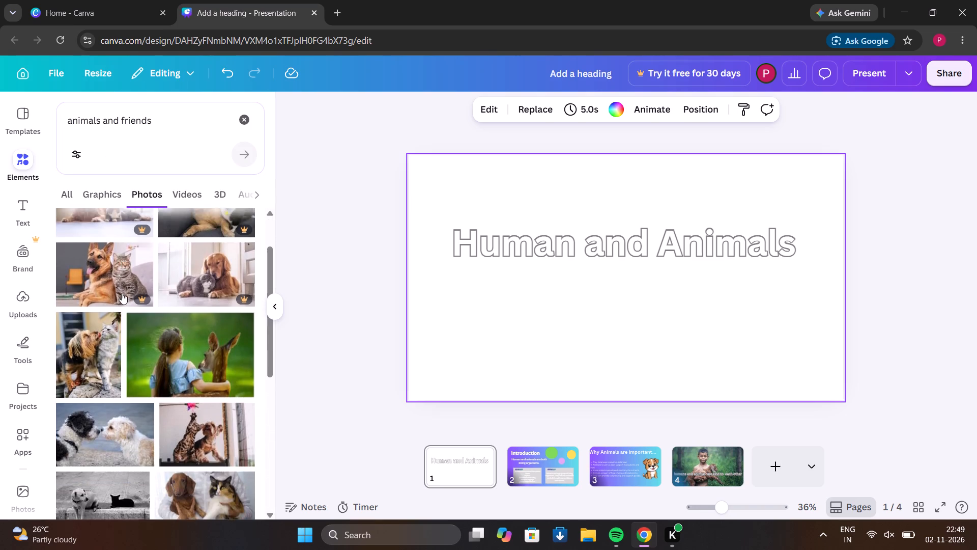
scroll(122, 293, "down", 3)
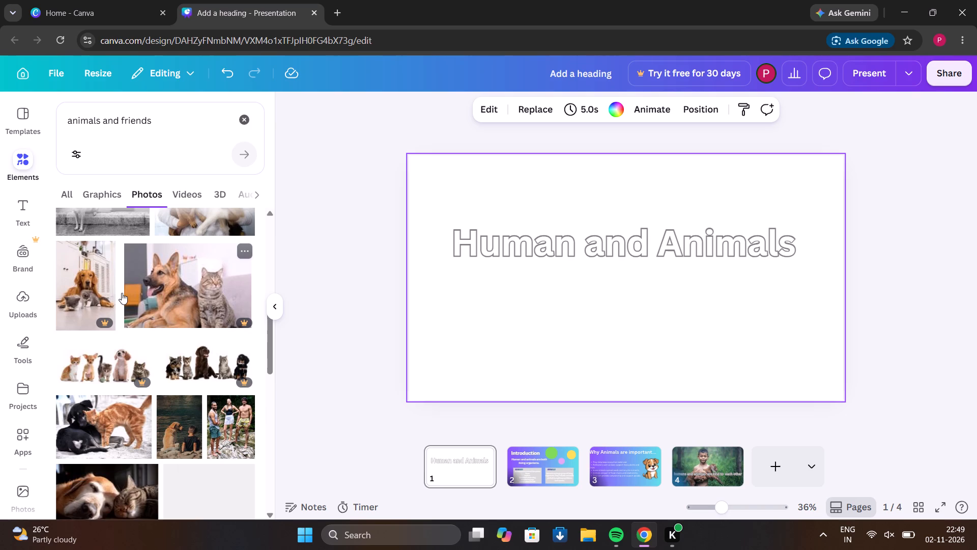
left_click(177, 405)
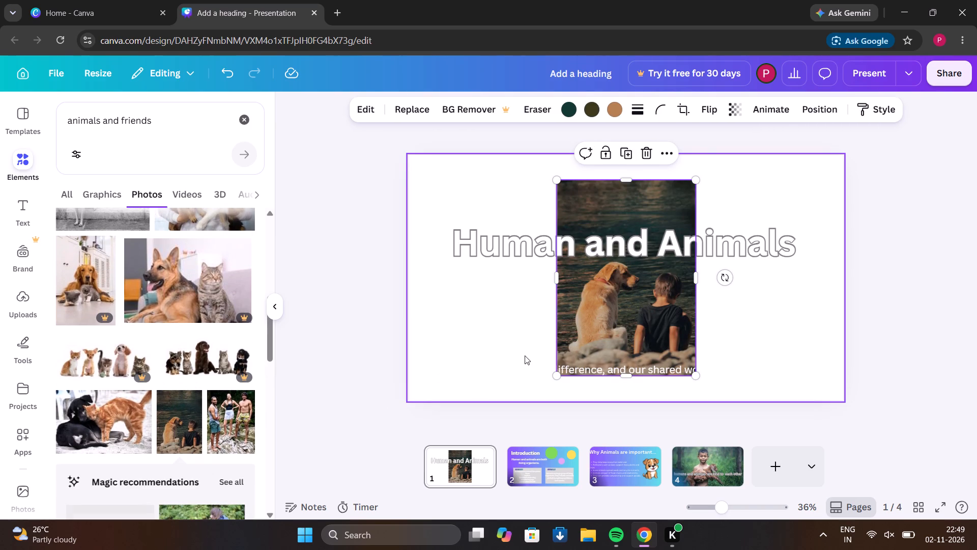
Enlarge the dog-and-boy photo past all four edges of slide 1, filling the slide behind the title and subtitle.
left_click_drag(556, 373, 350, 446)
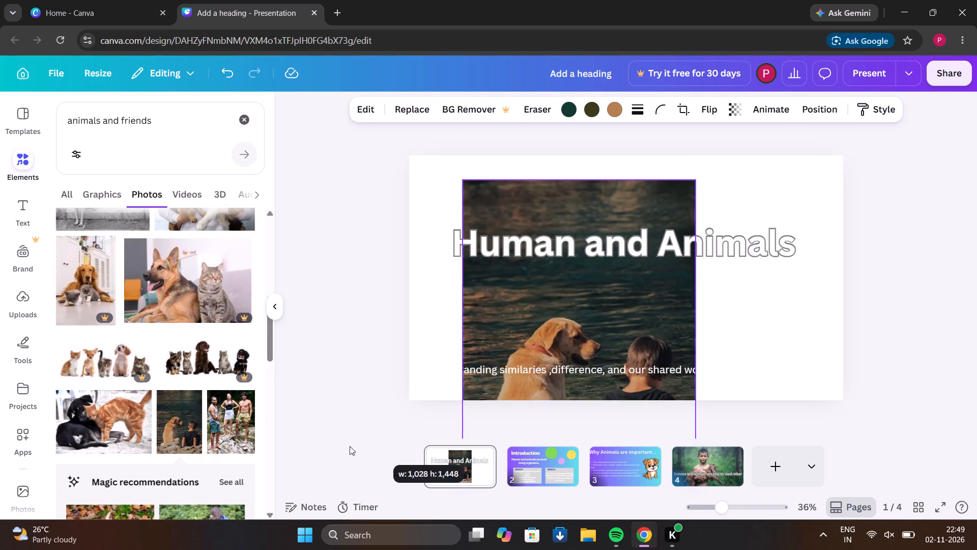
left_click_drag(350, 446, 306, 246)
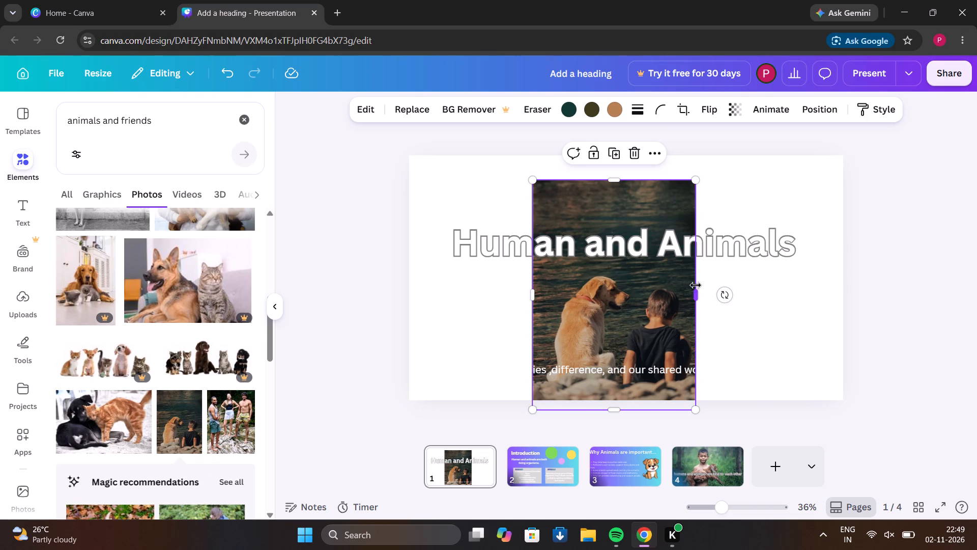
left_click_drag(696, 289, 922, 206)
left_click_drag(534, 286, 515, 294)
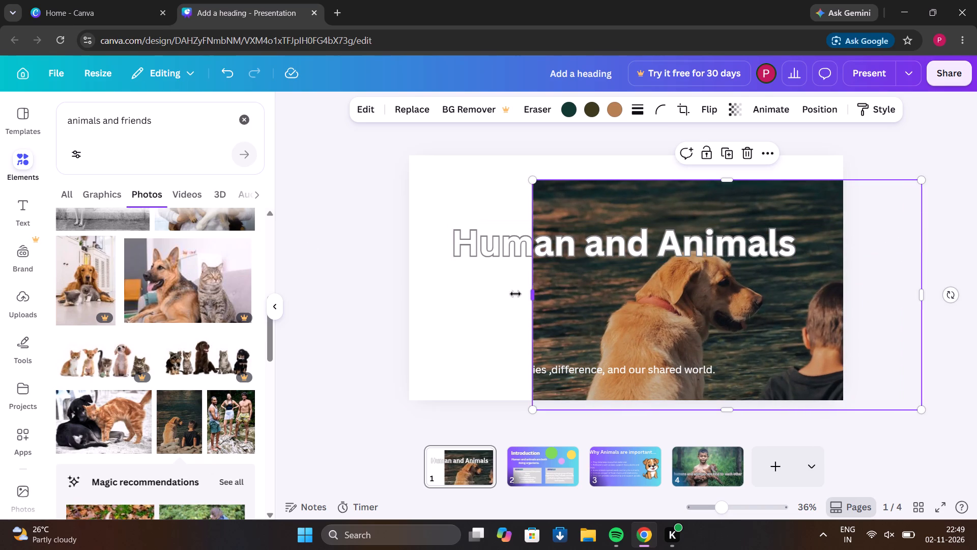
left_click_drag(515, 294, 387, 297)
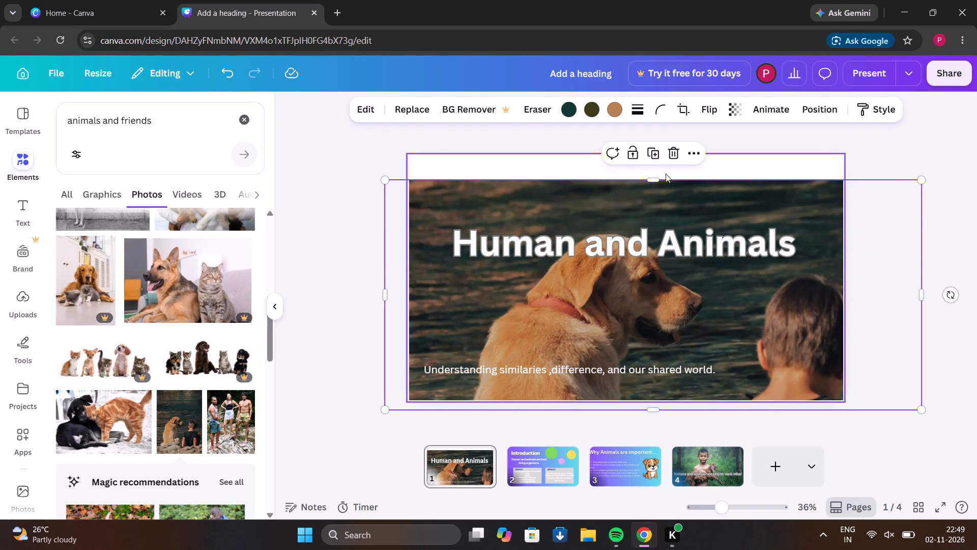
left_click_drag(658, 181, 656, 141)
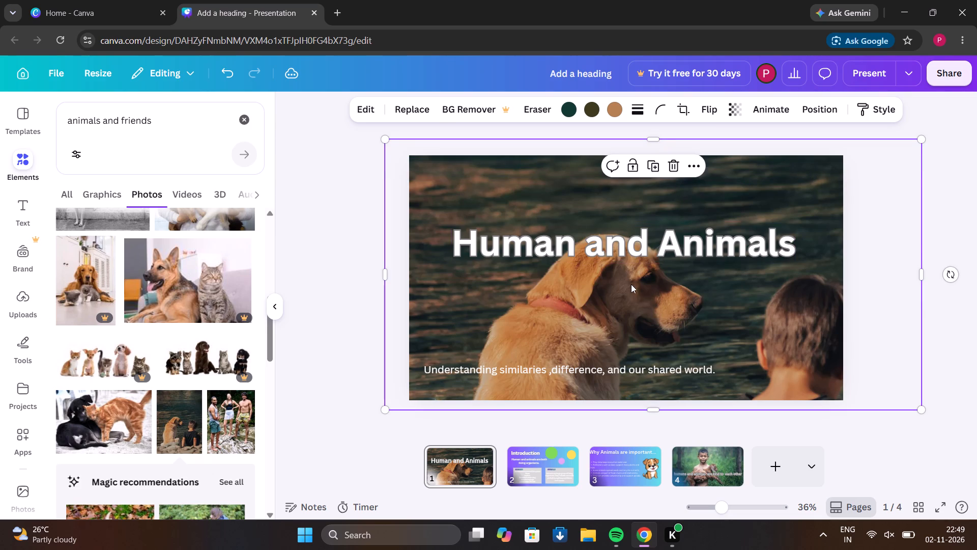
Shift the dog-and-boy photo left and up on slide 1, and extend its bottom edge to the slide's bottom edge.
left_click_drag(631, 286, 571, 270)
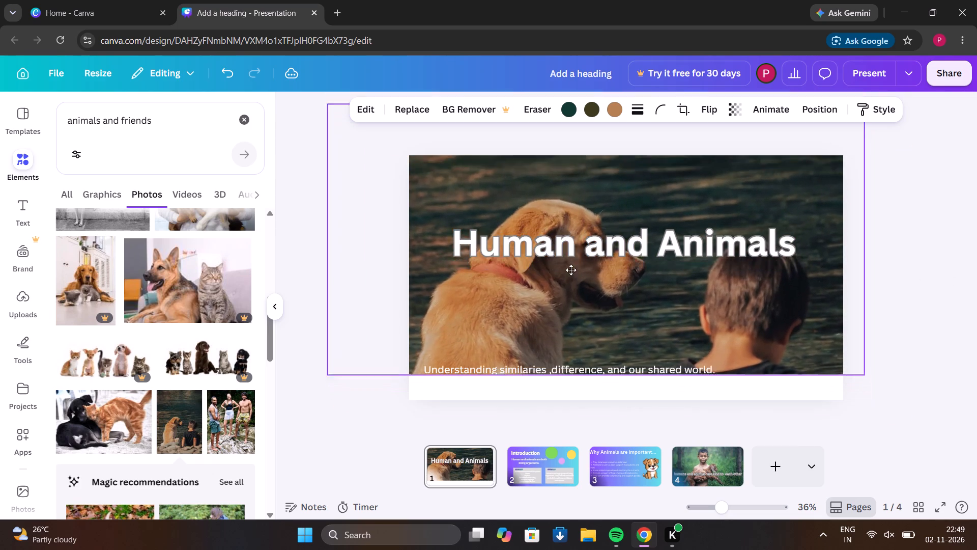
left_click_drag(571, 270, 568, 227)
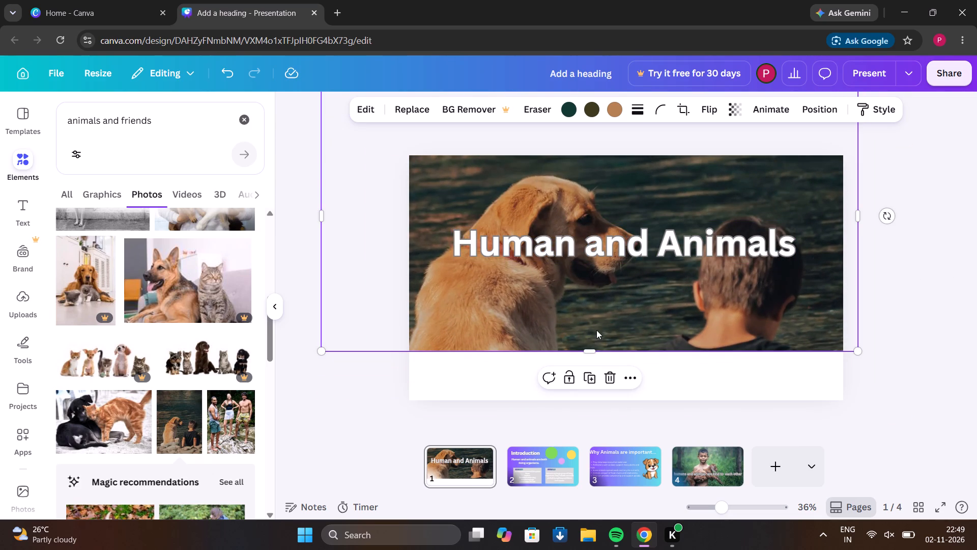
left_click_drag(591, 349, 602, 406)
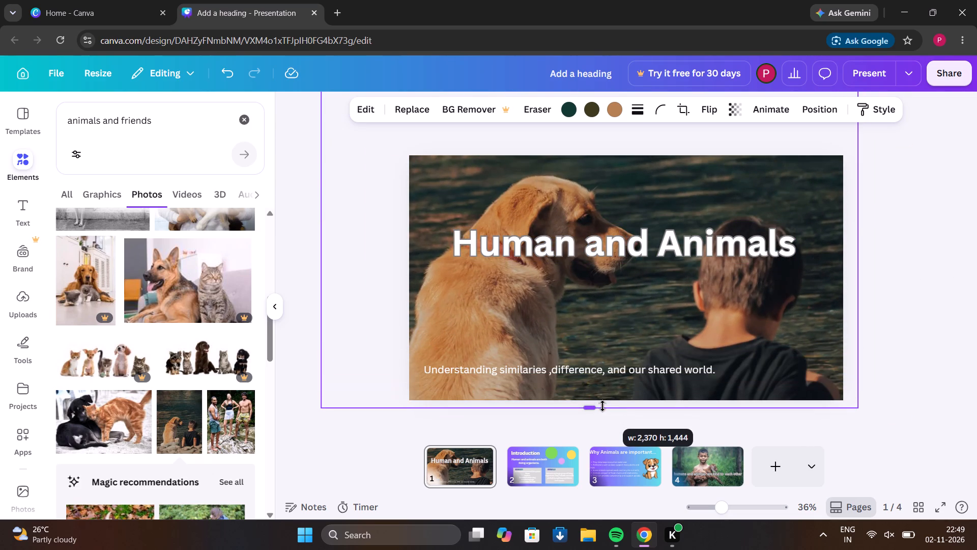
left_click_drag(602, 406, 602, 398)
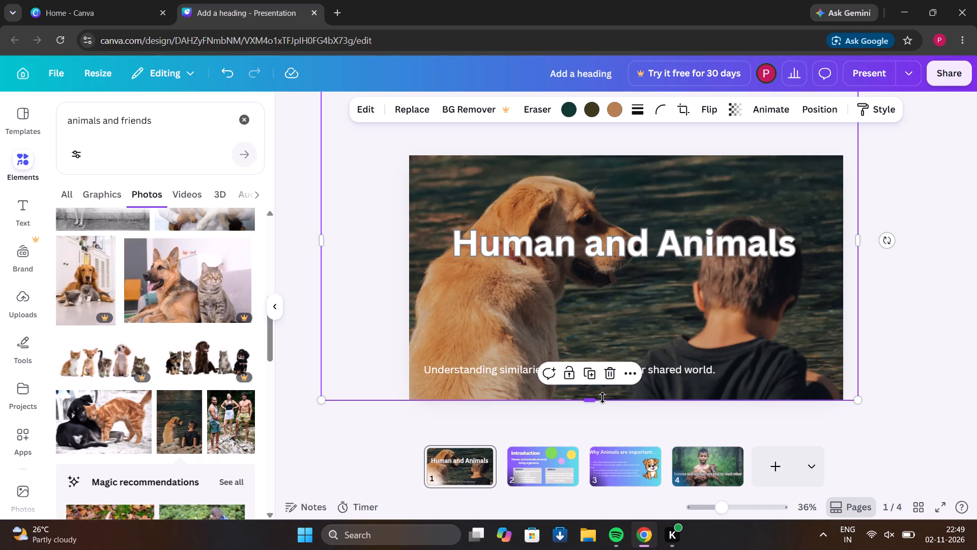
left_click(877, 423)
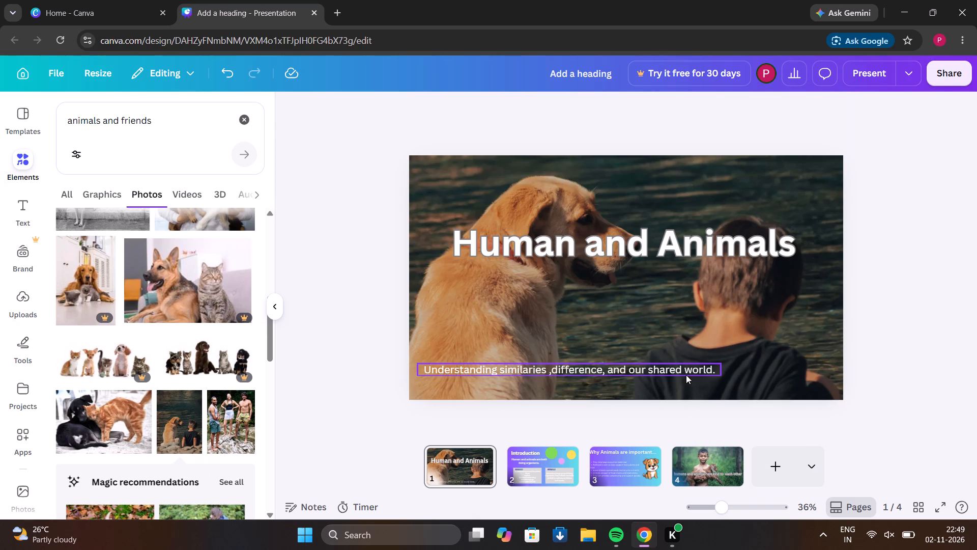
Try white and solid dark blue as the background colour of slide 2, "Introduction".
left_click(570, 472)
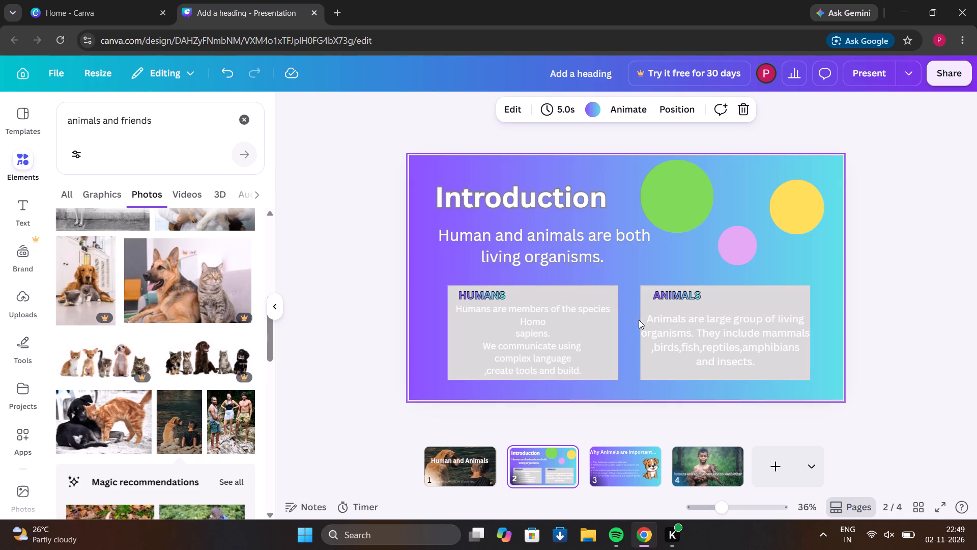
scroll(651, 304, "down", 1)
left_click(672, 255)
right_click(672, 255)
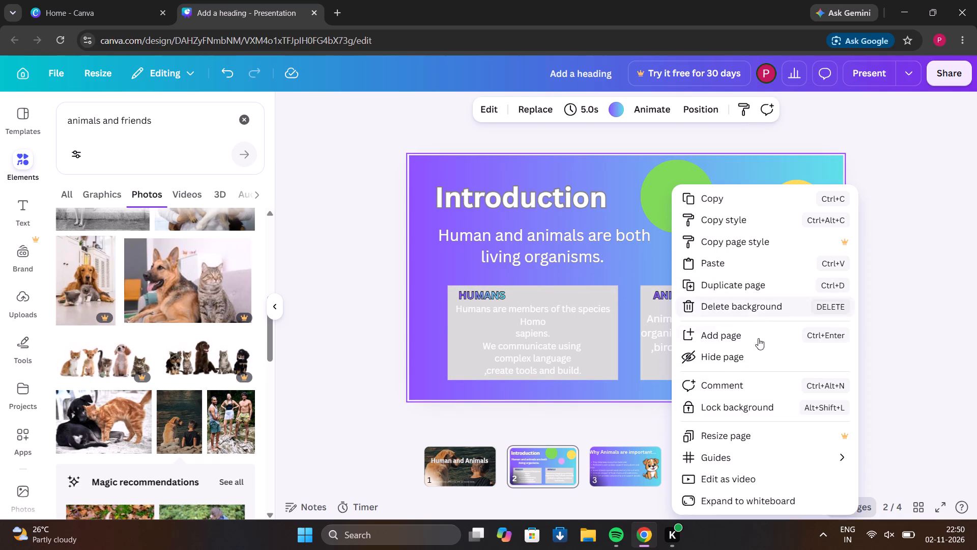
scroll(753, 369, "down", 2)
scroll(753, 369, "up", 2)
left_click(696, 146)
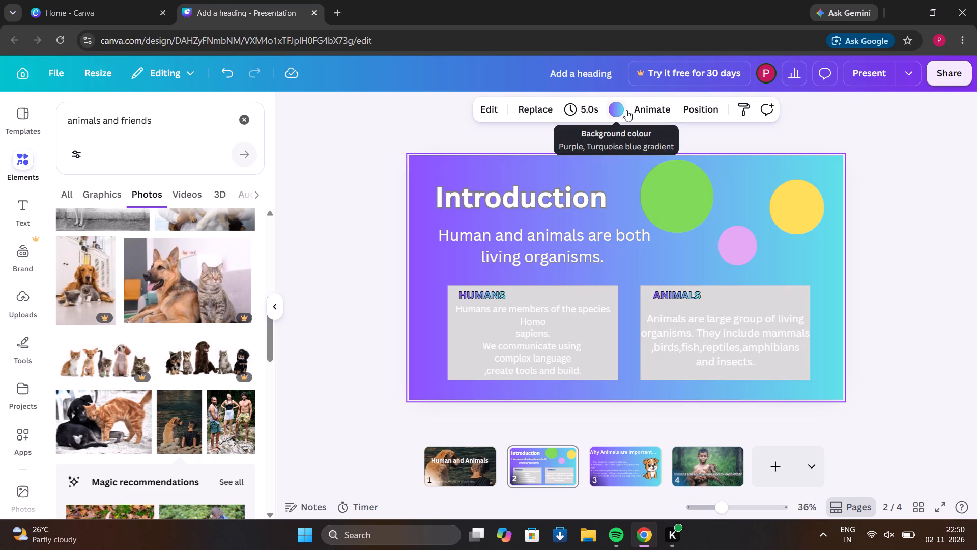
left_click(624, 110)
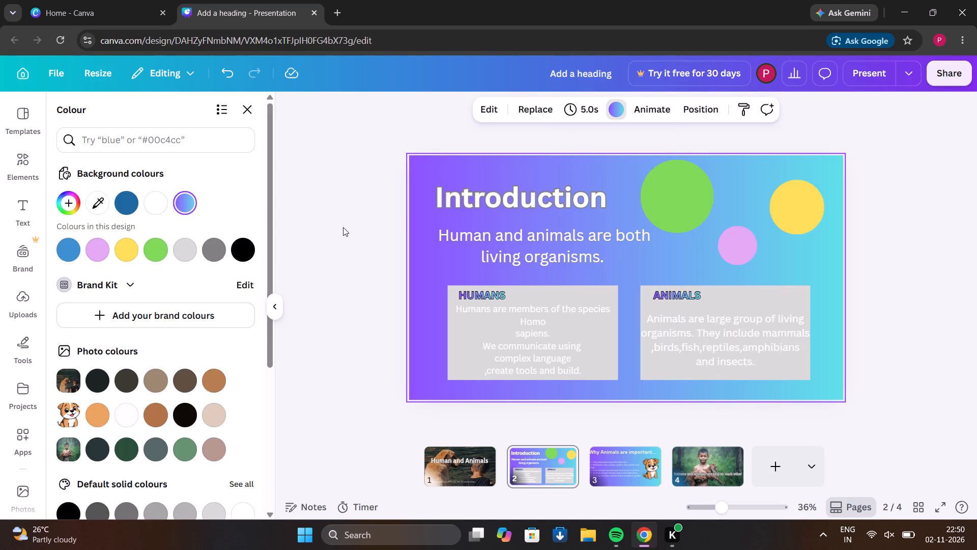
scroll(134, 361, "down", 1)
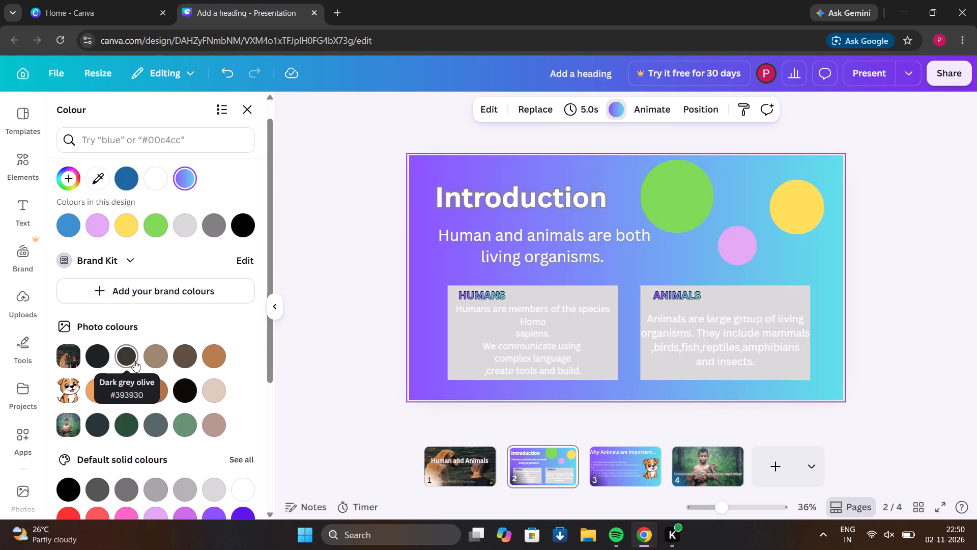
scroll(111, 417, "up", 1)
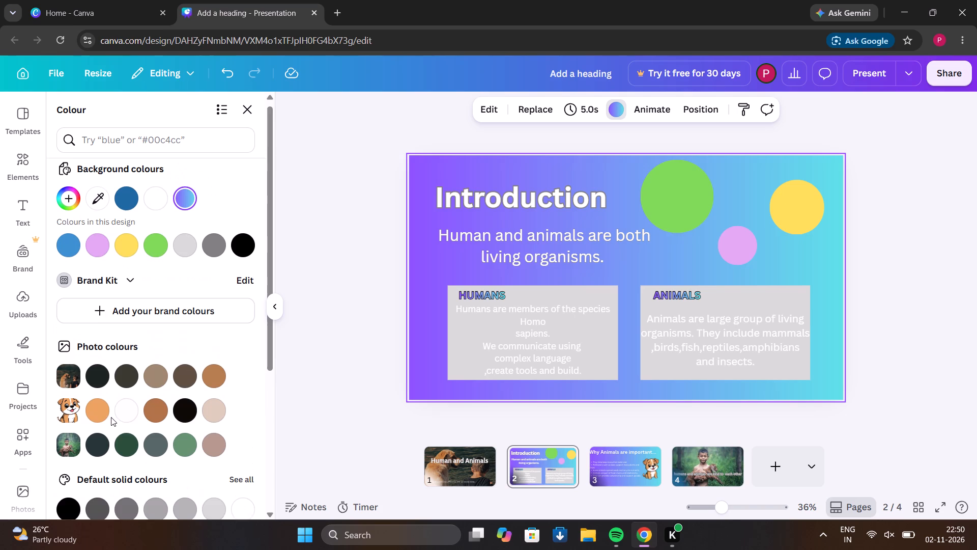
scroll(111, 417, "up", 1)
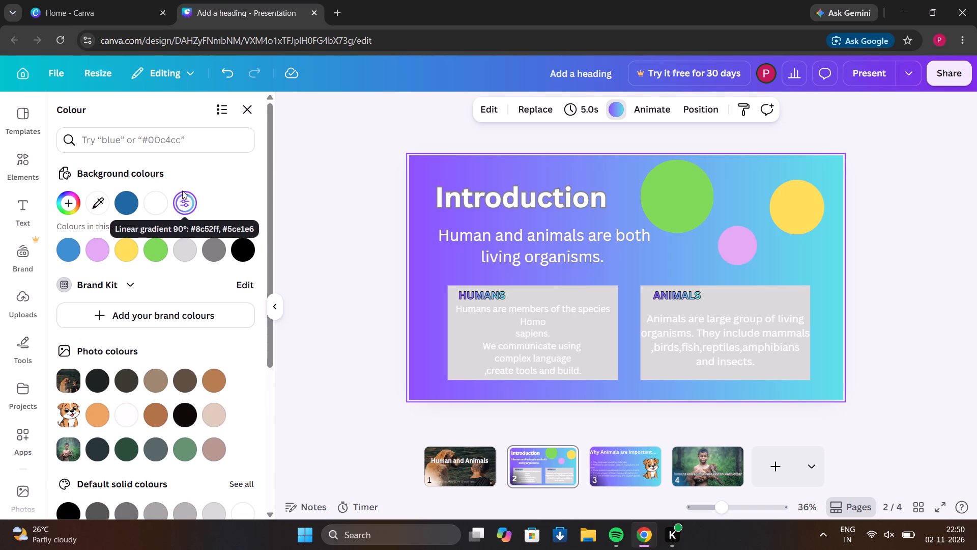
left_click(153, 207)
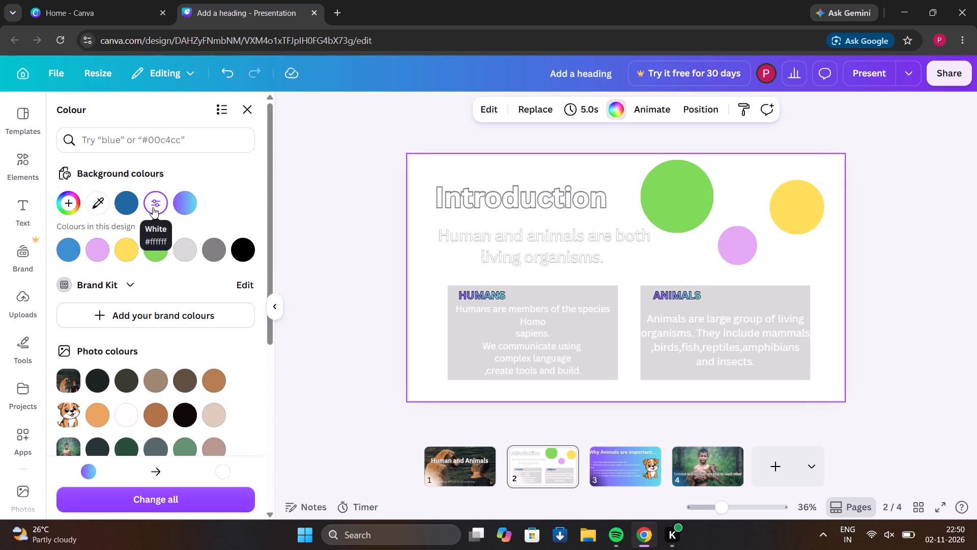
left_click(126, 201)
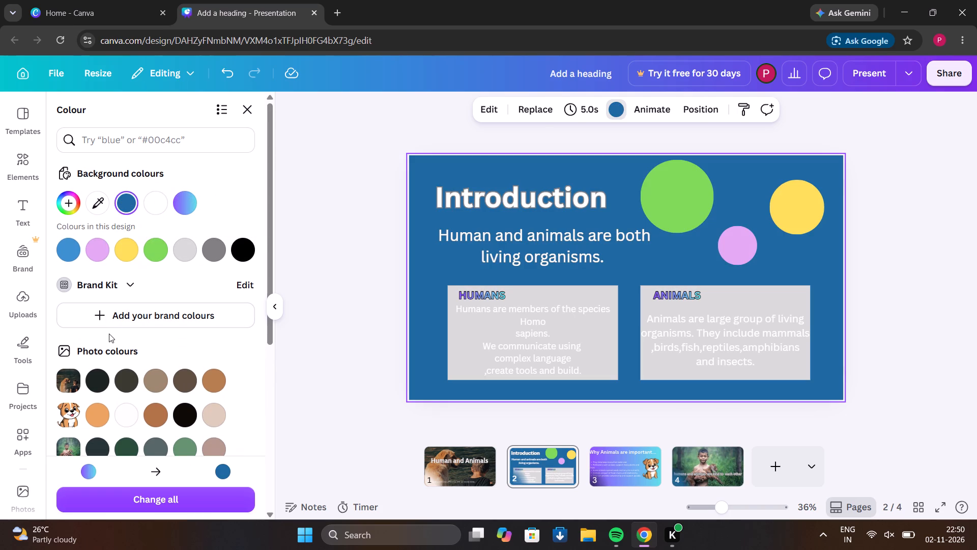
Set slide 2's background to the default black-to-gold gradient.
scroll(131, 417, "down", 1)
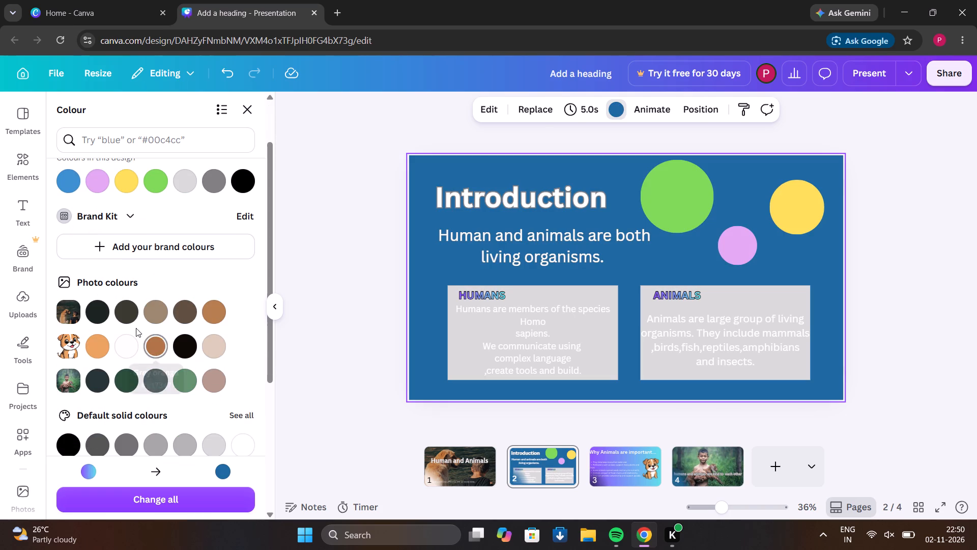
scroll(140, 459, "down", 2)
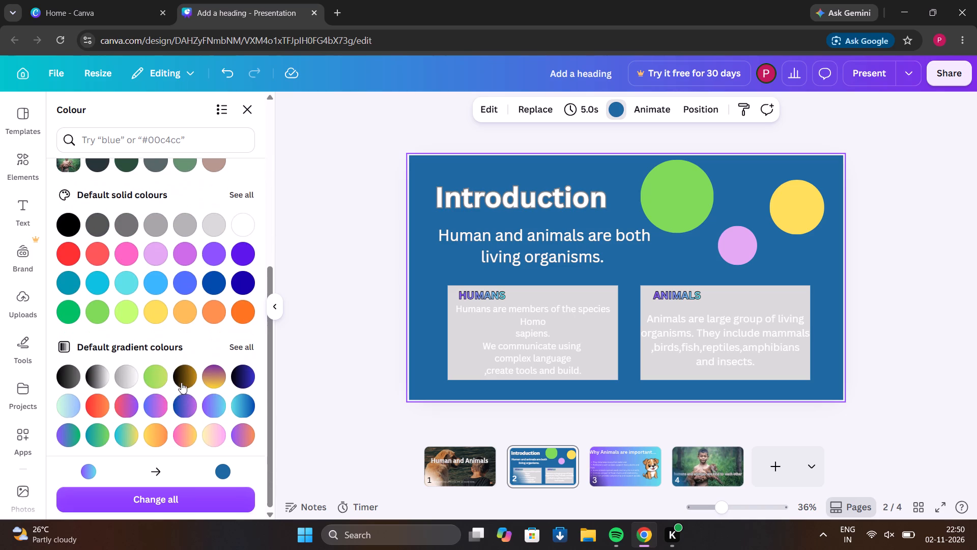
left_click(189, 377)
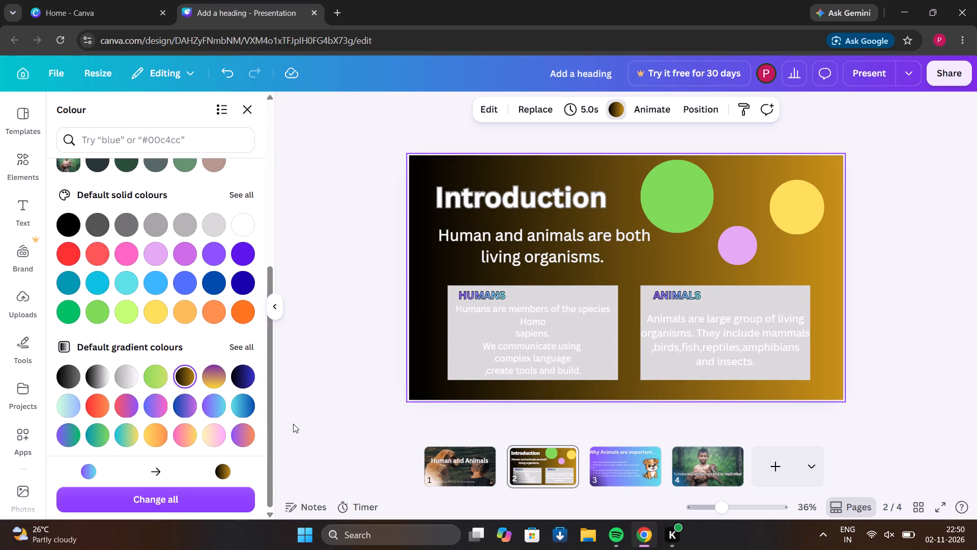
Apply the same black-to-gold gradient to the background of slide 3, "Why Animals are important...".
left_click(620, 484)
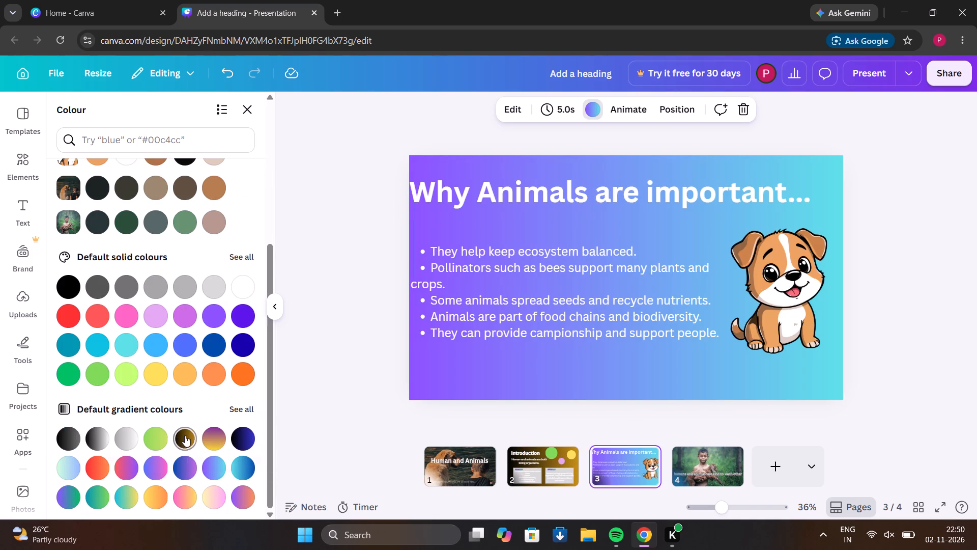
left_click(185, 435)
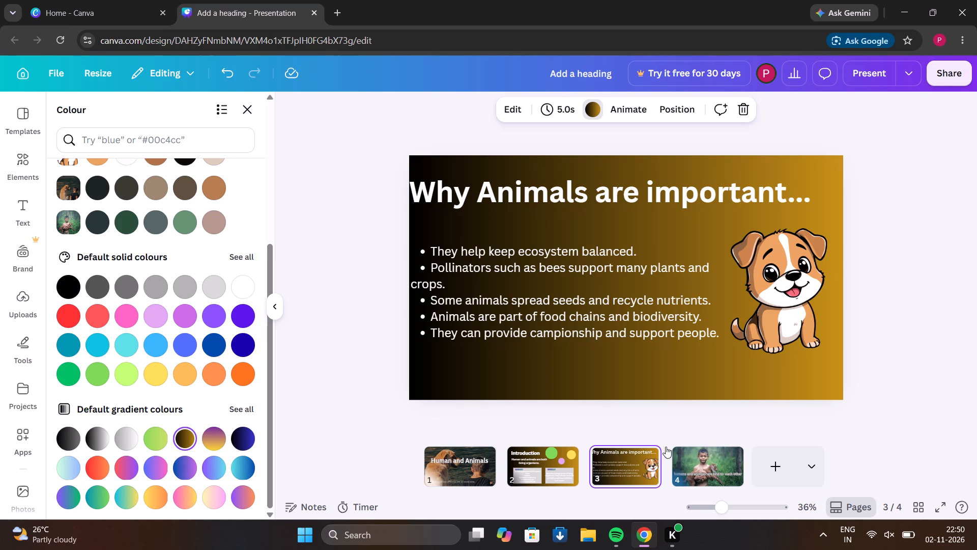
Return to slide 1.
left_click(465, 467)
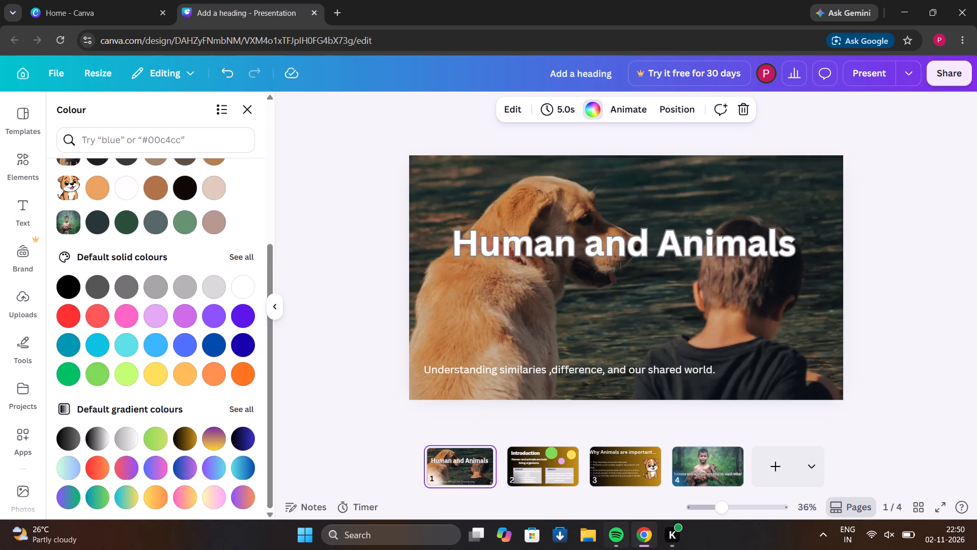
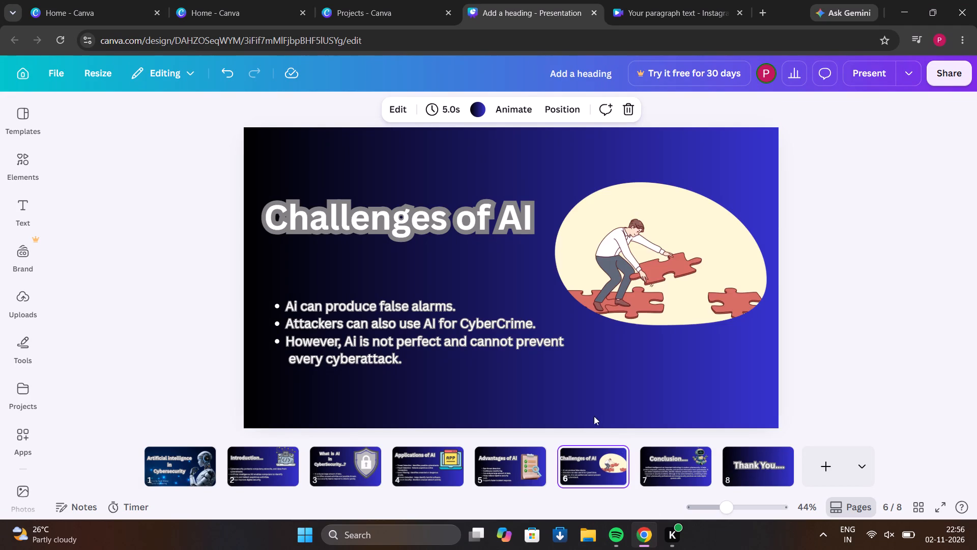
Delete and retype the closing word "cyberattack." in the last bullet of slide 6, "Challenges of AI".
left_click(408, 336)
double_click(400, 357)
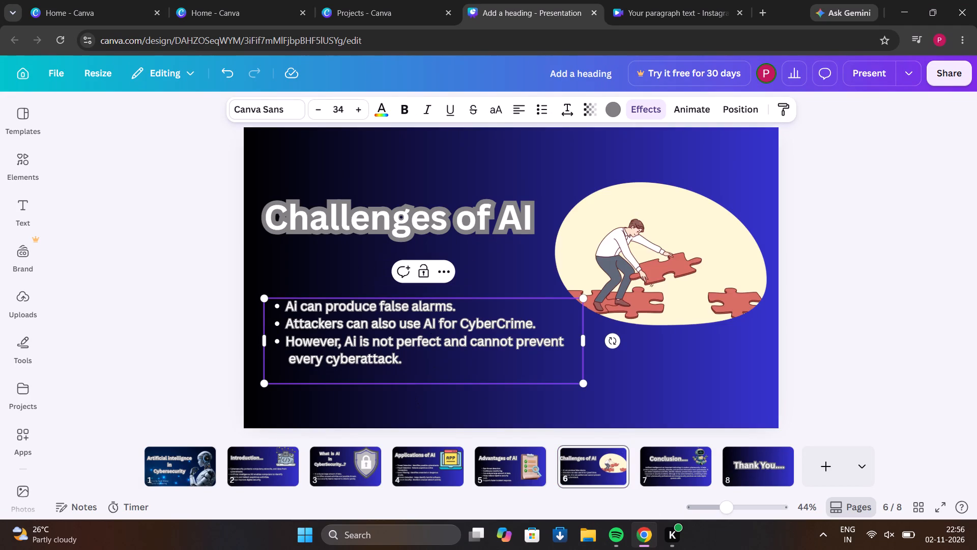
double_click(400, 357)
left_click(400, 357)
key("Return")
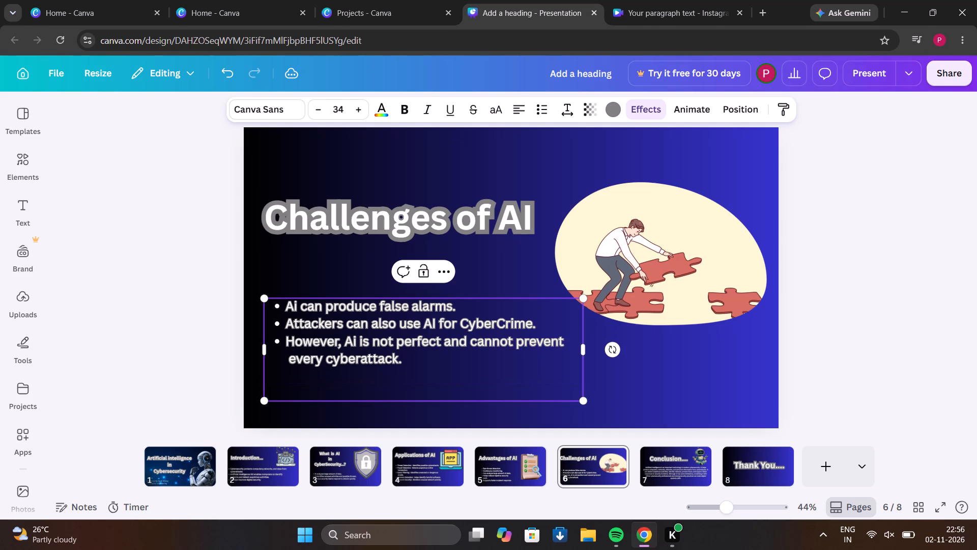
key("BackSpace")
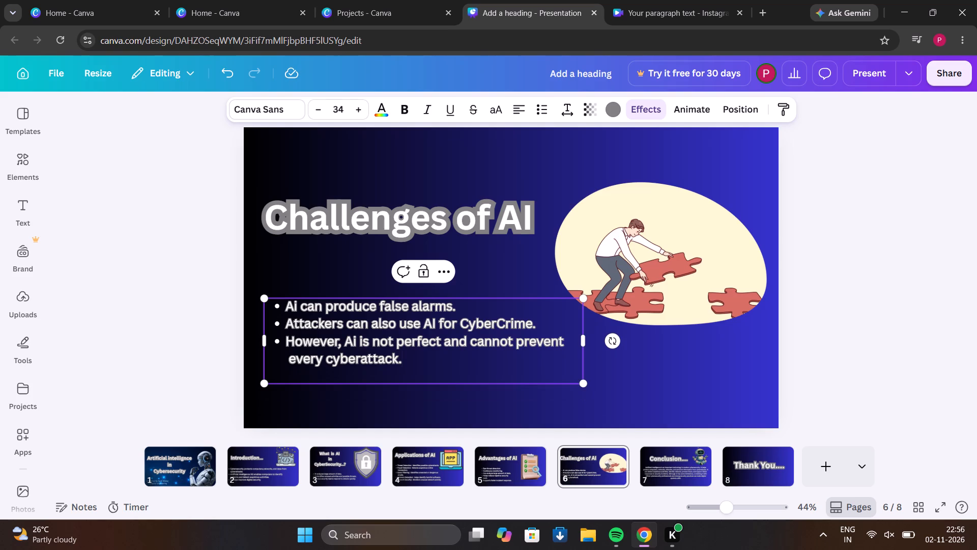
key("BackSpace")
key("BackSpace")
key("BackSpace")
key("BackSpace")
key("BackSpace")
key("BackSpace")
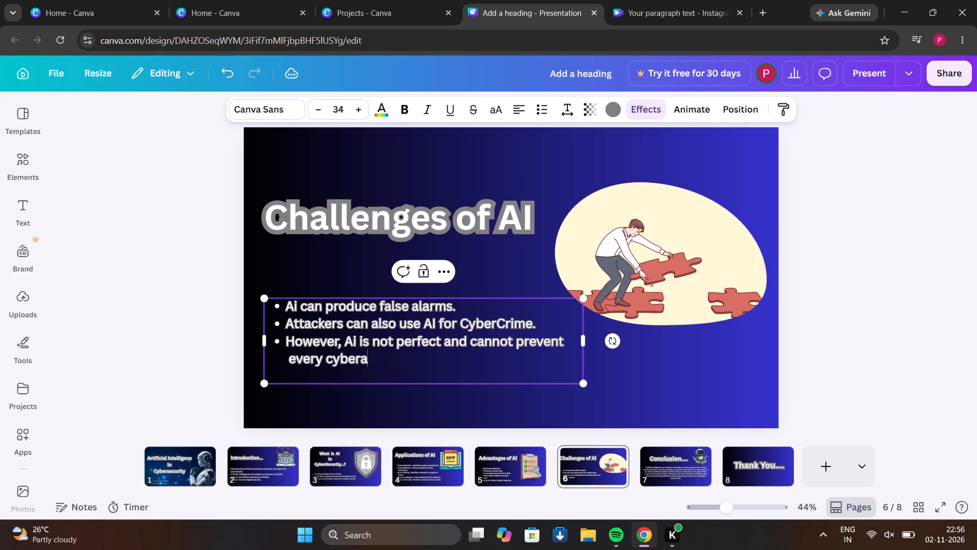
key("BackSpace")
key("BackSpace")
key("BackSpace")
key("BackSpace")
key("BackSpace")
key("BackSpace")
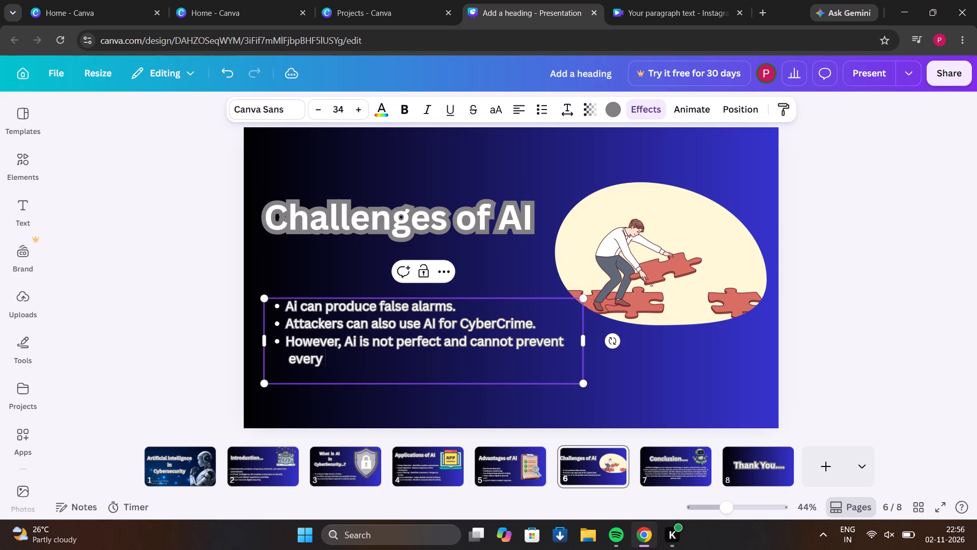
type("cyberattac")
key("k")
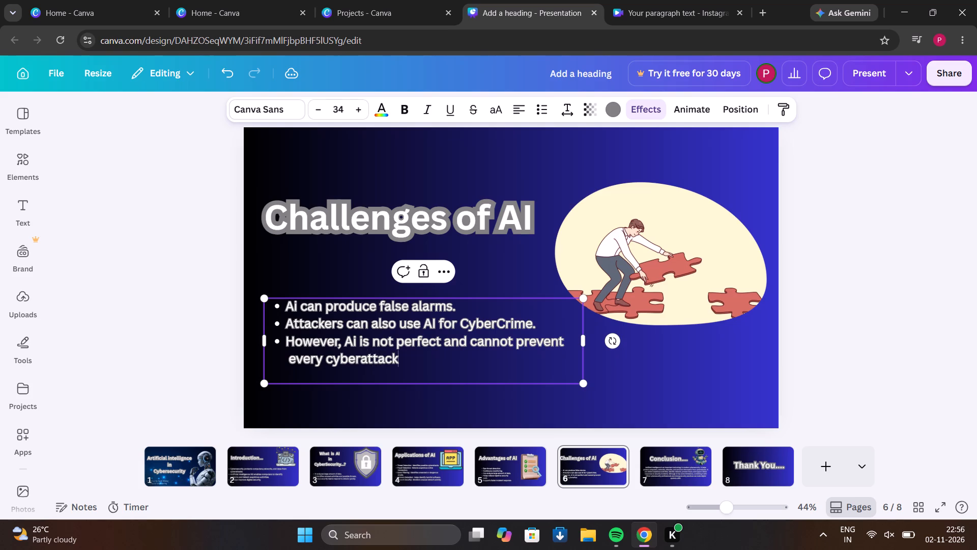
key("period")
Shift the bullet text on slide 2, "Introduction...", slightly right and up, away from the slide's left edge.
left_click(200, 458)
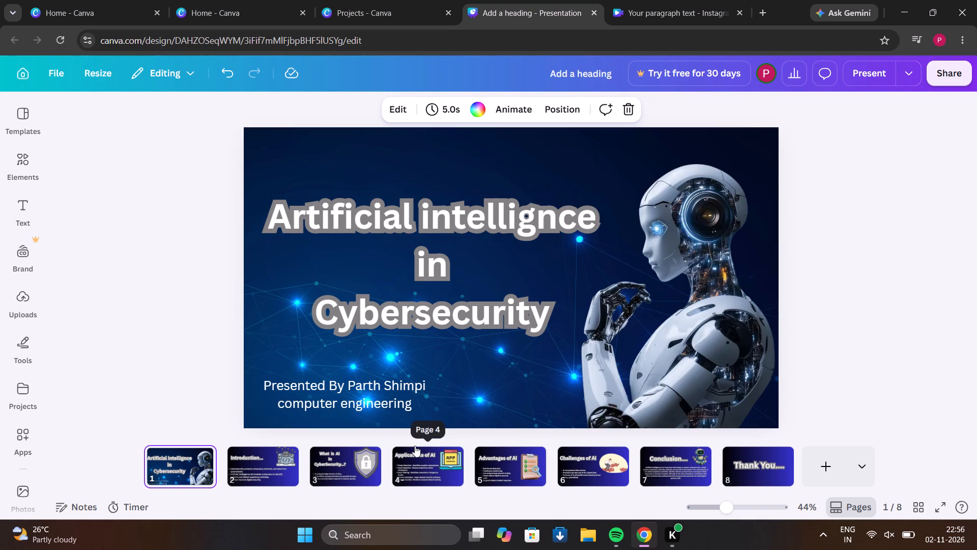
left_click(251, 449)
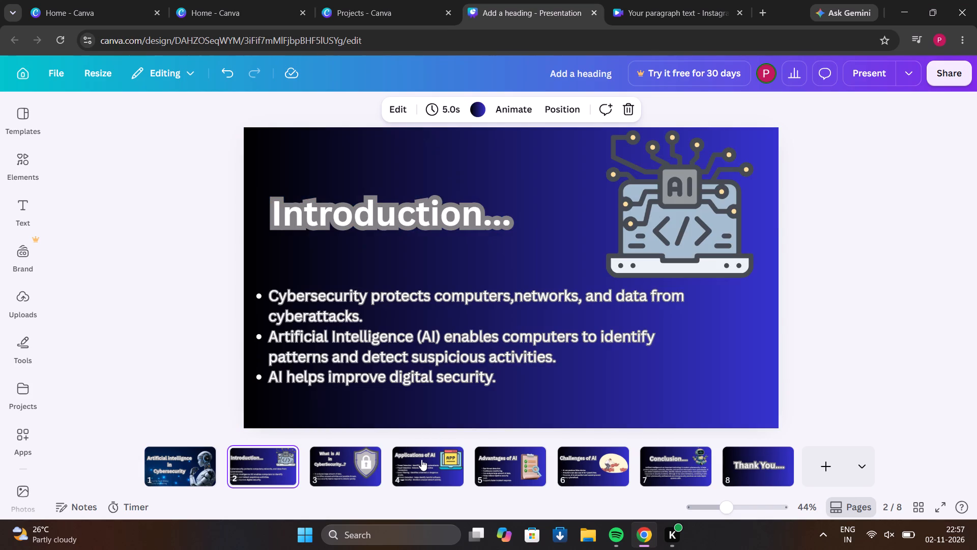
left_click(476, 388)
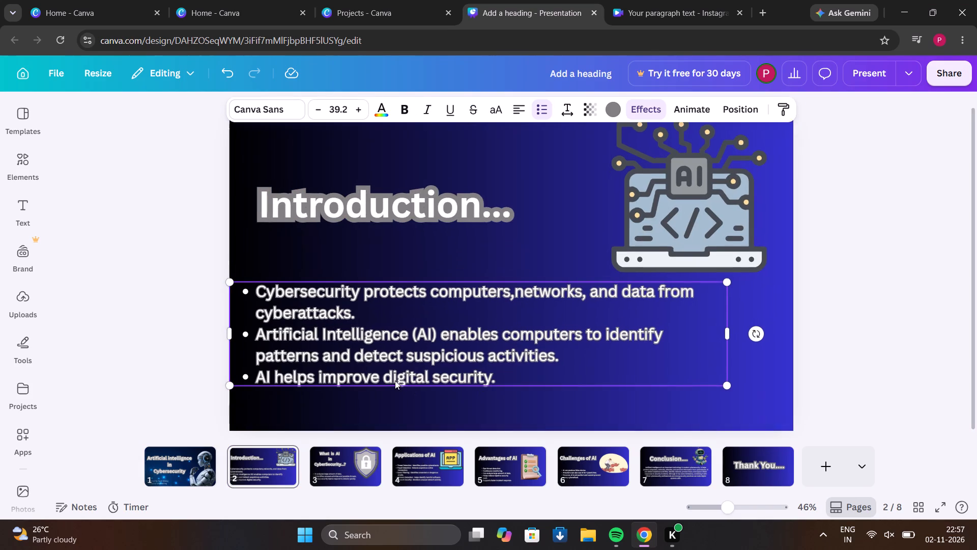
left_click_drag(414, 367, 420, 363)
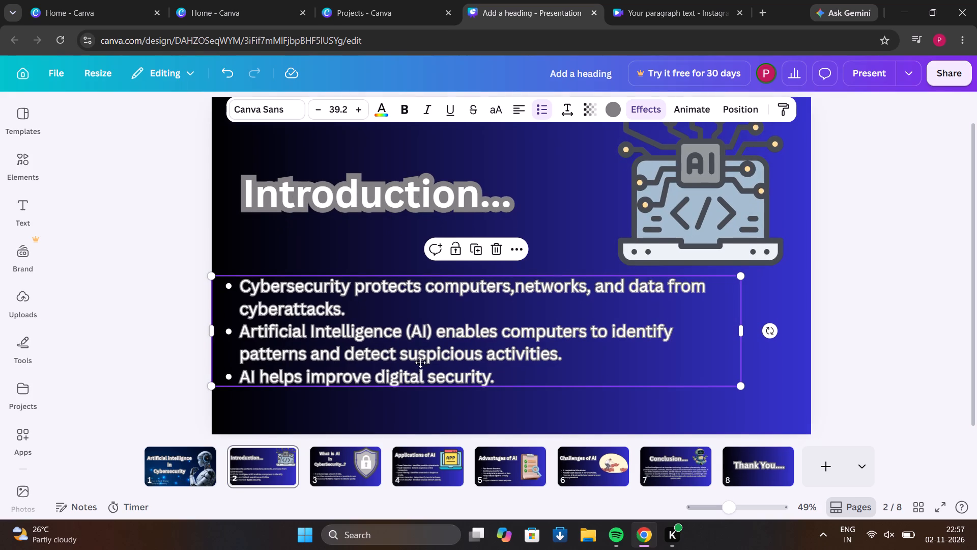
left_click_drag(420, 363, 429, 365)
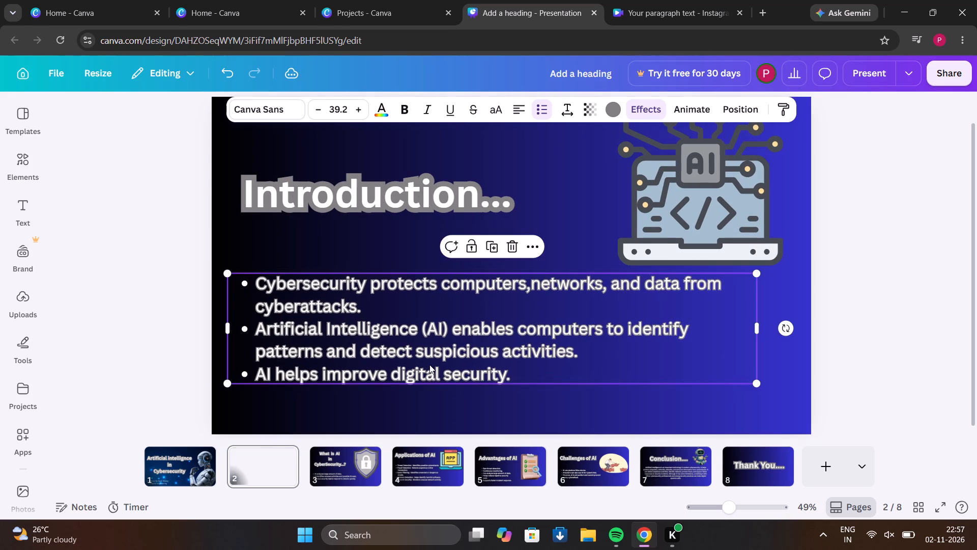
left_click(198, 351)
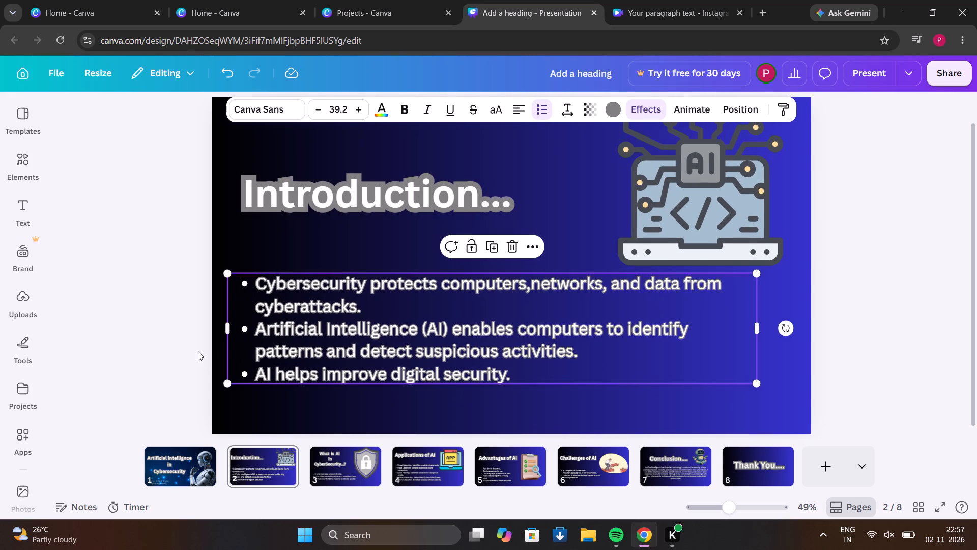
left_click(329, 437)
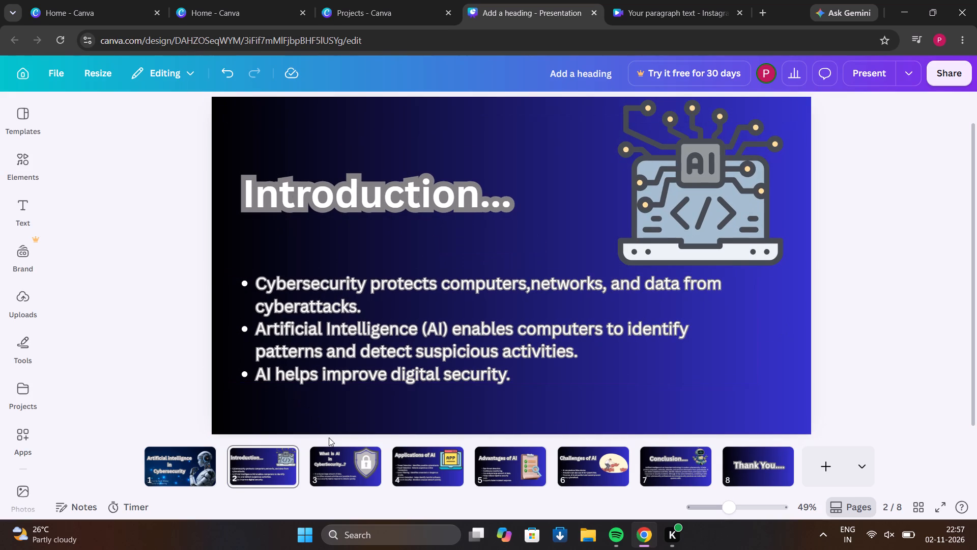
Review slides 3 to 8 in order, and check slide 4, "Applications of AI", and slide 5, "Advantages of AI", again.
left_click(345, 467)
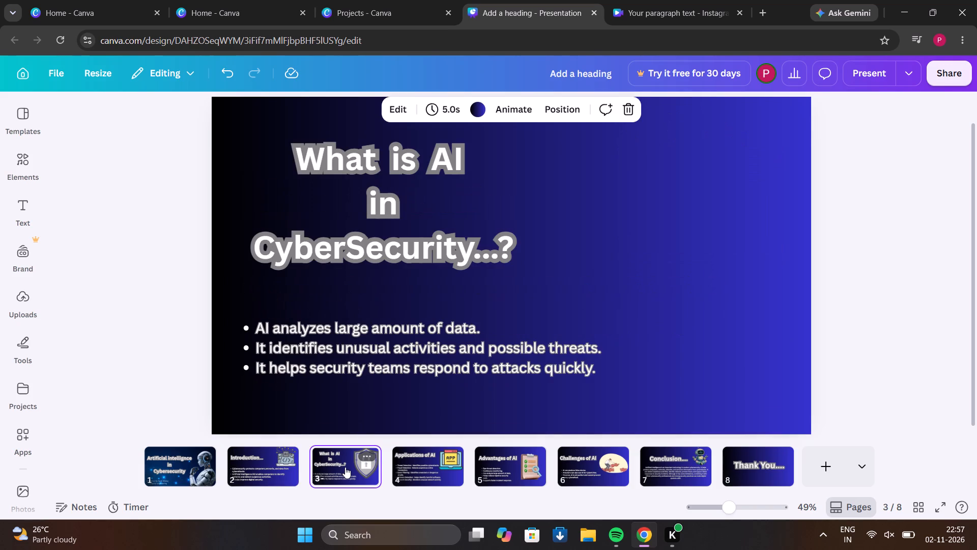
left_click(445, 486)
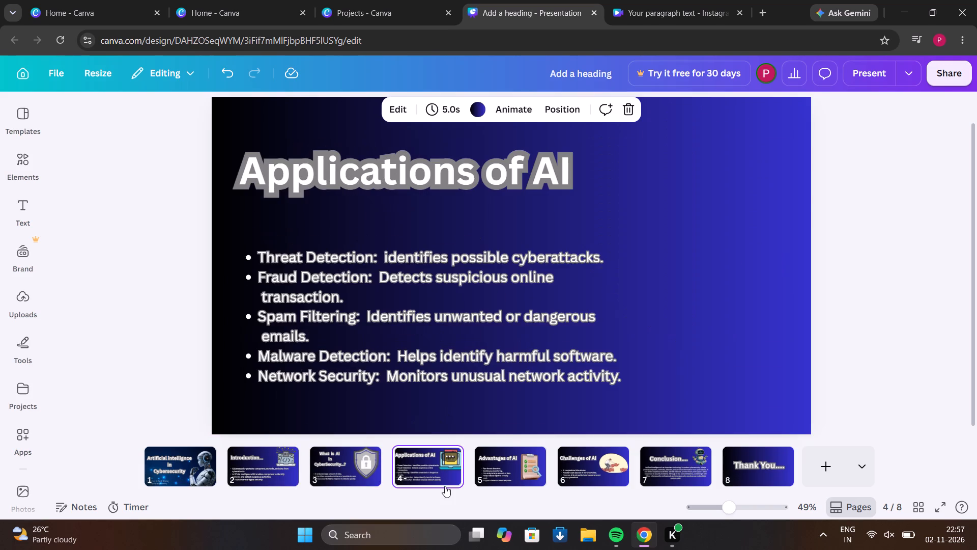
left_click(525, 472)
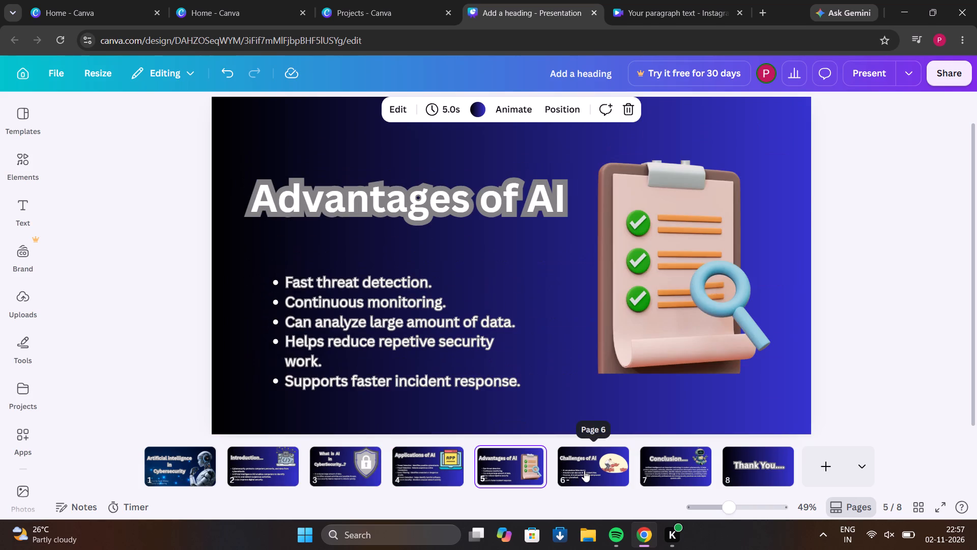
left_click(584, 471)
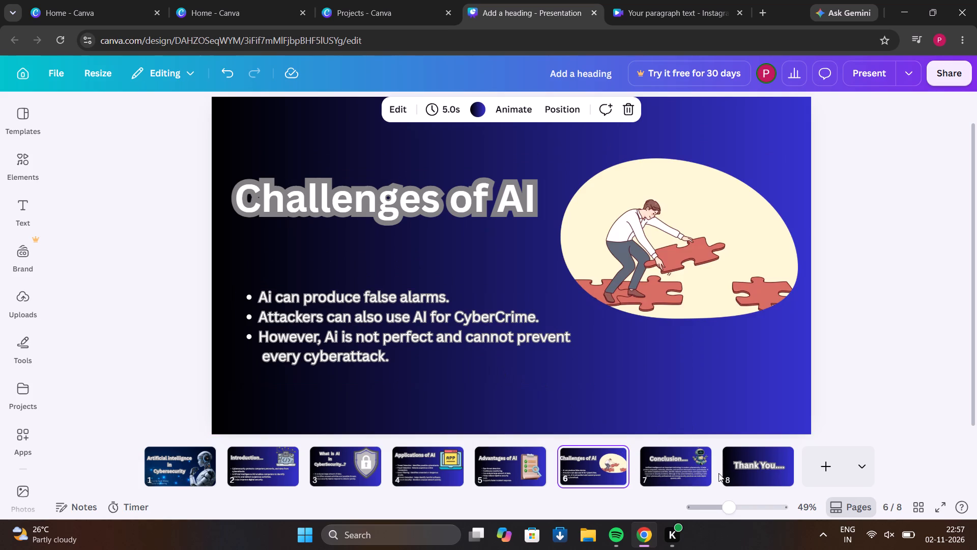
left_click(682, 465)
left_click(780, 459)
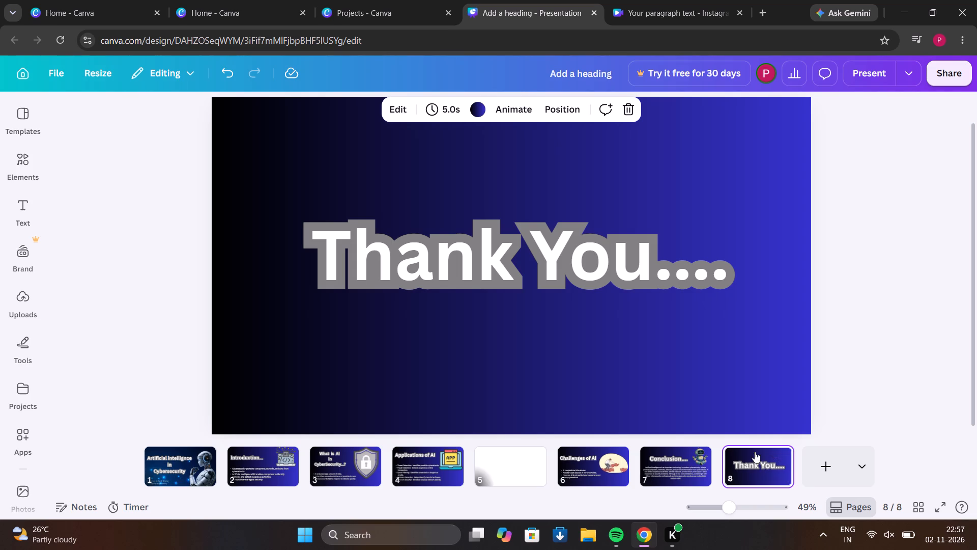
left_click(509, 453)
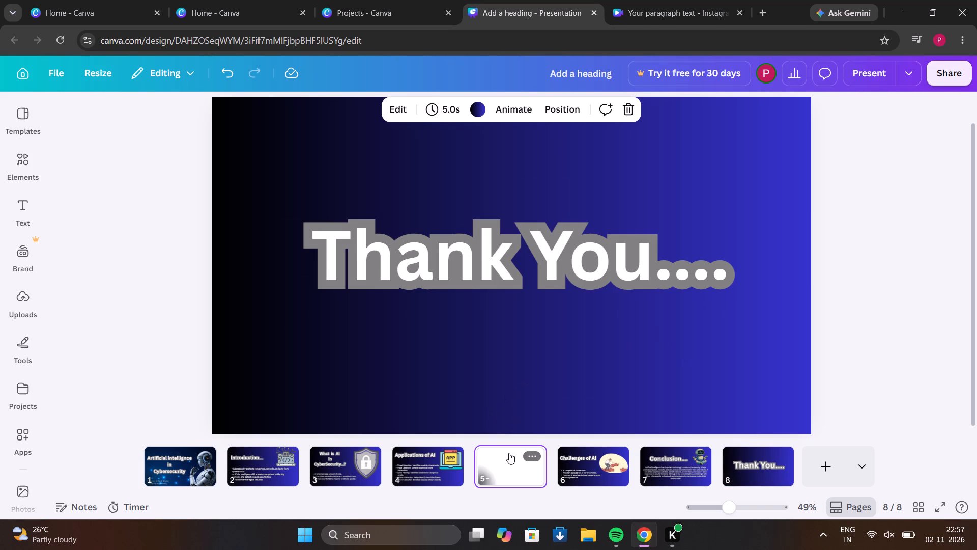
left_click(449, 465)
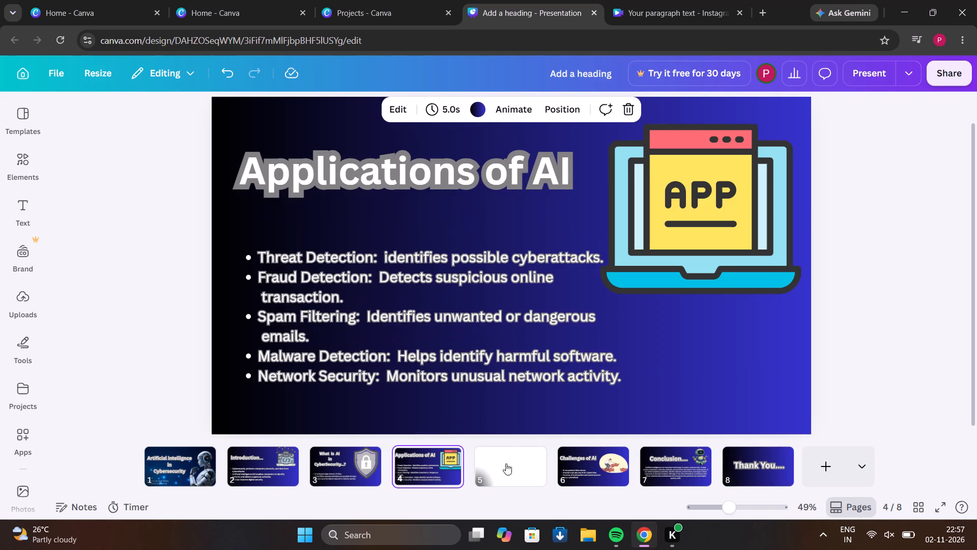
left_click(534, 468)
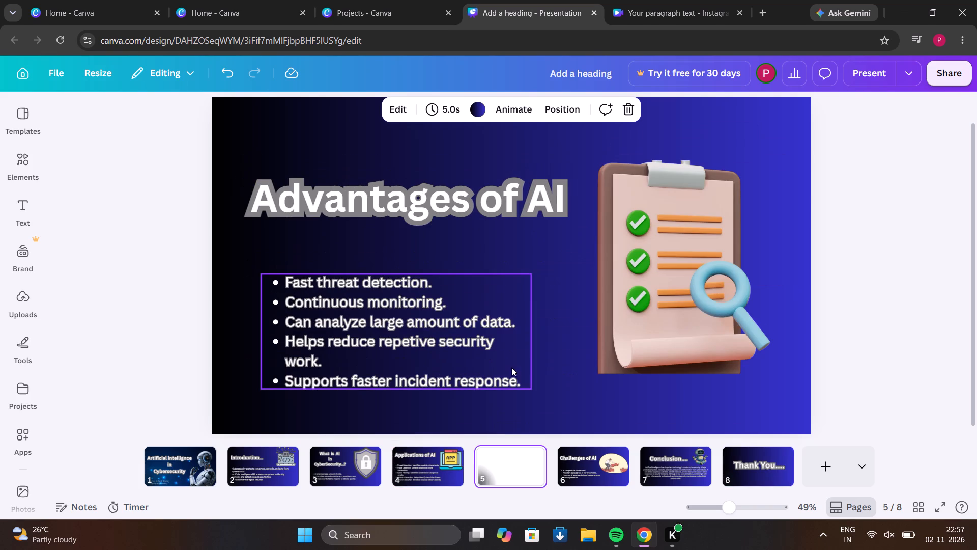